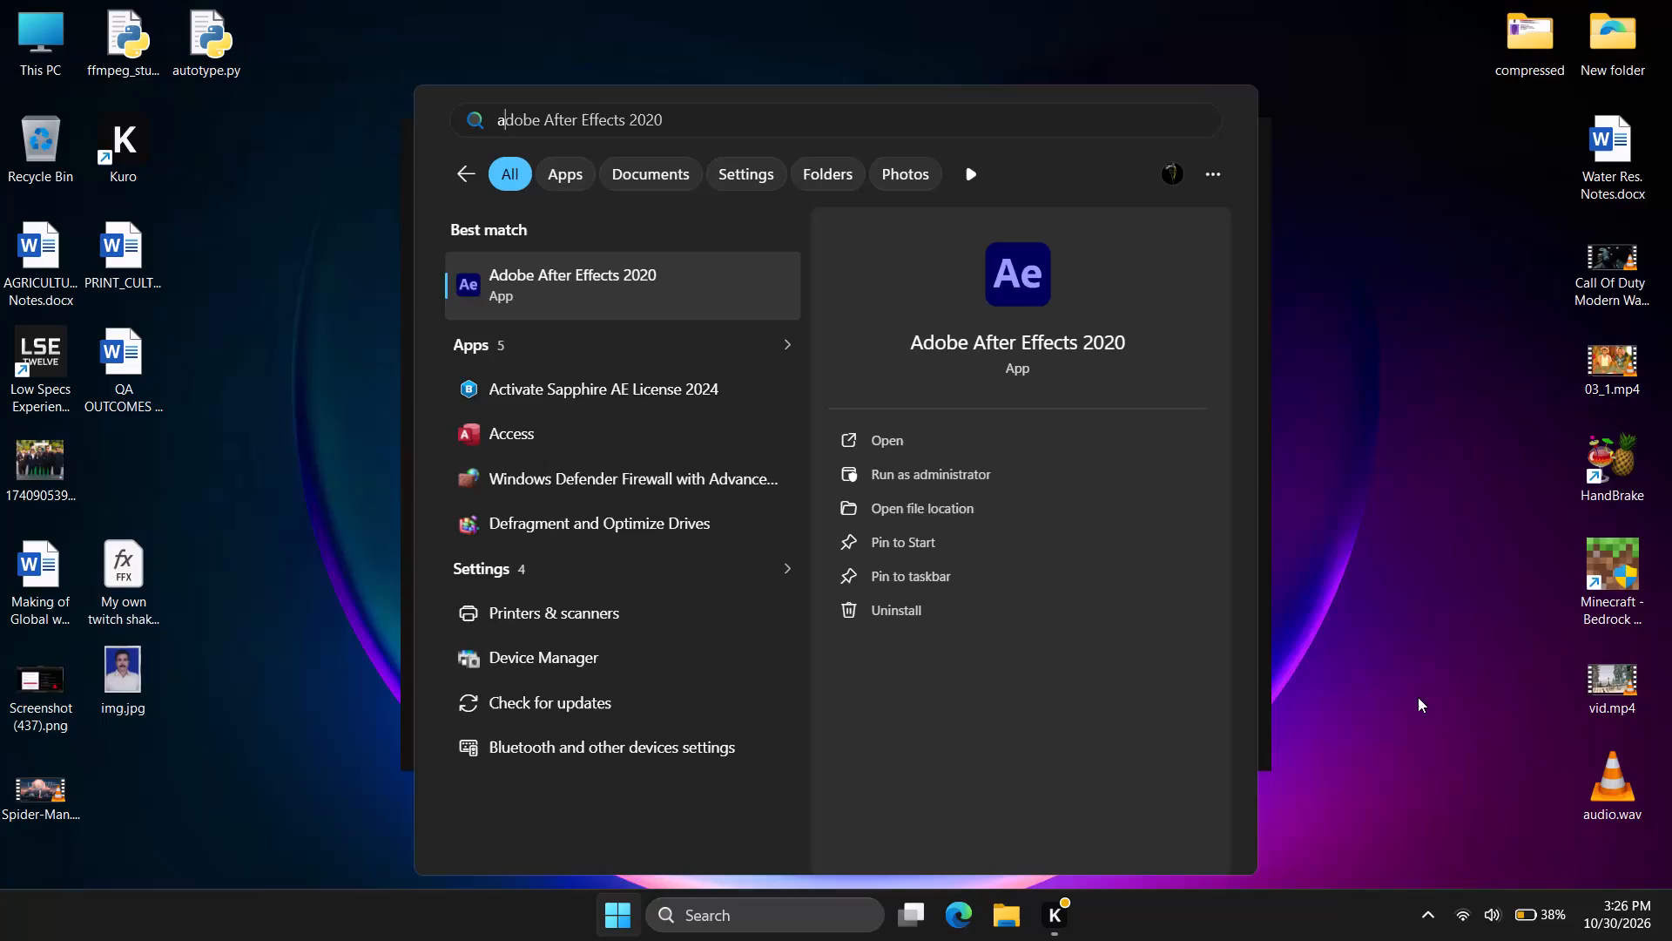
Launch Adobe After Effects 2020 from the search results.
key("Return")
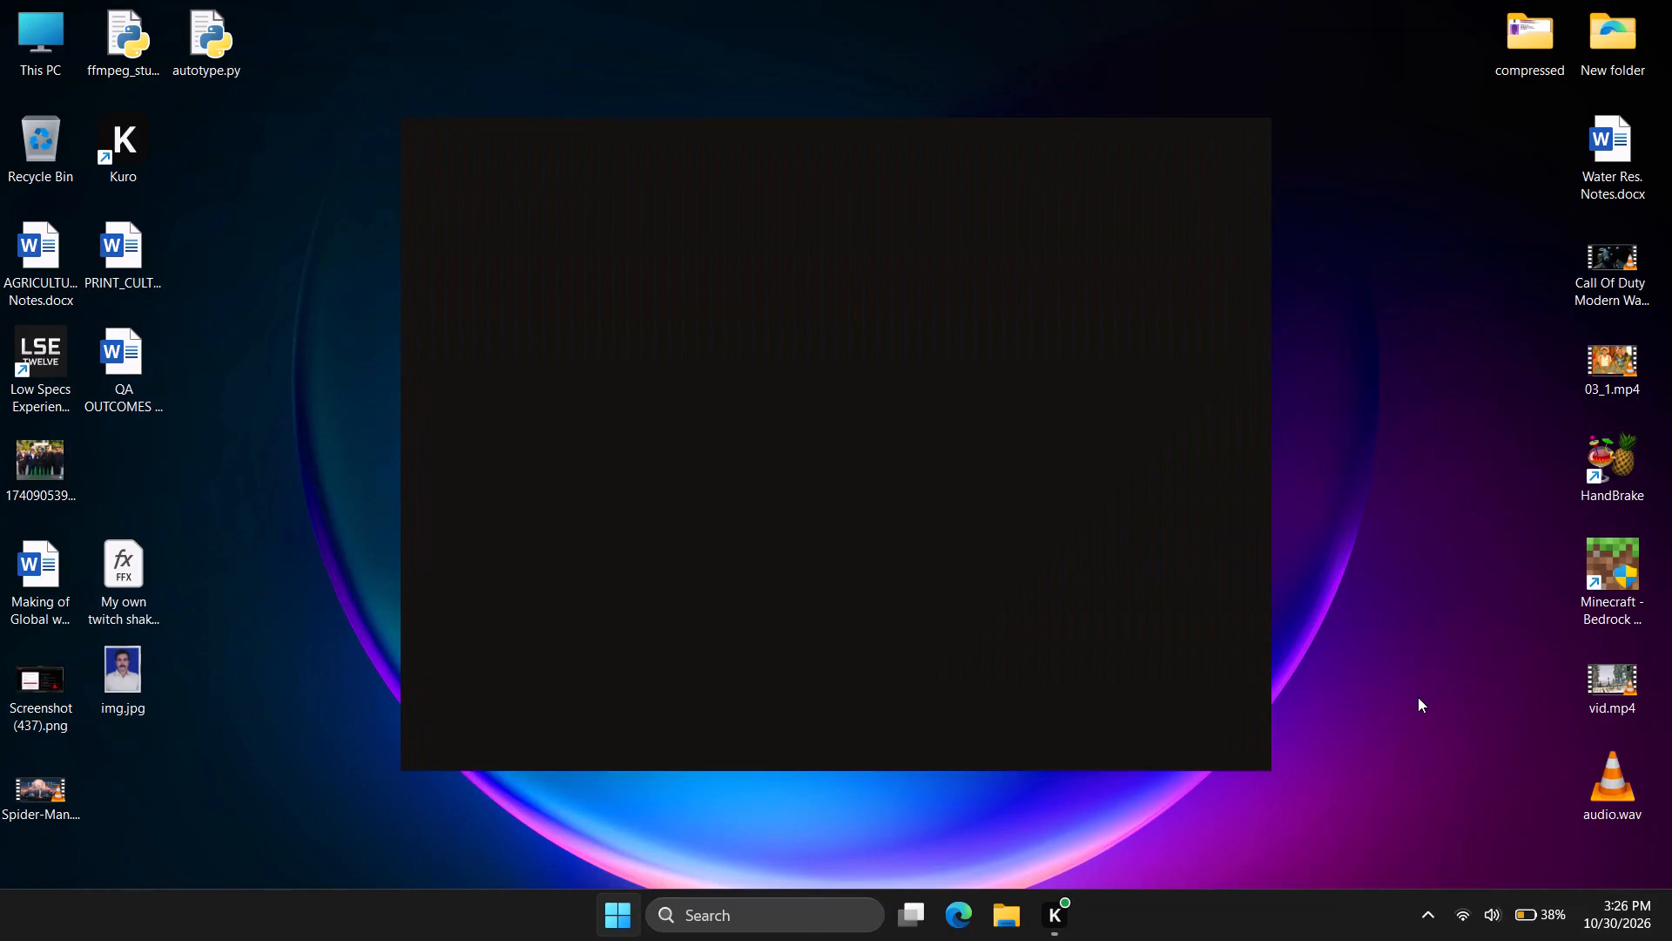
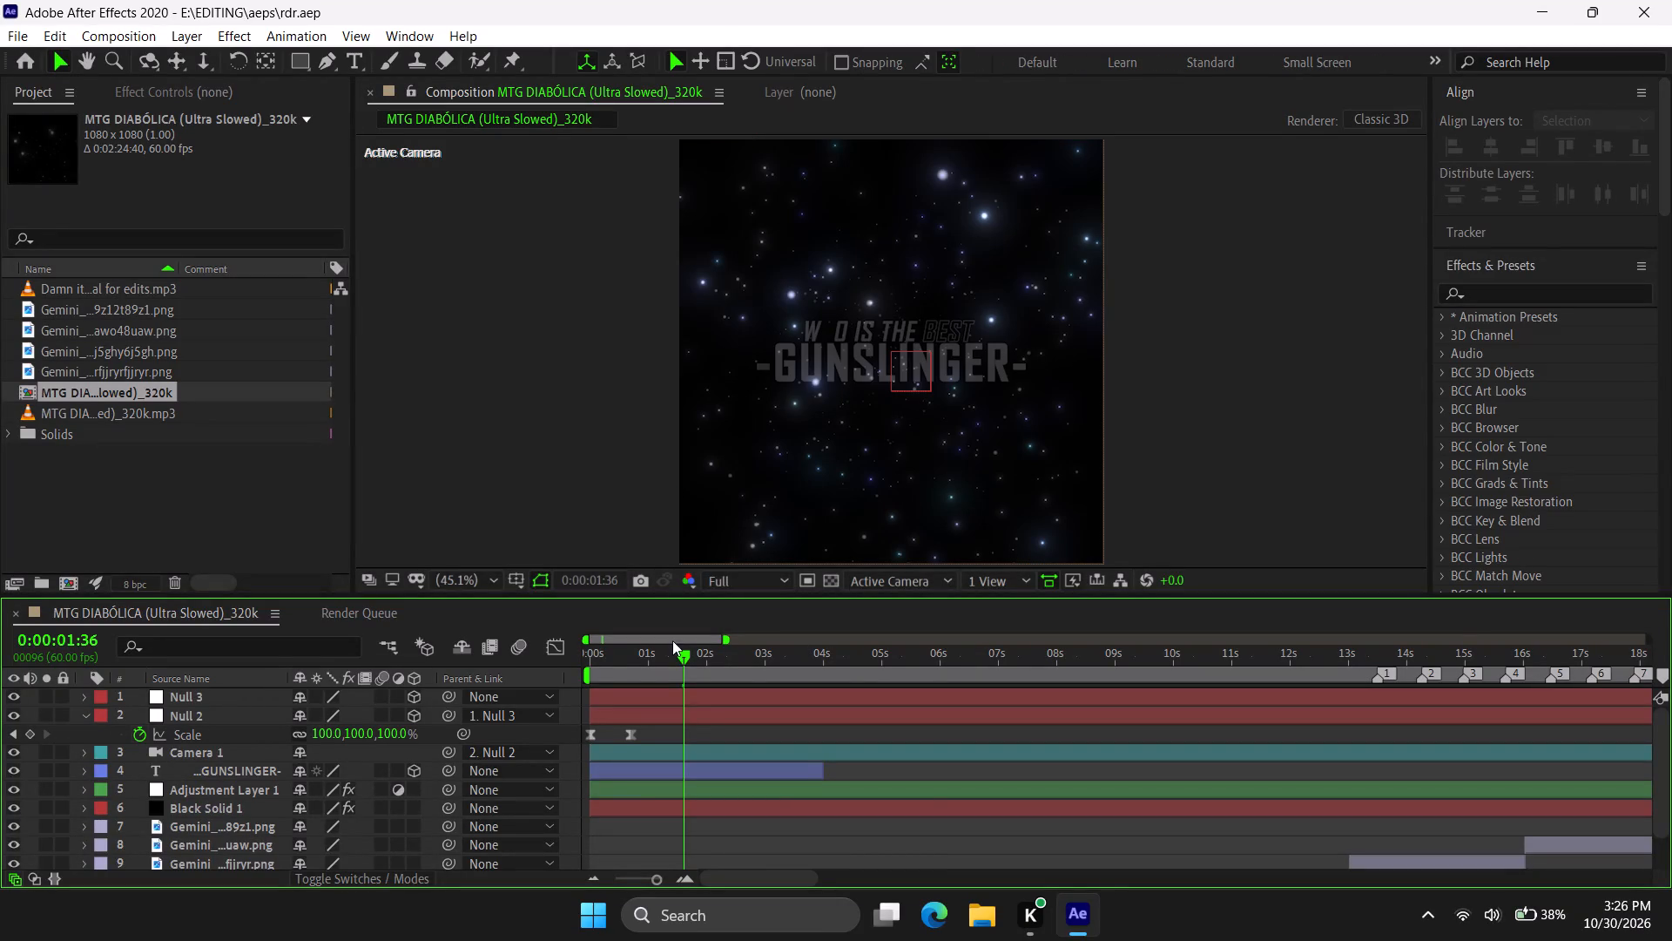
Preview the MTG DIABÓLICA (Ultra Slowed)_320k composition from its first frame.
left_click_drag(671, 653, 482, 664)
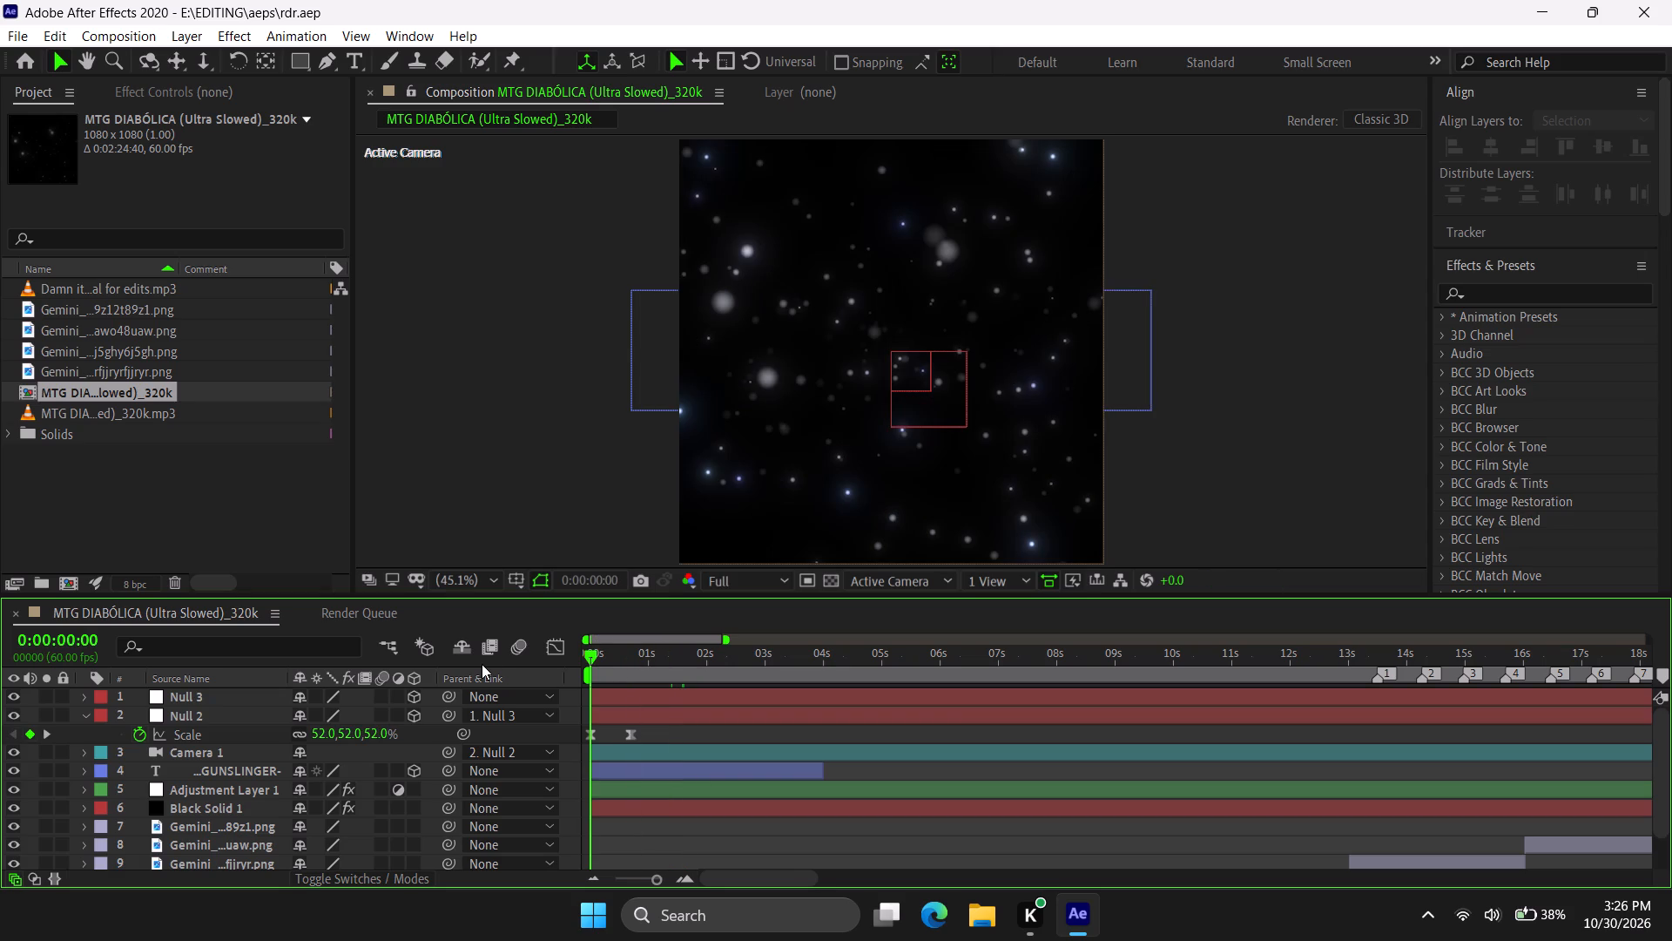
key("space")
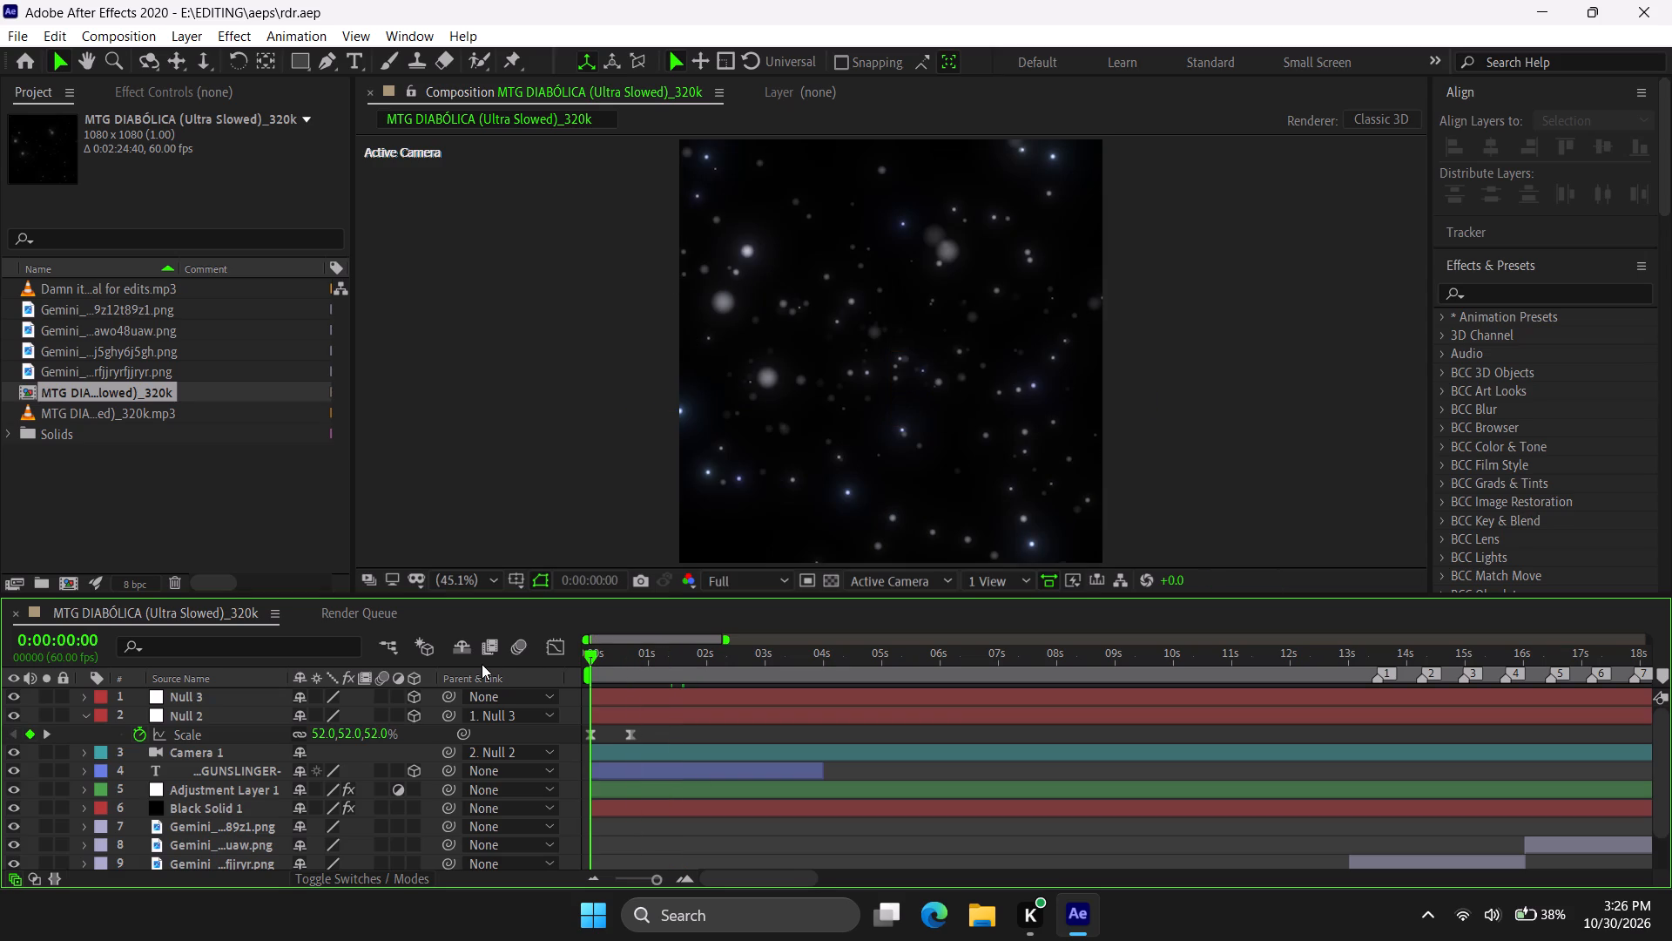
key("space")
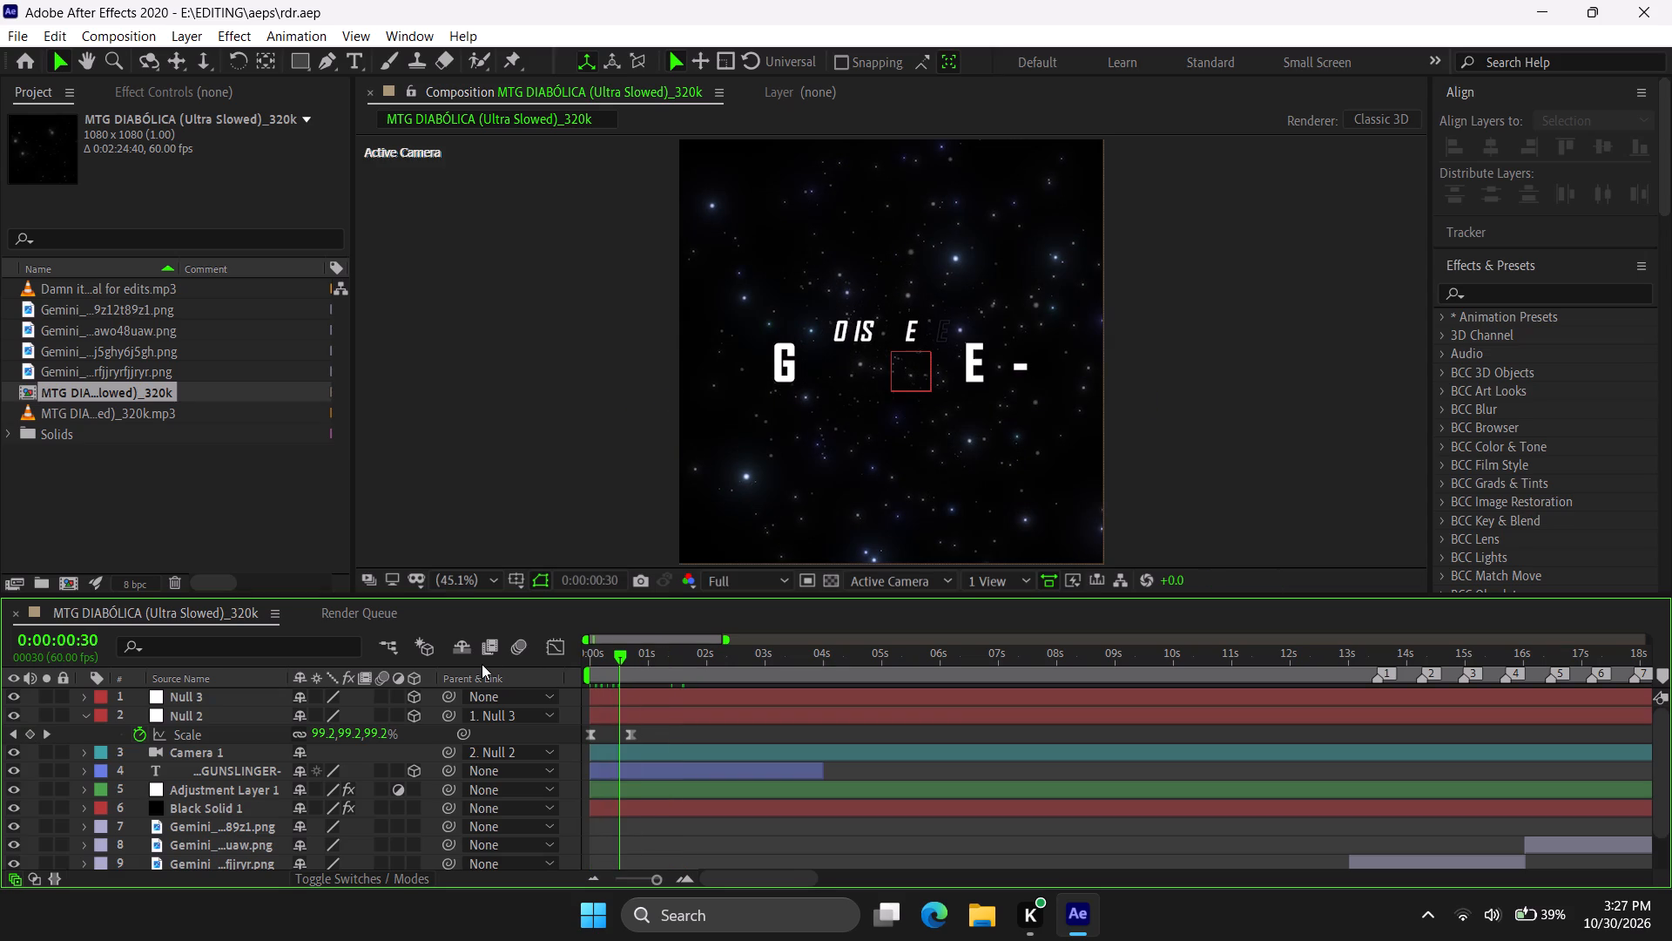
Open the recent project yt prj.aep and accept its opening notices.
left_click(10, 31)
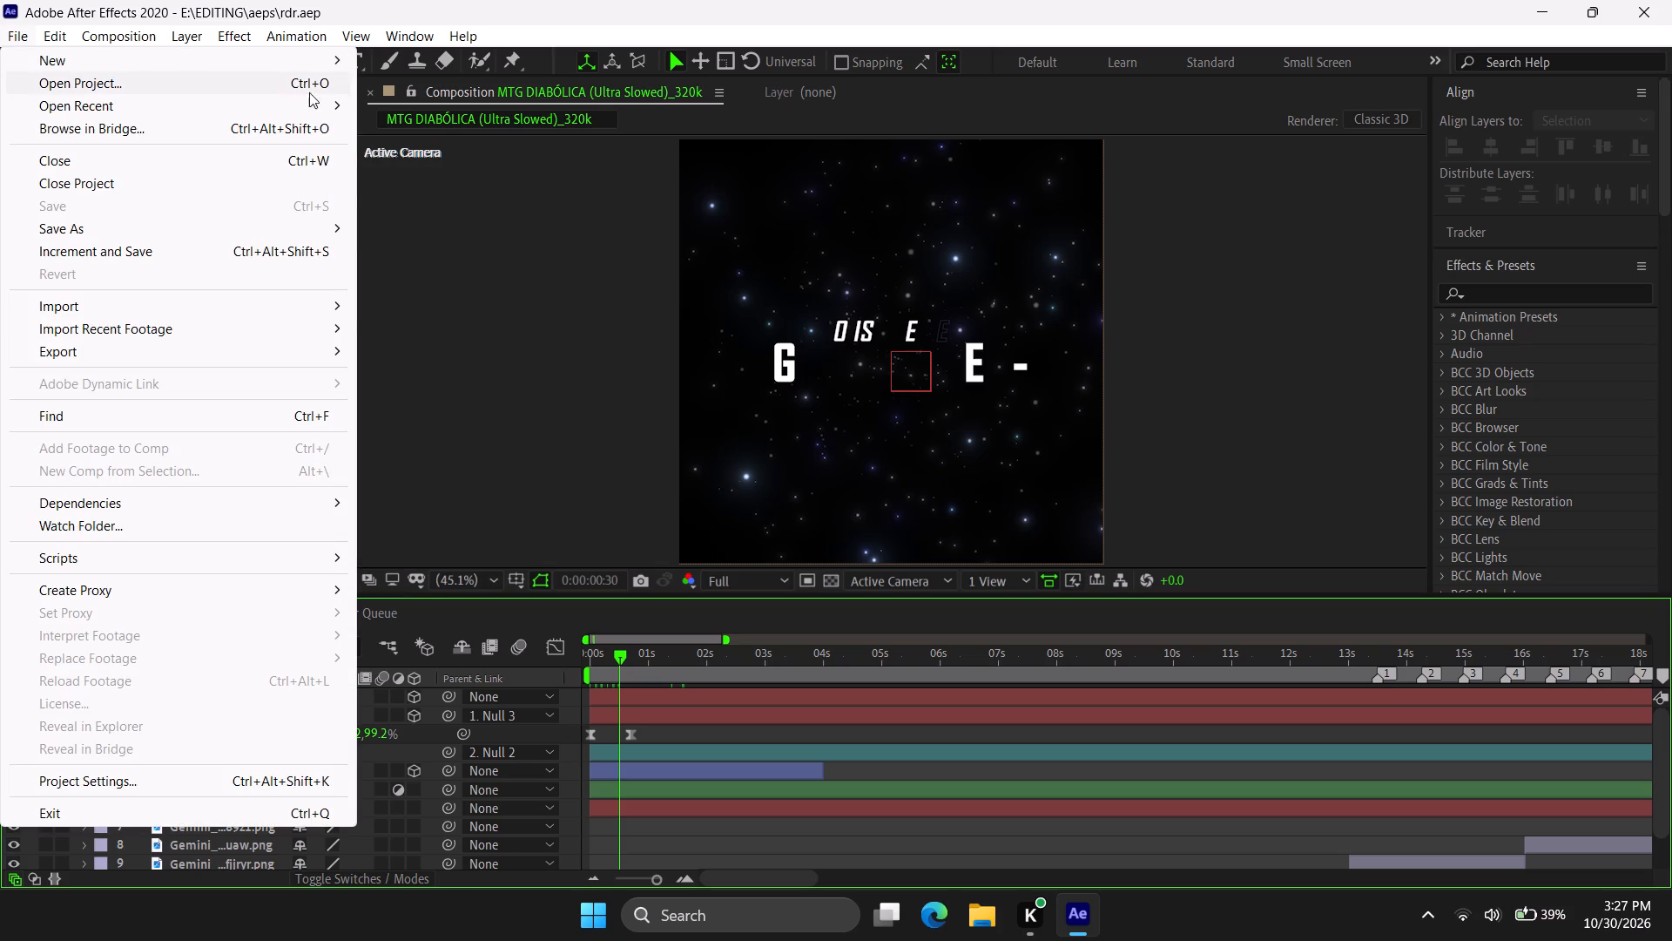
left_click(427, 132)
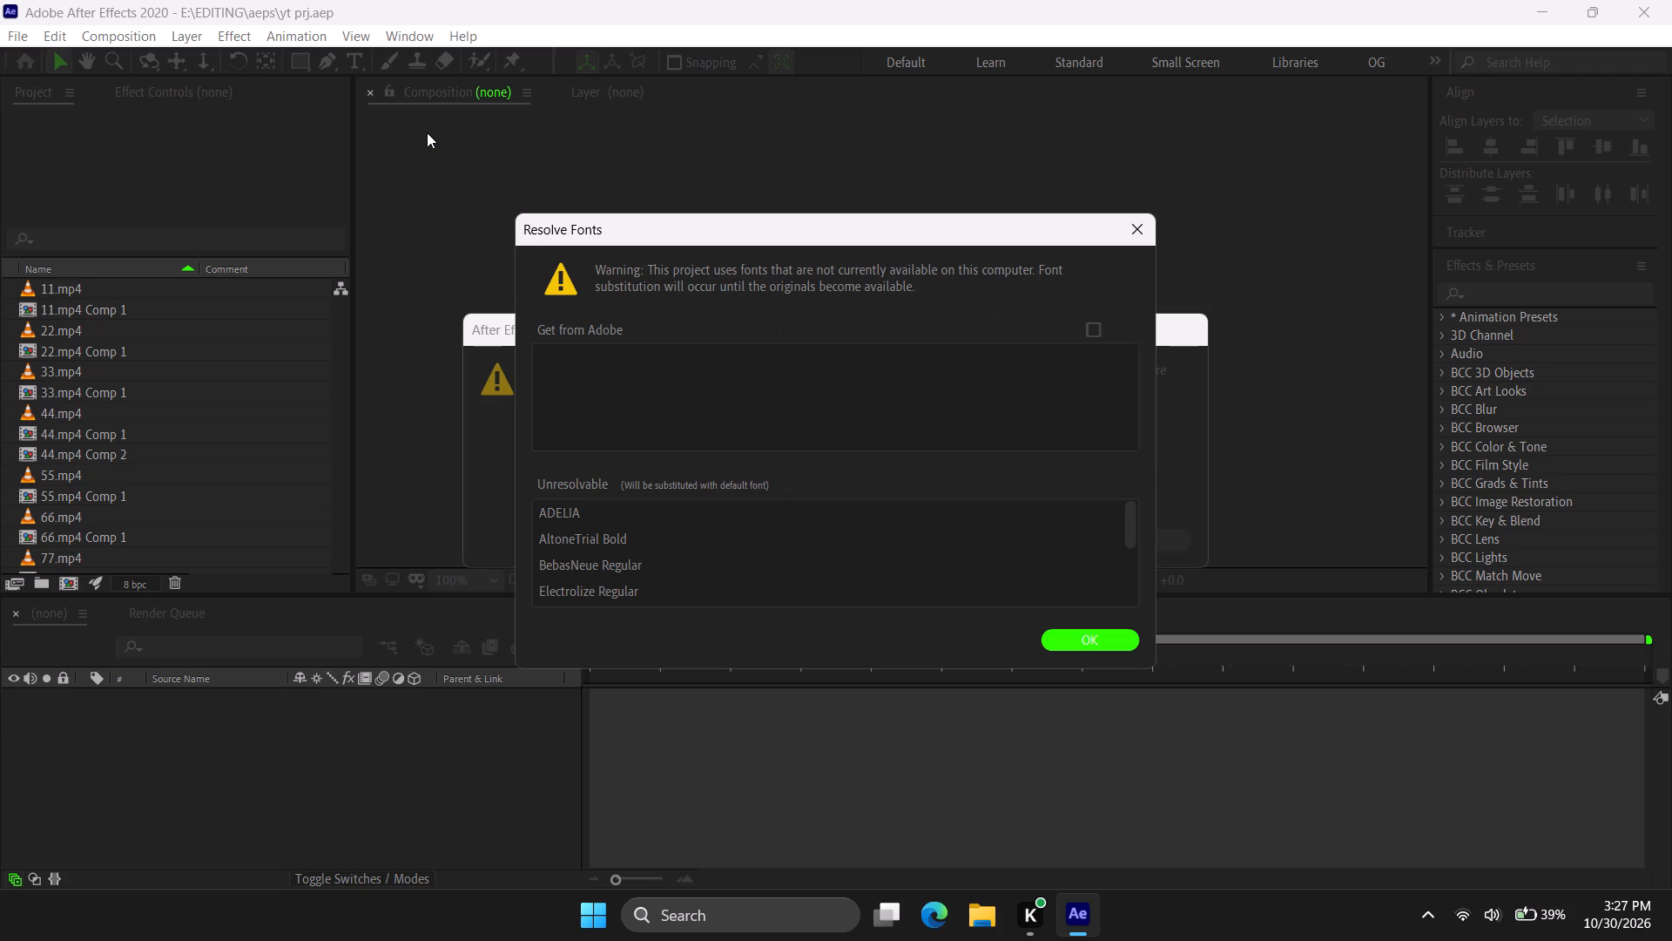
key("Return")
key("Return")
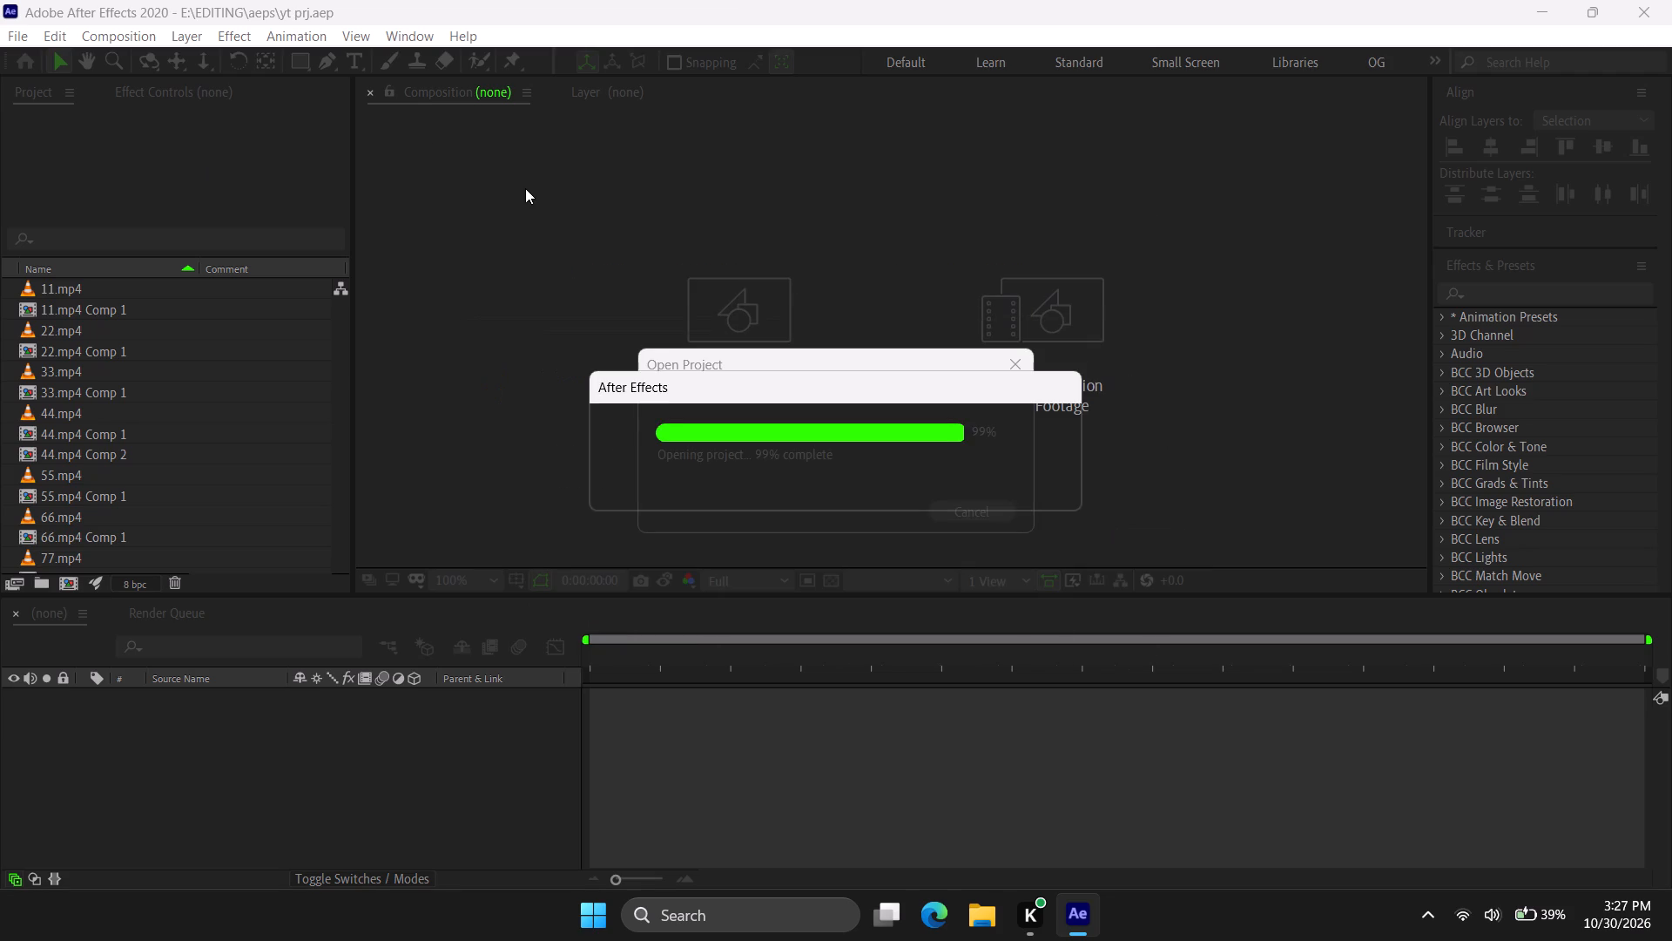
key("Return")
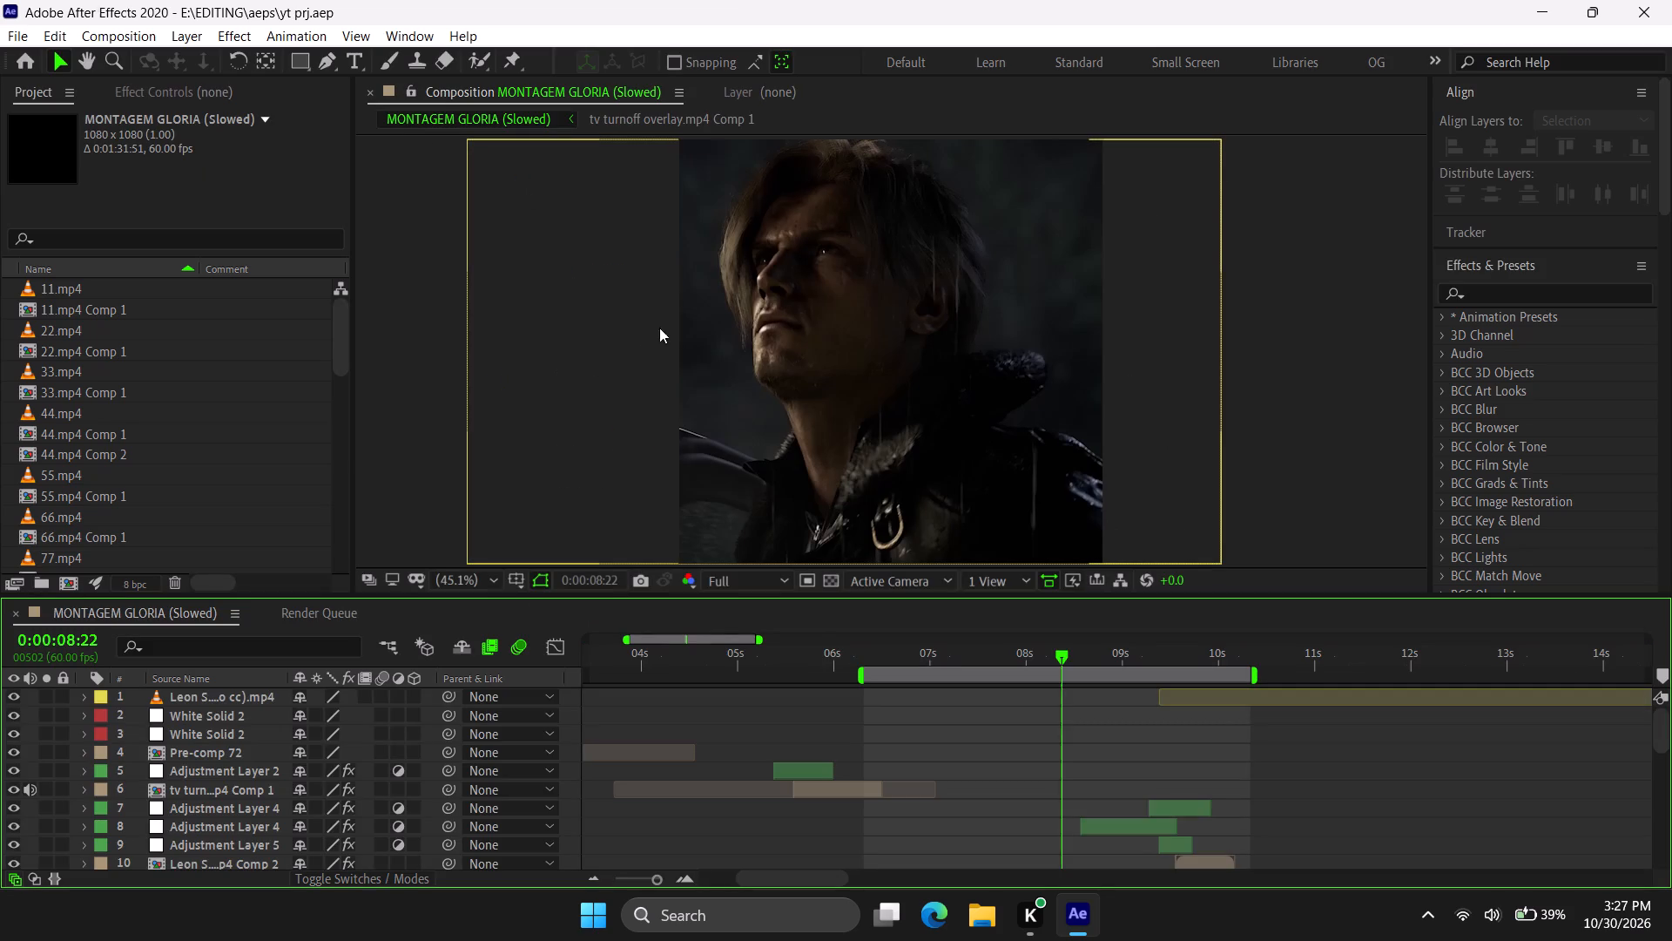
Extend the work area's start back to the beginning of the MONTAGEM GLORIA (Slowed) composition.
left_click_drag(861, 677, 338, 682)
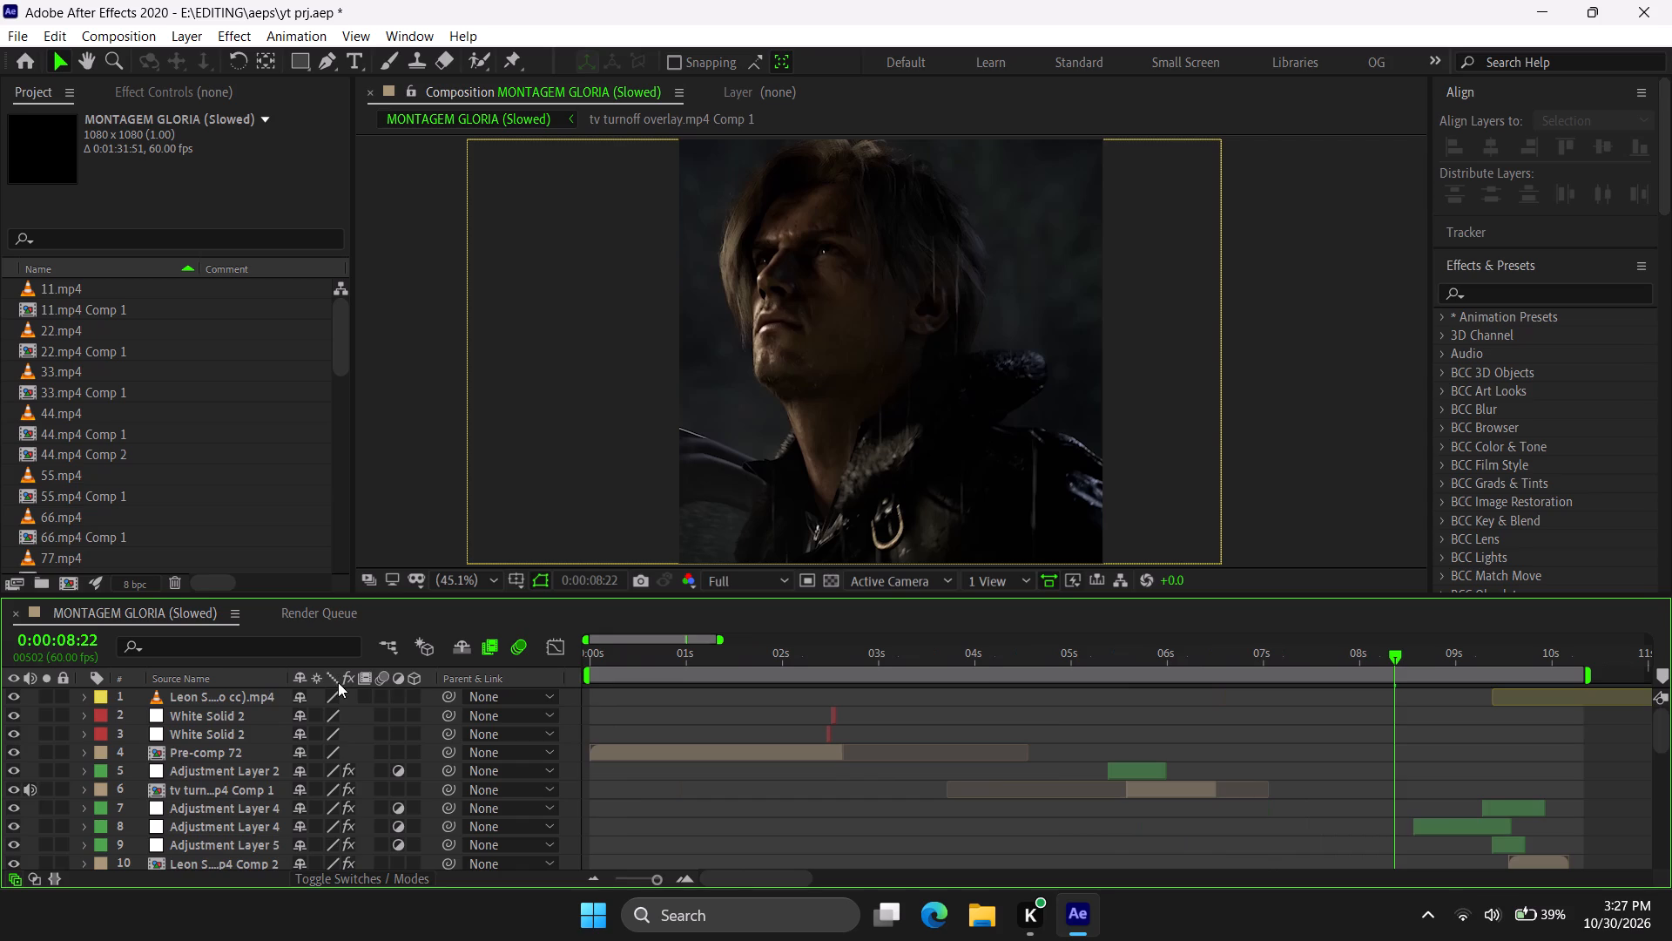
Turn off the visibility of all the visual layers in the MONTAGEM GLORIA (Slowed) composition.
scroll(991, 668, "down", 2)
left_click_drag(576, 823, 422, 575)
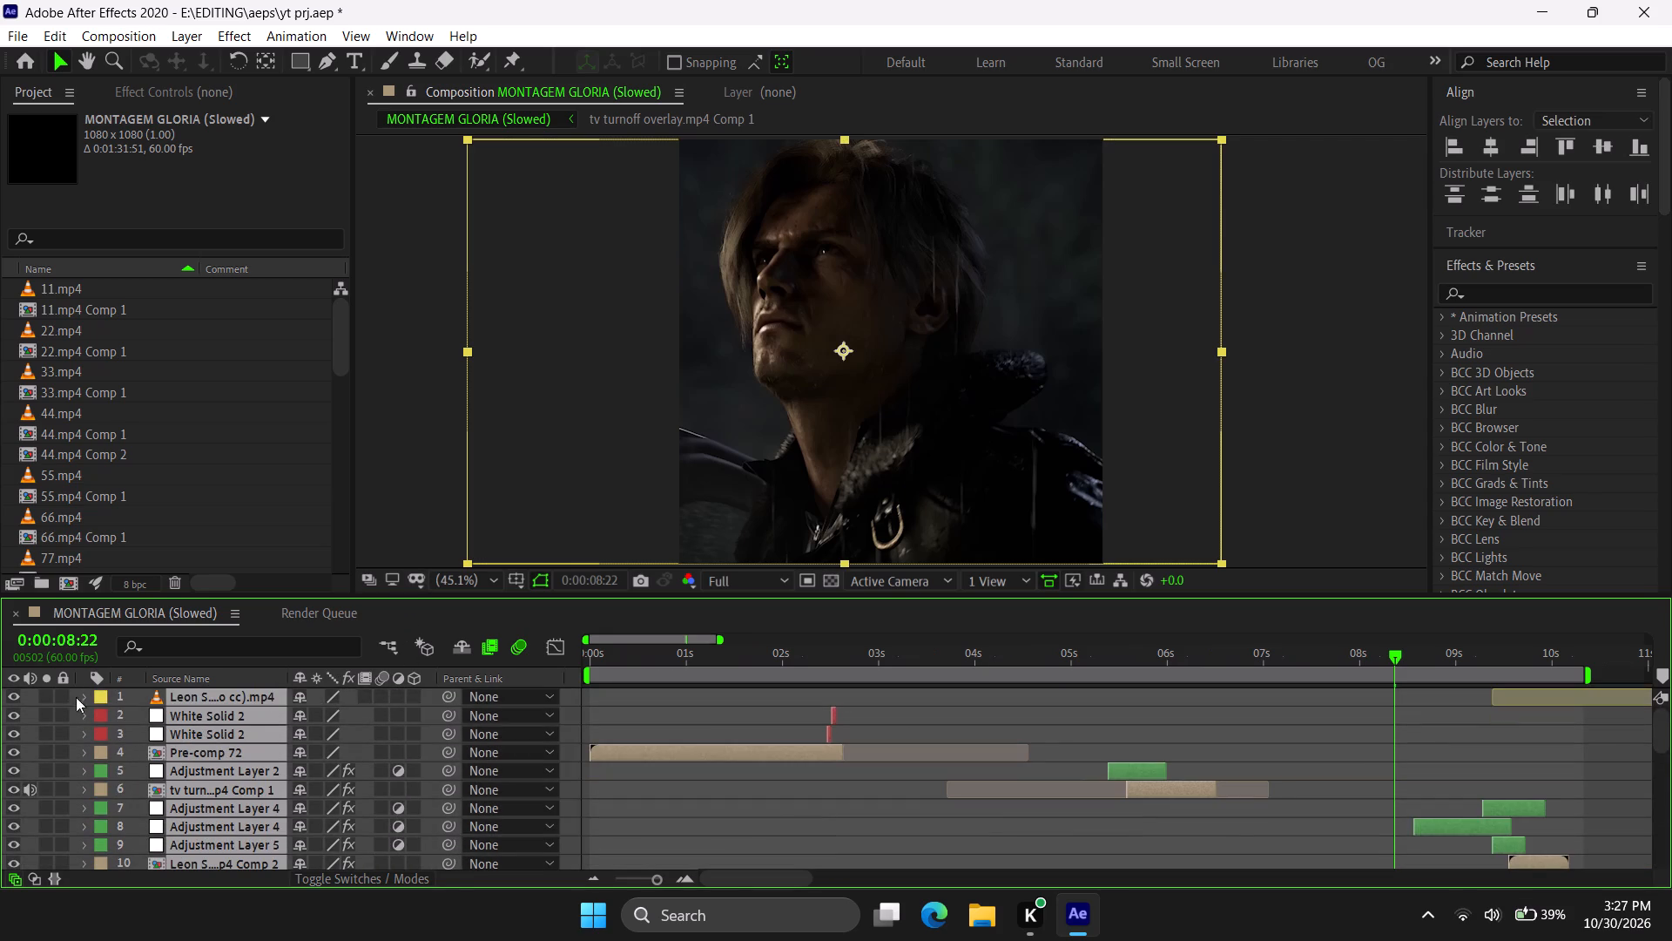
left_click(8, 696)
left_click(957, 800)
Play back the composition's audio layers from 0:00:08:22.
scroll(957, 800, "down", 7)
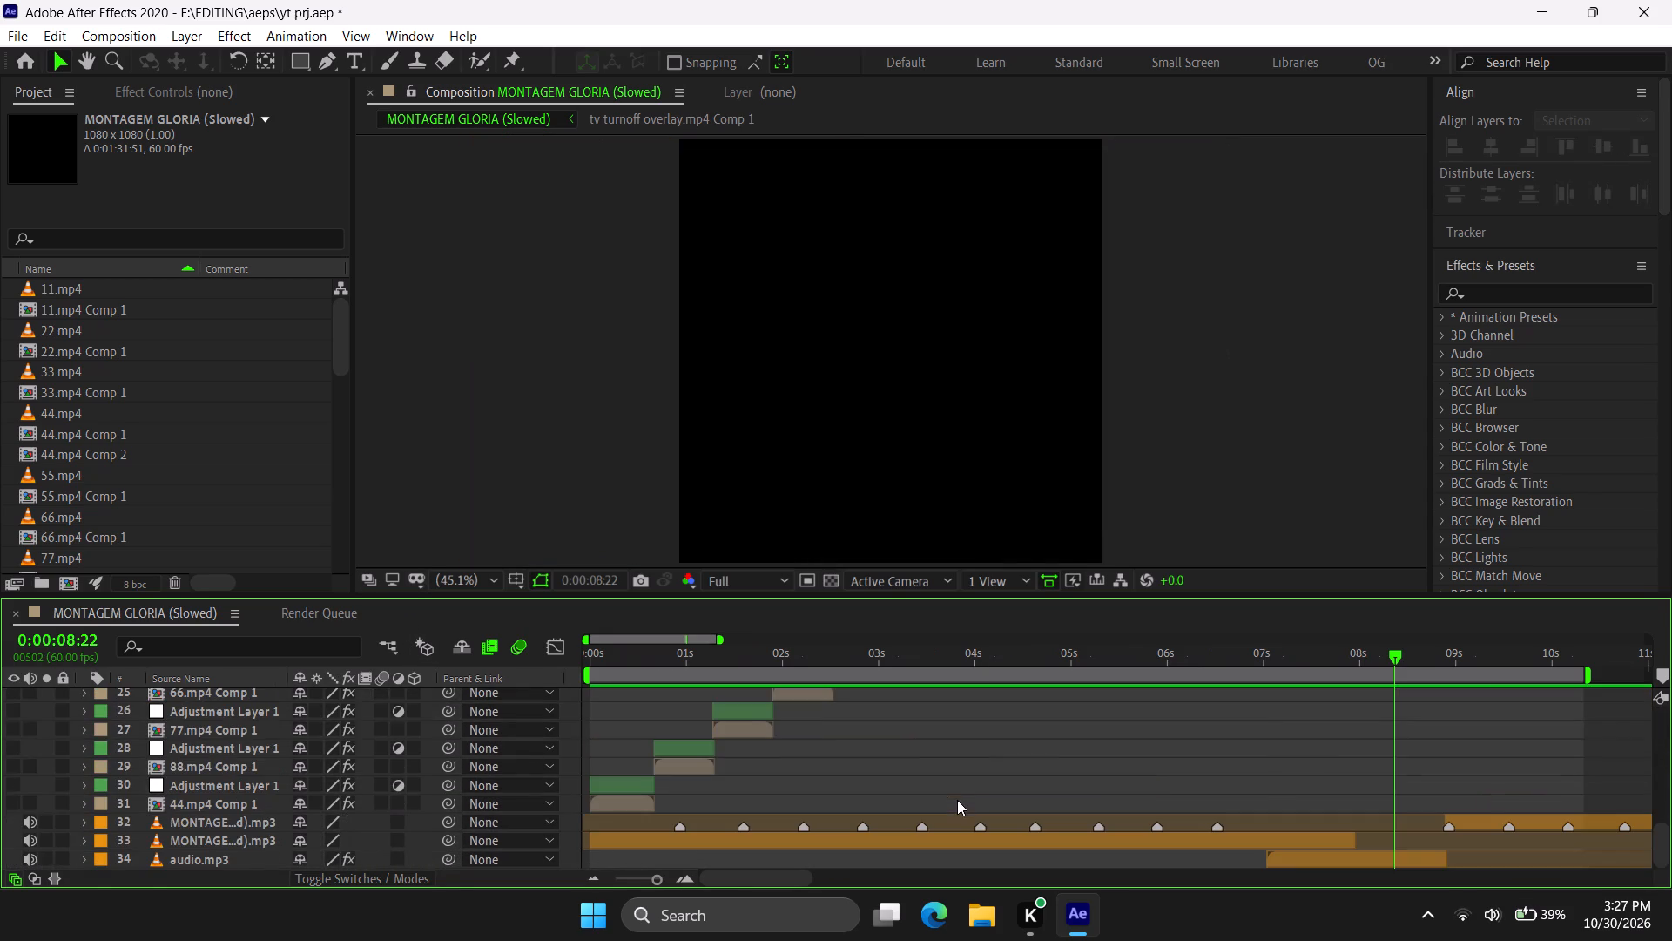
scroll(957, 800, "down", 5)
key("space")
scroll(957, 800, "left", 1)
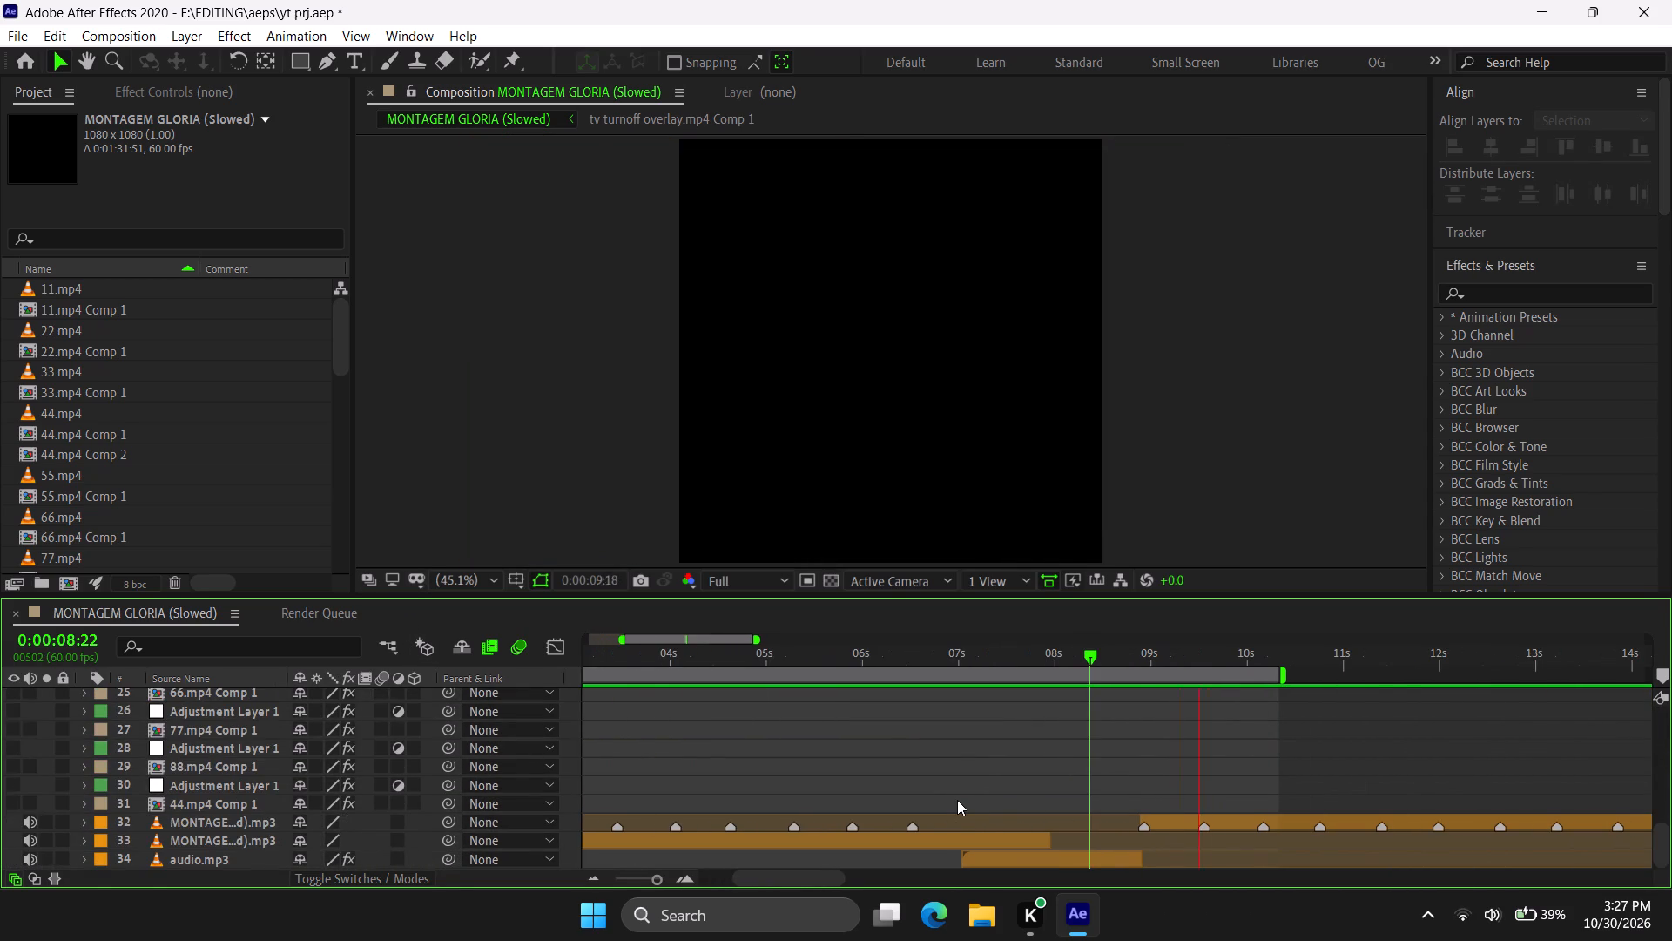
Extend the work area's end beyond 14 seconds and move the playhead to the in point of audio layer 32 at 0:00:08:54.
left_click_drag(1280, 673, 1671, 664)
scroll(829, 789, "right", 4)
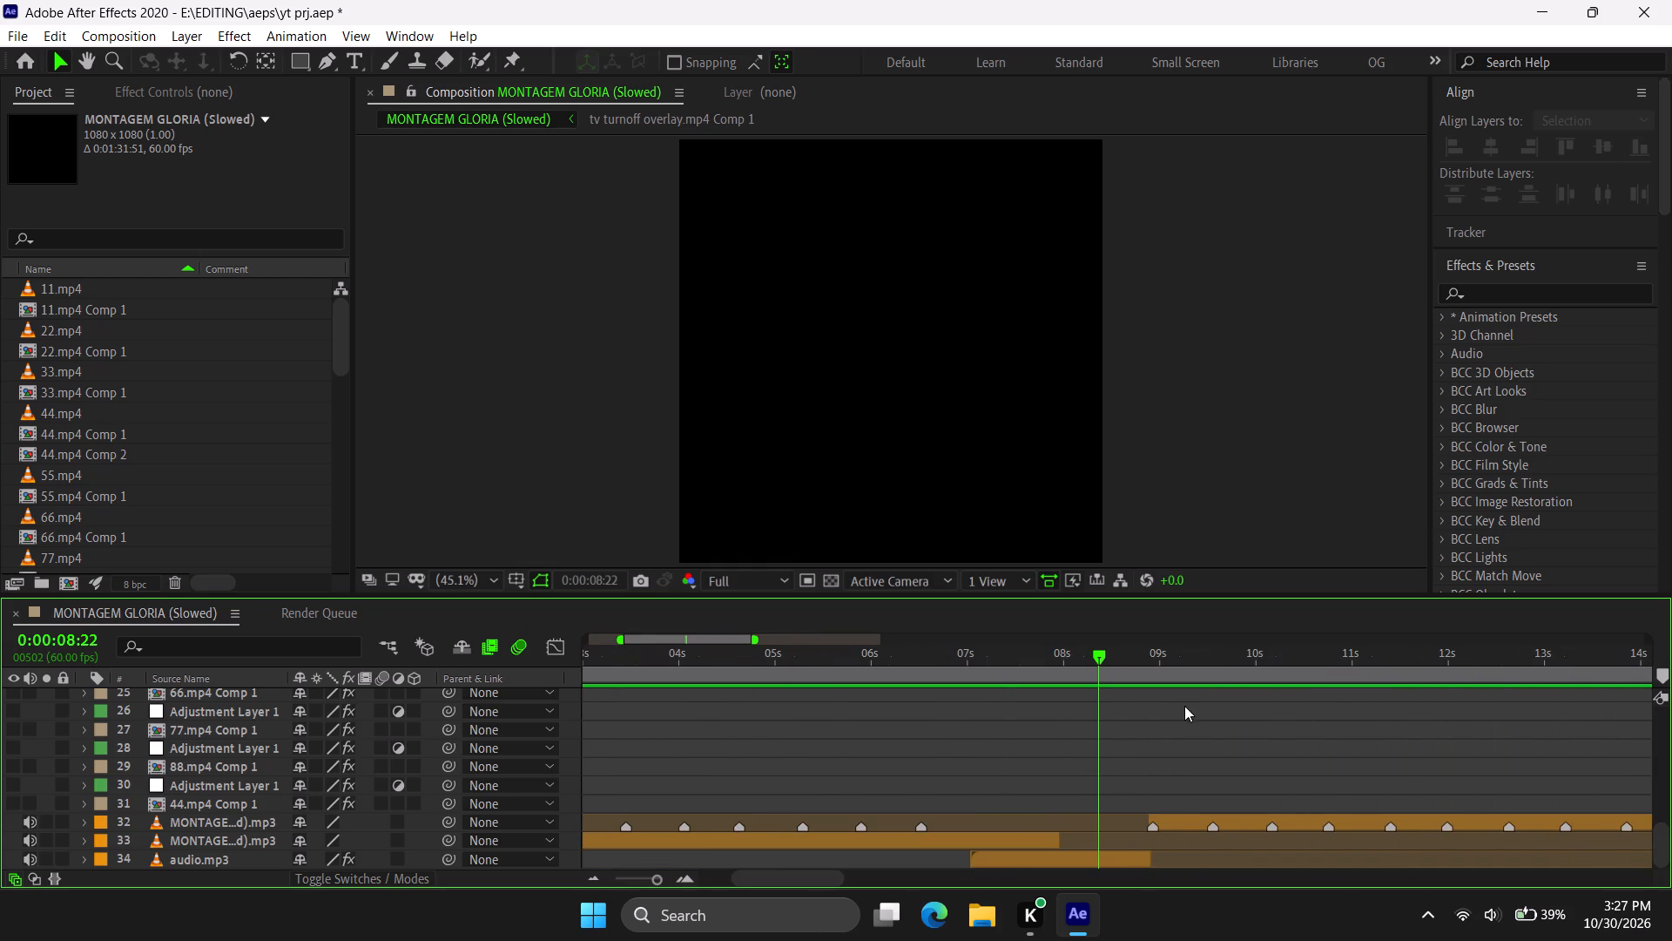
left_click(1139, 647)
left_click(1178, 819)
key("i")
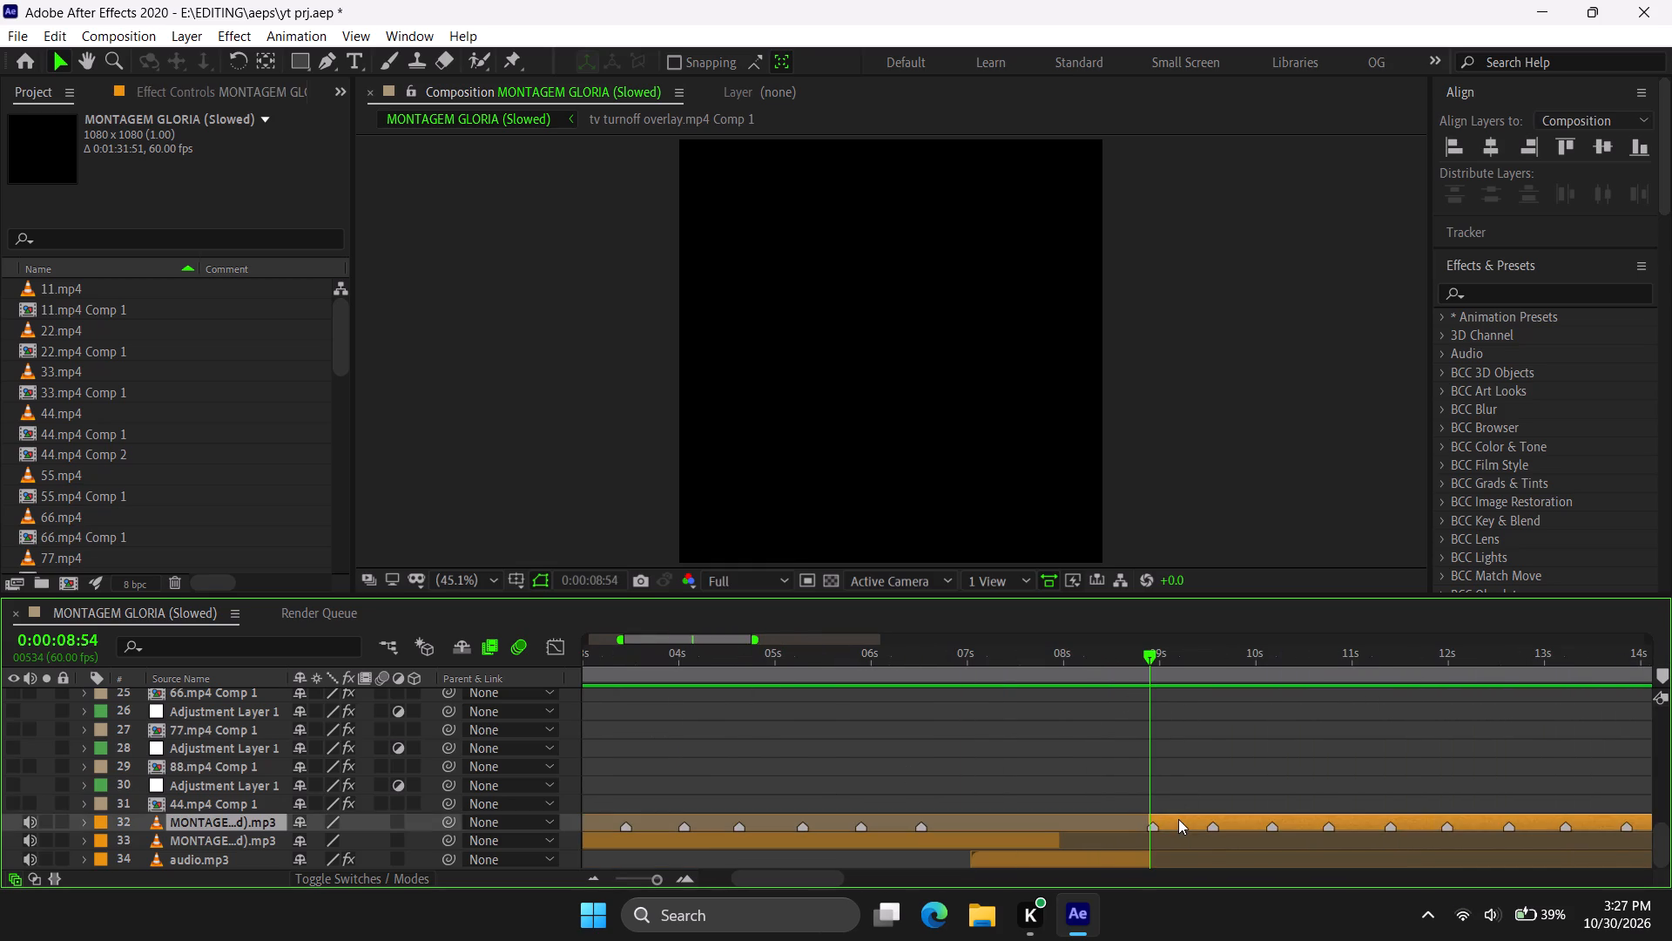
Search the effects for a suitable audio effect using "trem", "audio" and "wet", and clear the search.
left_click(1497, 294)
type("trem")
key("BackSpace")
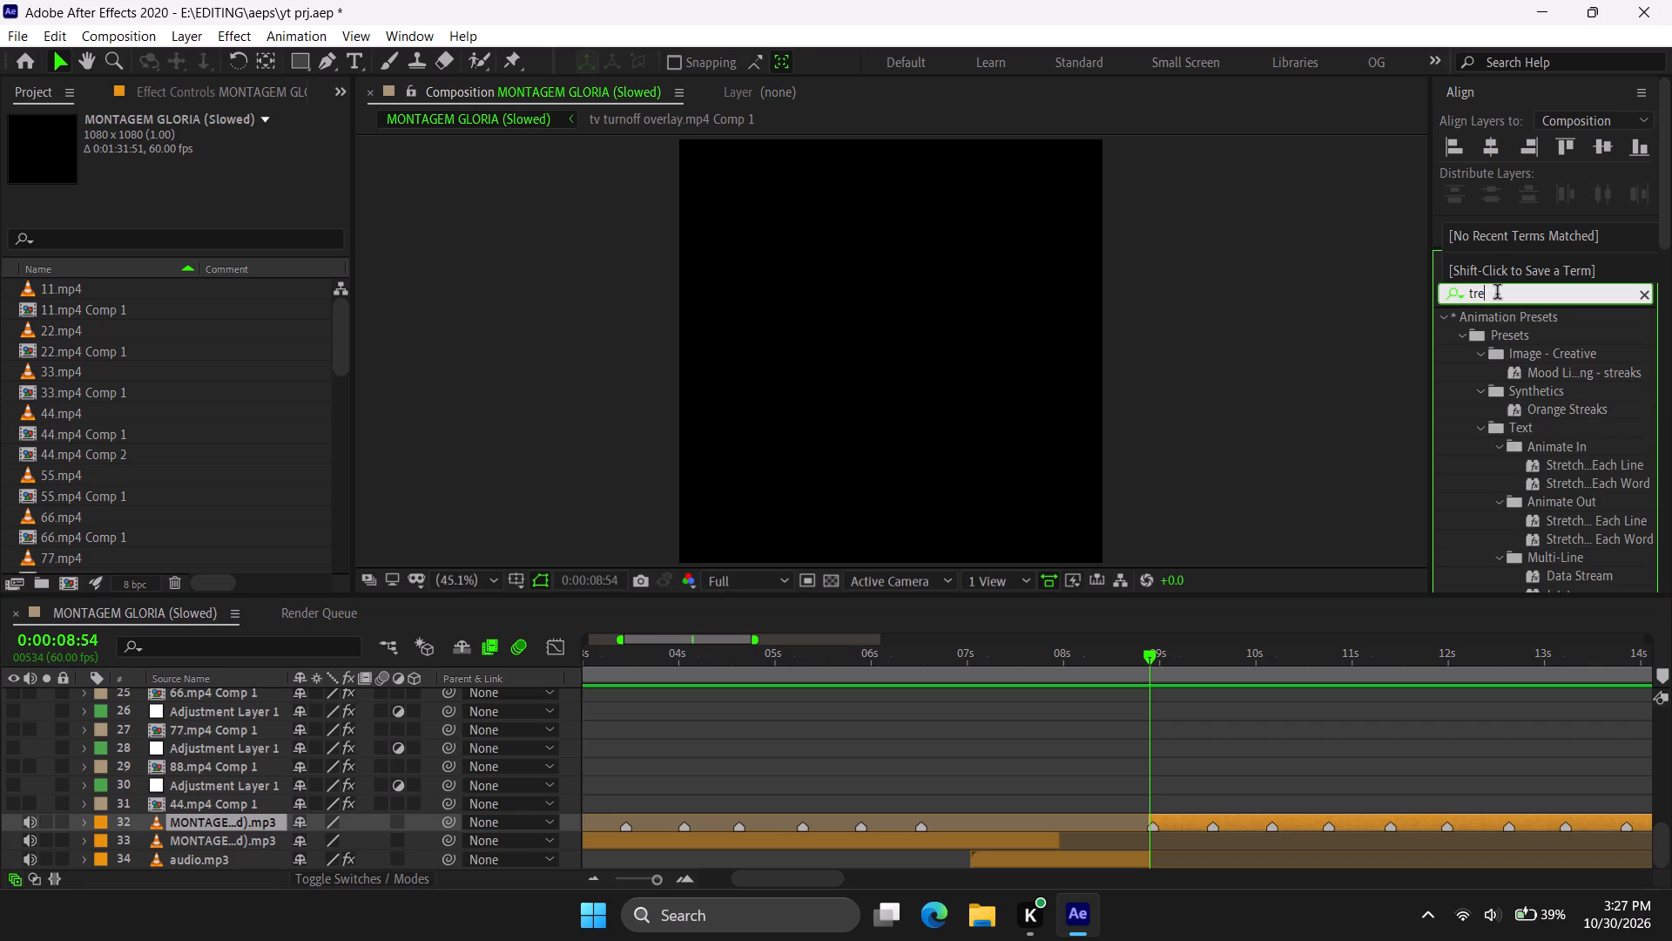
key("BackSpace")
key("BackSpace")
key("BackSpace")
type("audio")
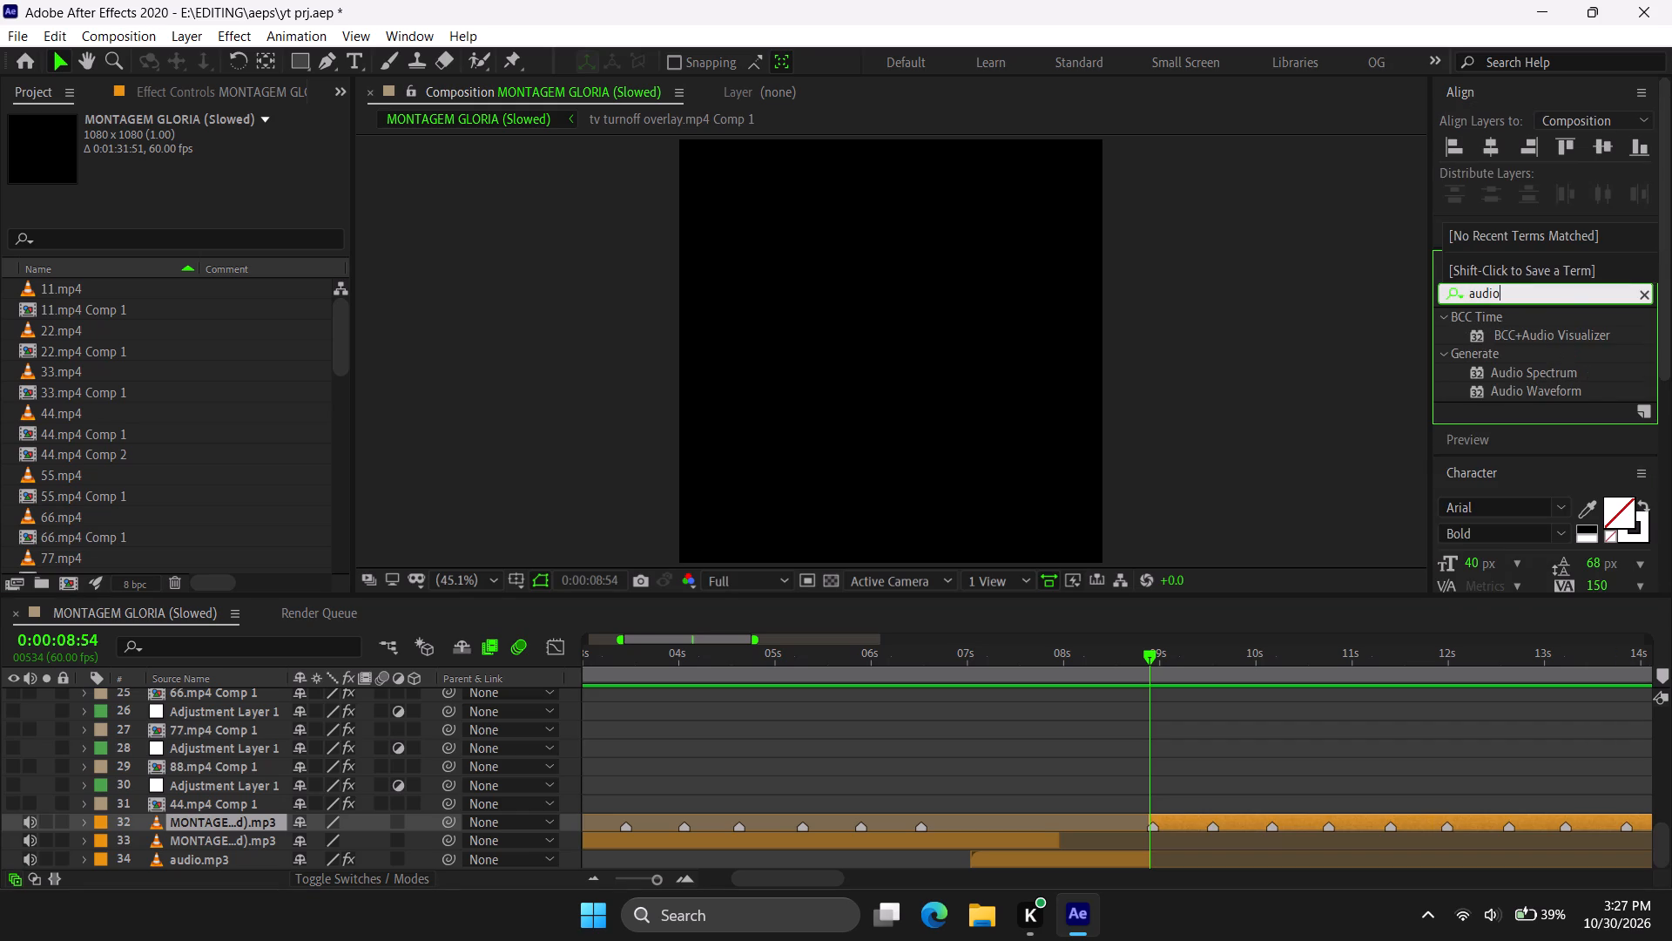
key("BackSpace")
key("BackSpace")
key("BackSpace")
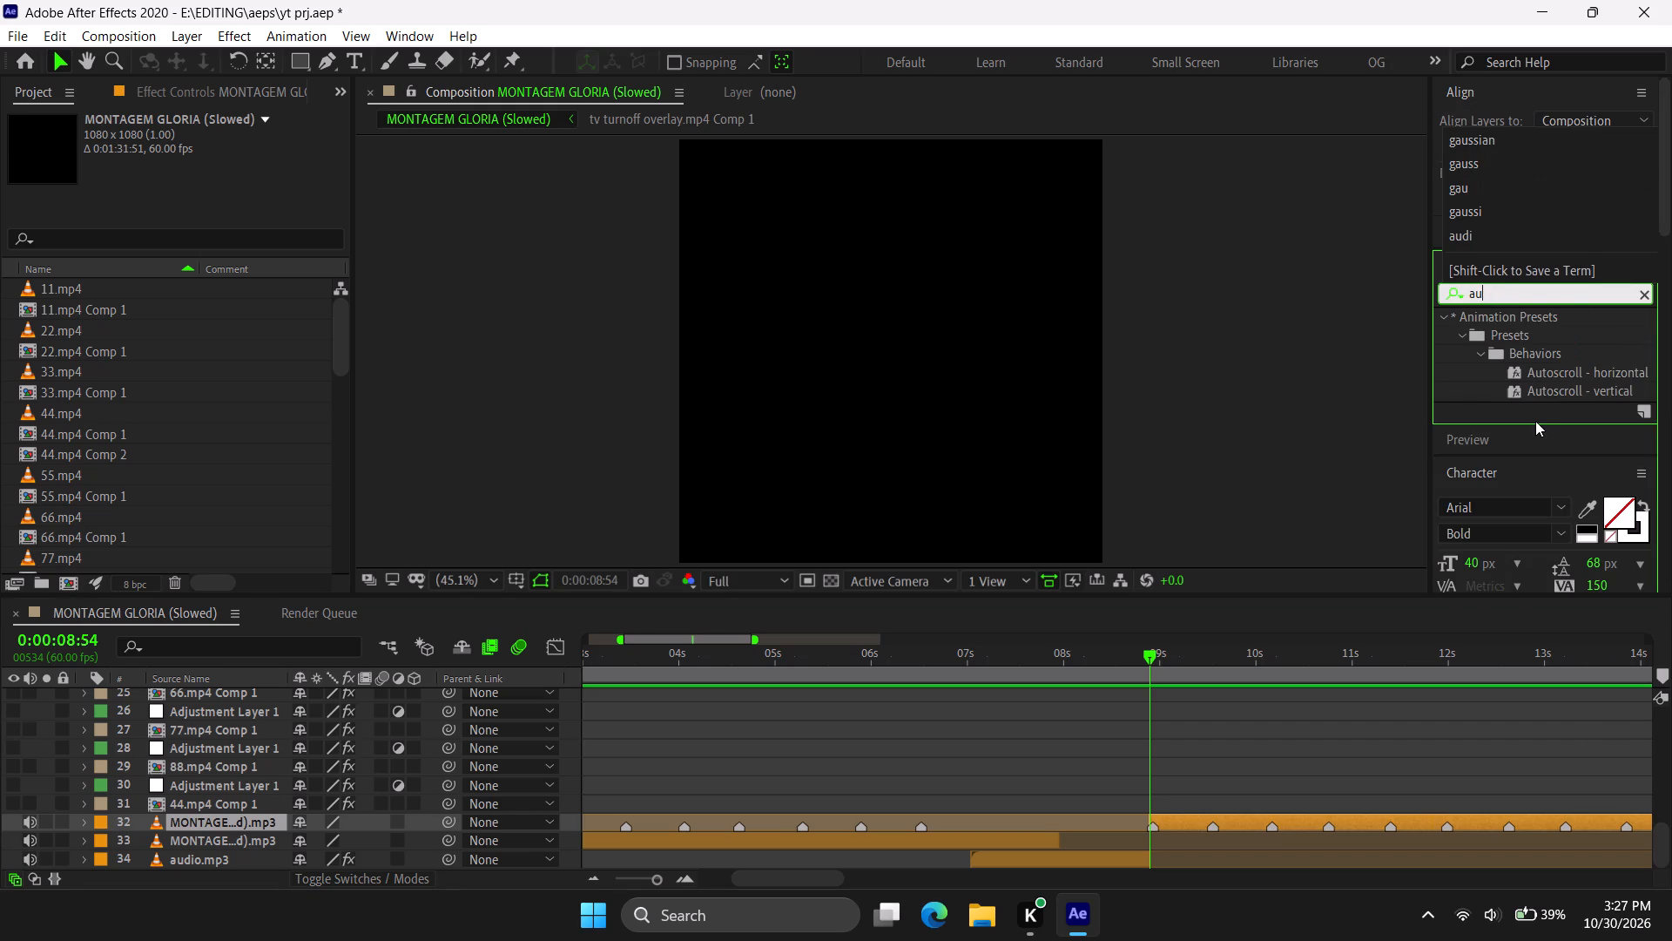
key("BackSpace")
key("BackSpace")
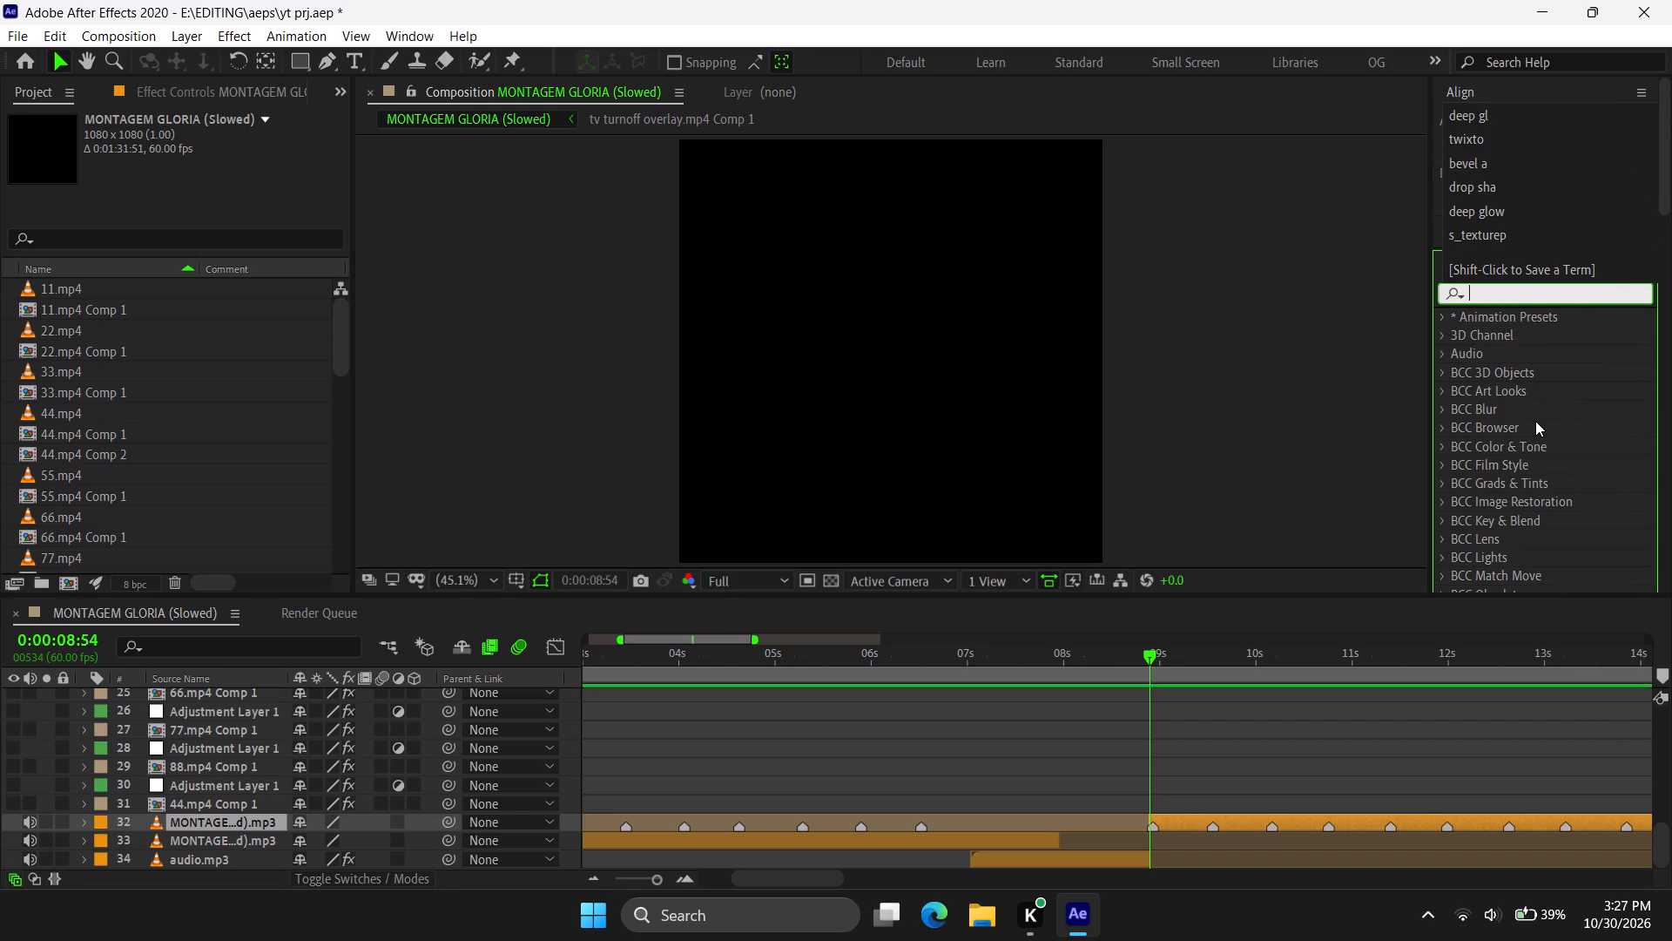
type("wet o")
key("BackSpace")
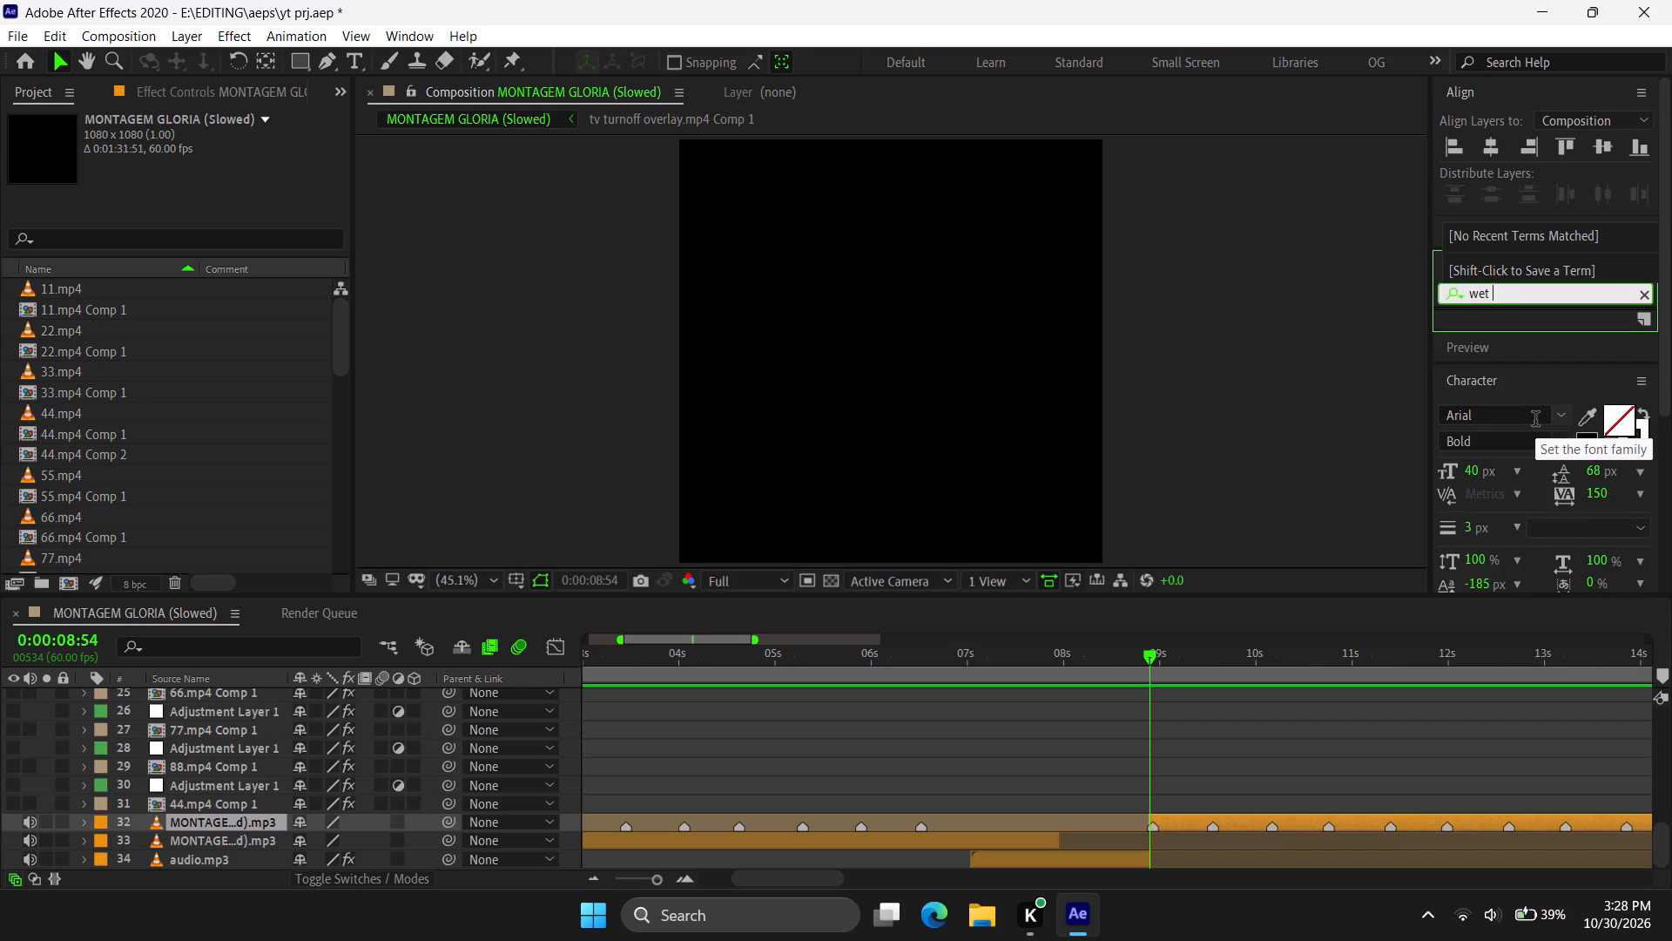
key("BackSpace")
key("BackSpace")
key("BackSpace")
key("BackSpace")
key("BackSpace")
key("BackSpace")
key("BackSpace")
key("BackSpace")
type("audio and")
key("BackSpace")
key("BackSpace")
key("BackSpace")
key("BackSpace")
key("BackSpace")
key("BackSpace")
key("BackSpace")
key("BackSpace")
key("BackSpace")
key("BackSpace")
key("BackSpace")
key("BackSpace")
key("BackSpace")
key("BackSpace")
key("BackSpace")
key("BackSpace")
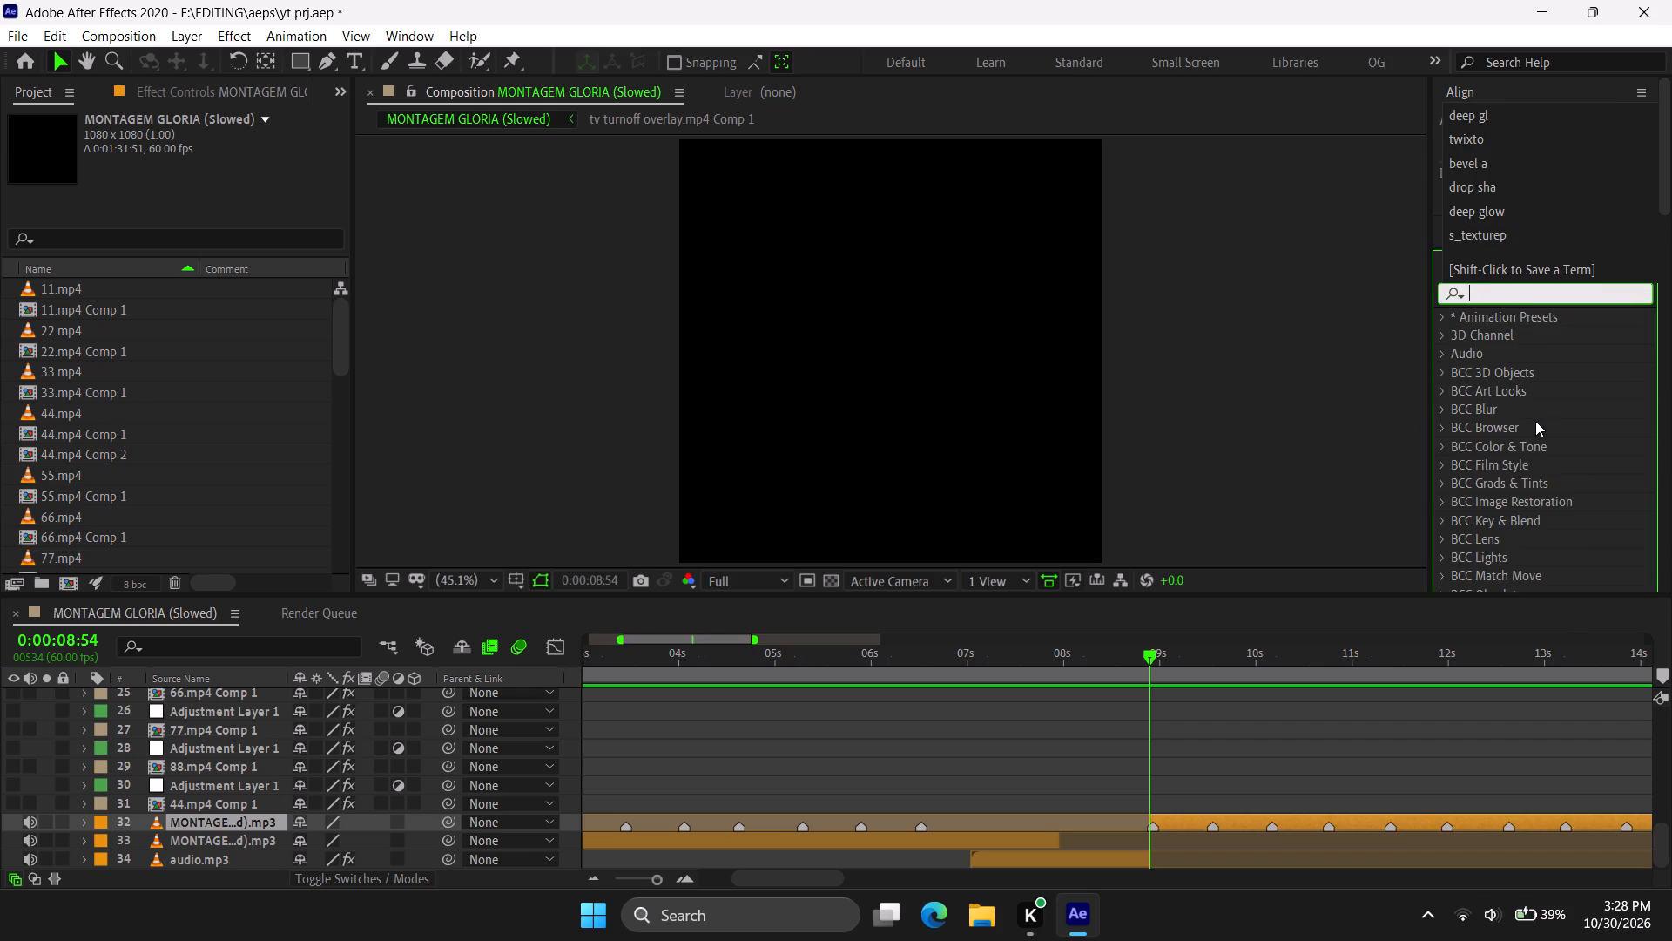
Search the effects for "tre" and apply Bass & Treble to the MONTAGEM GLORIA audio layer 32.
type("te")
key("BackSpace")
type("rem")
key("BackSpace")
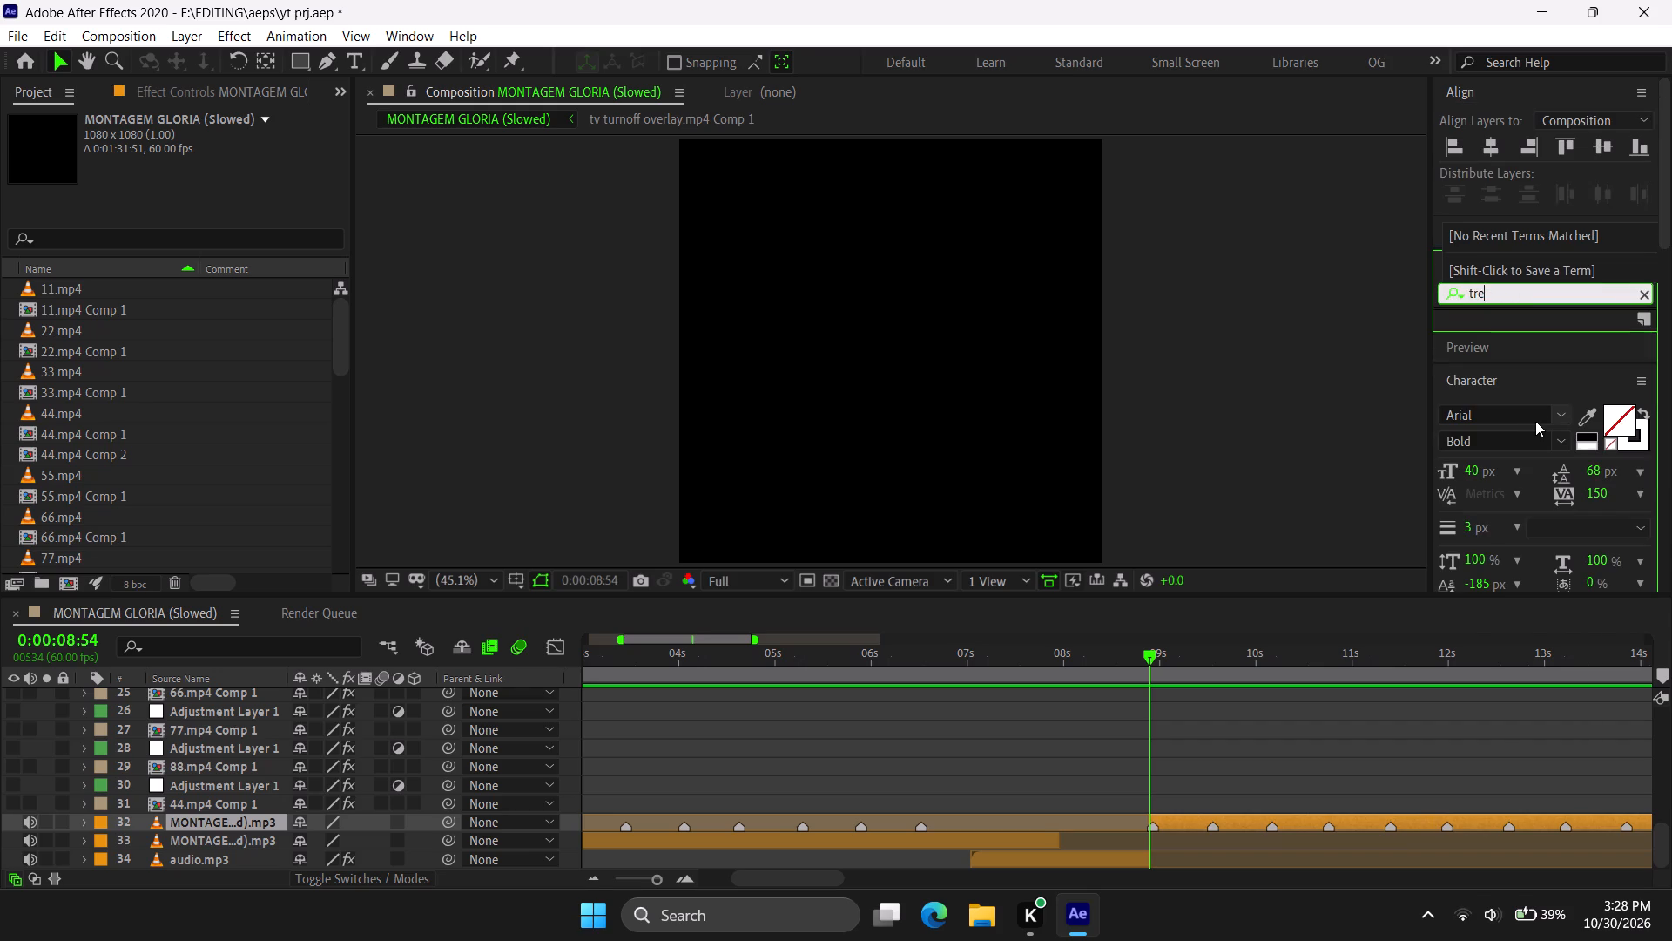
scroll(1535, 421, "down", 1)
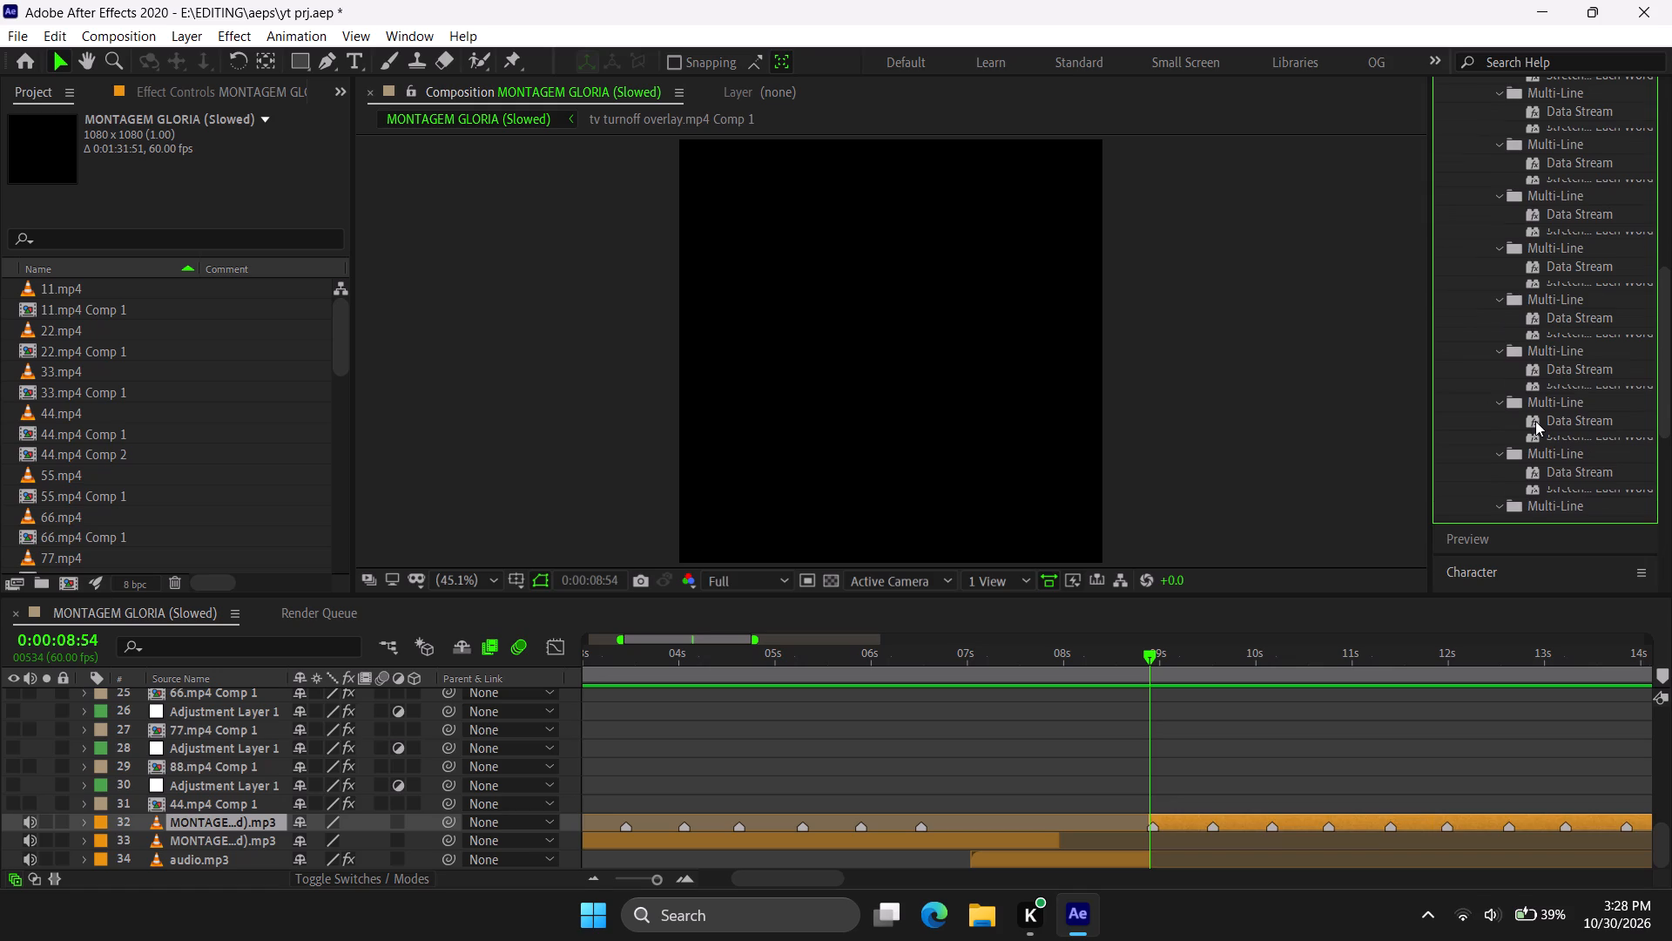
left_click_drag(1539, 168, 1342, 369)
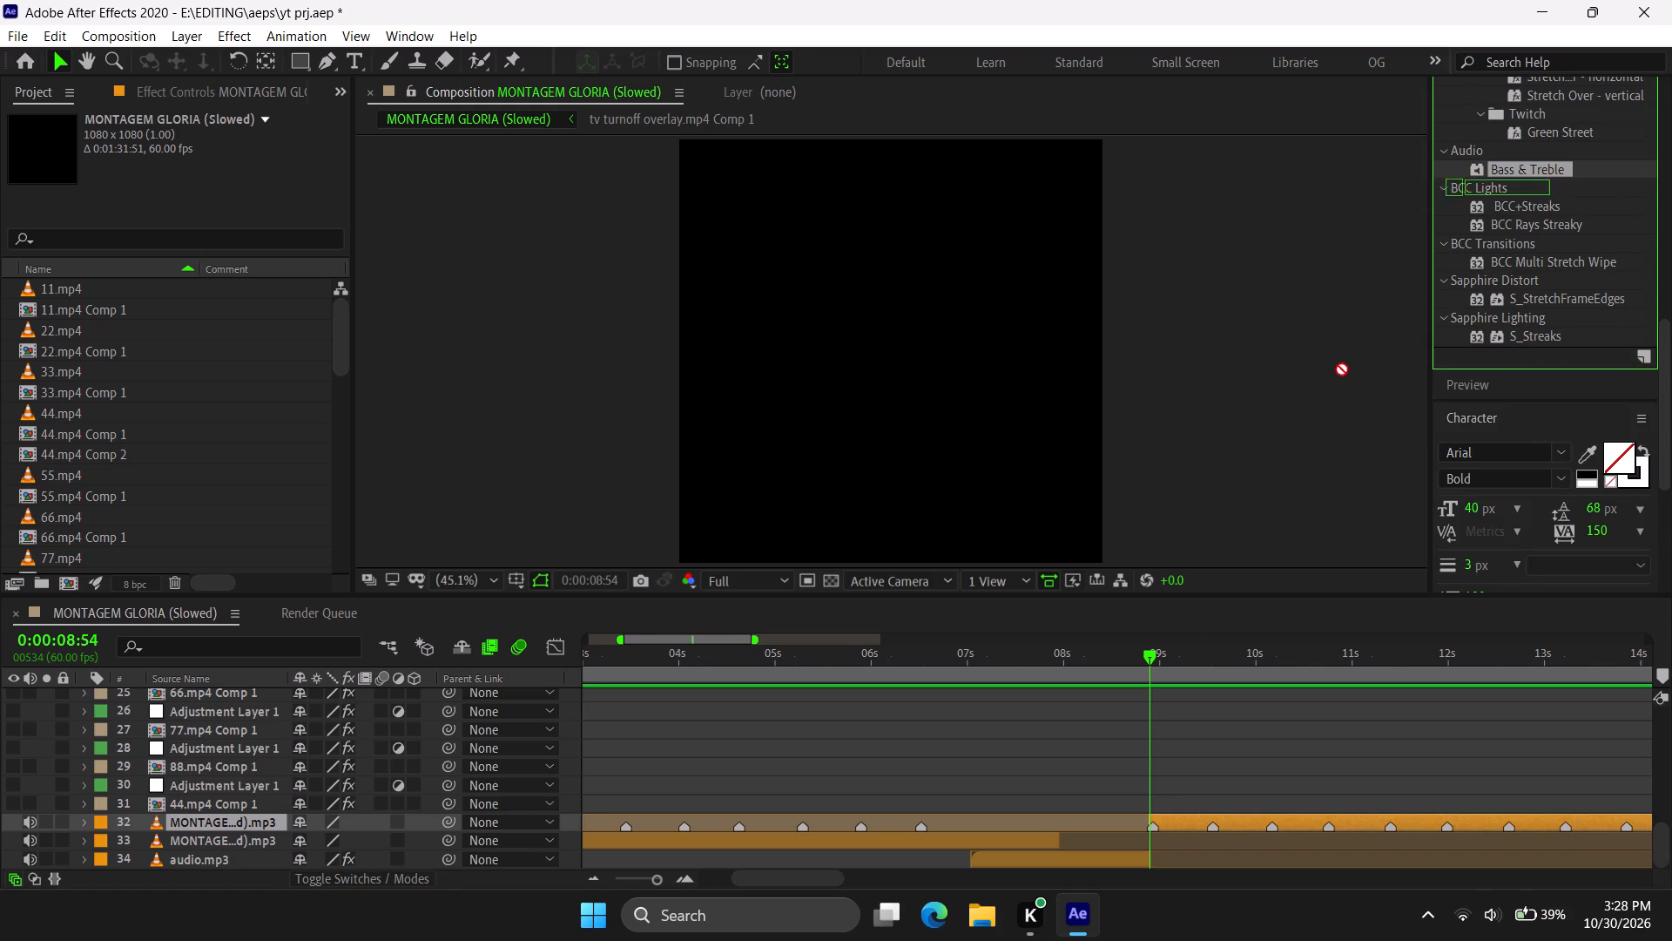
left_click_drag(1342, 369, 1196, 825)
Play back audio layer 32 from its in point with the Bass & Treble effect applied.
key("space")
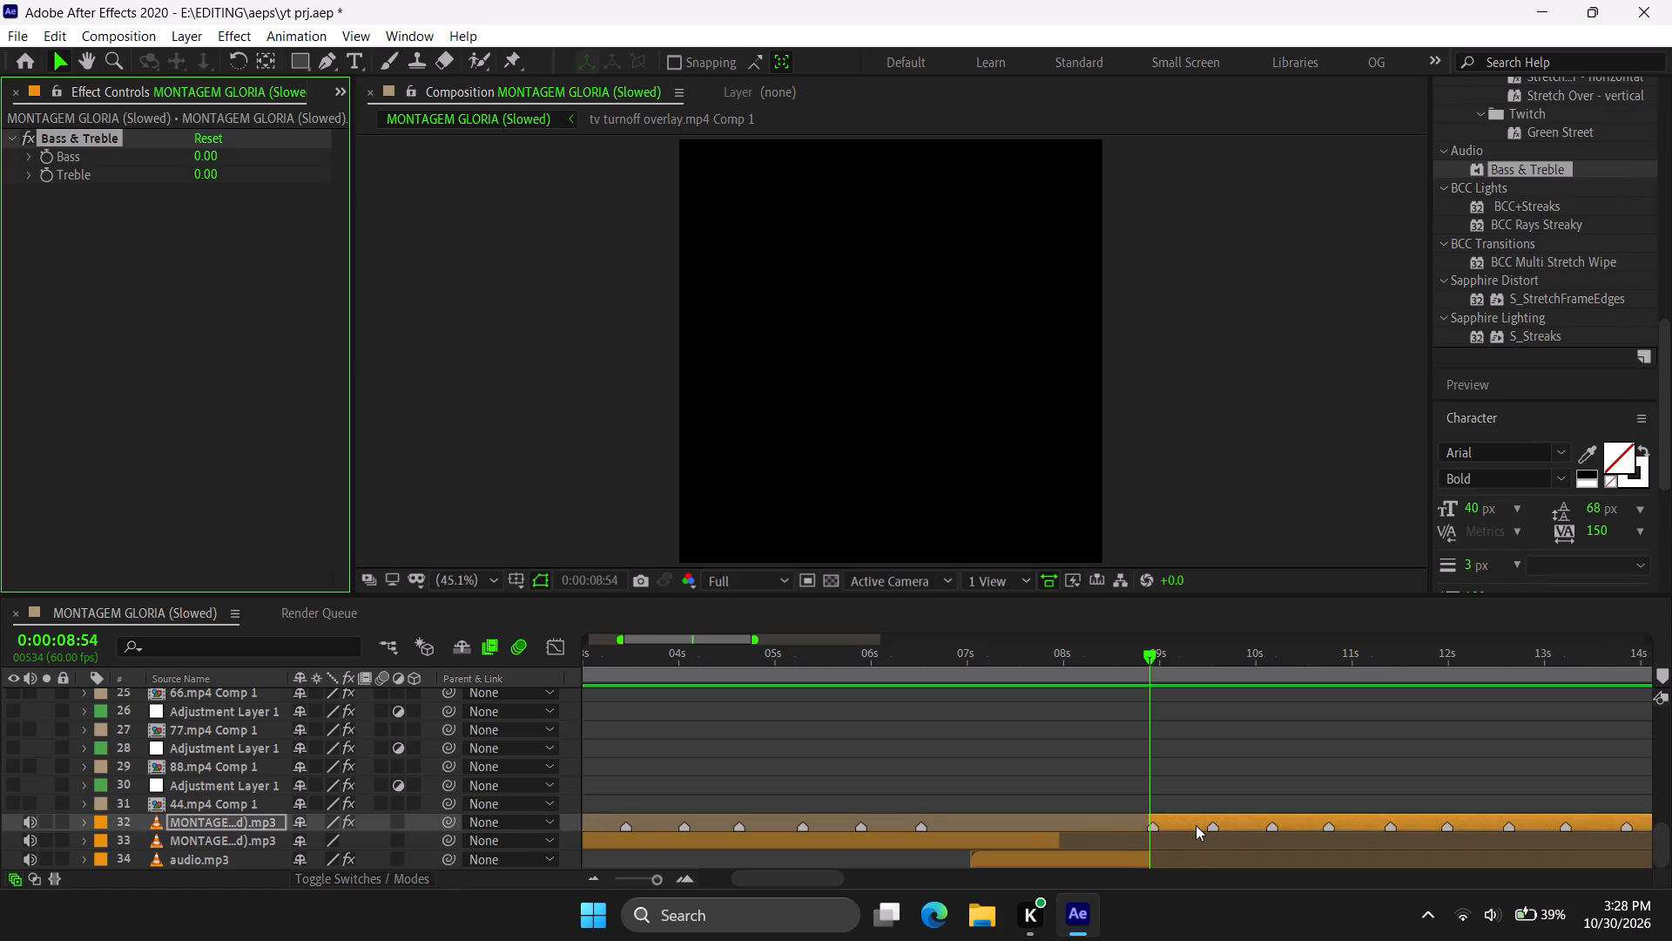
key("space")
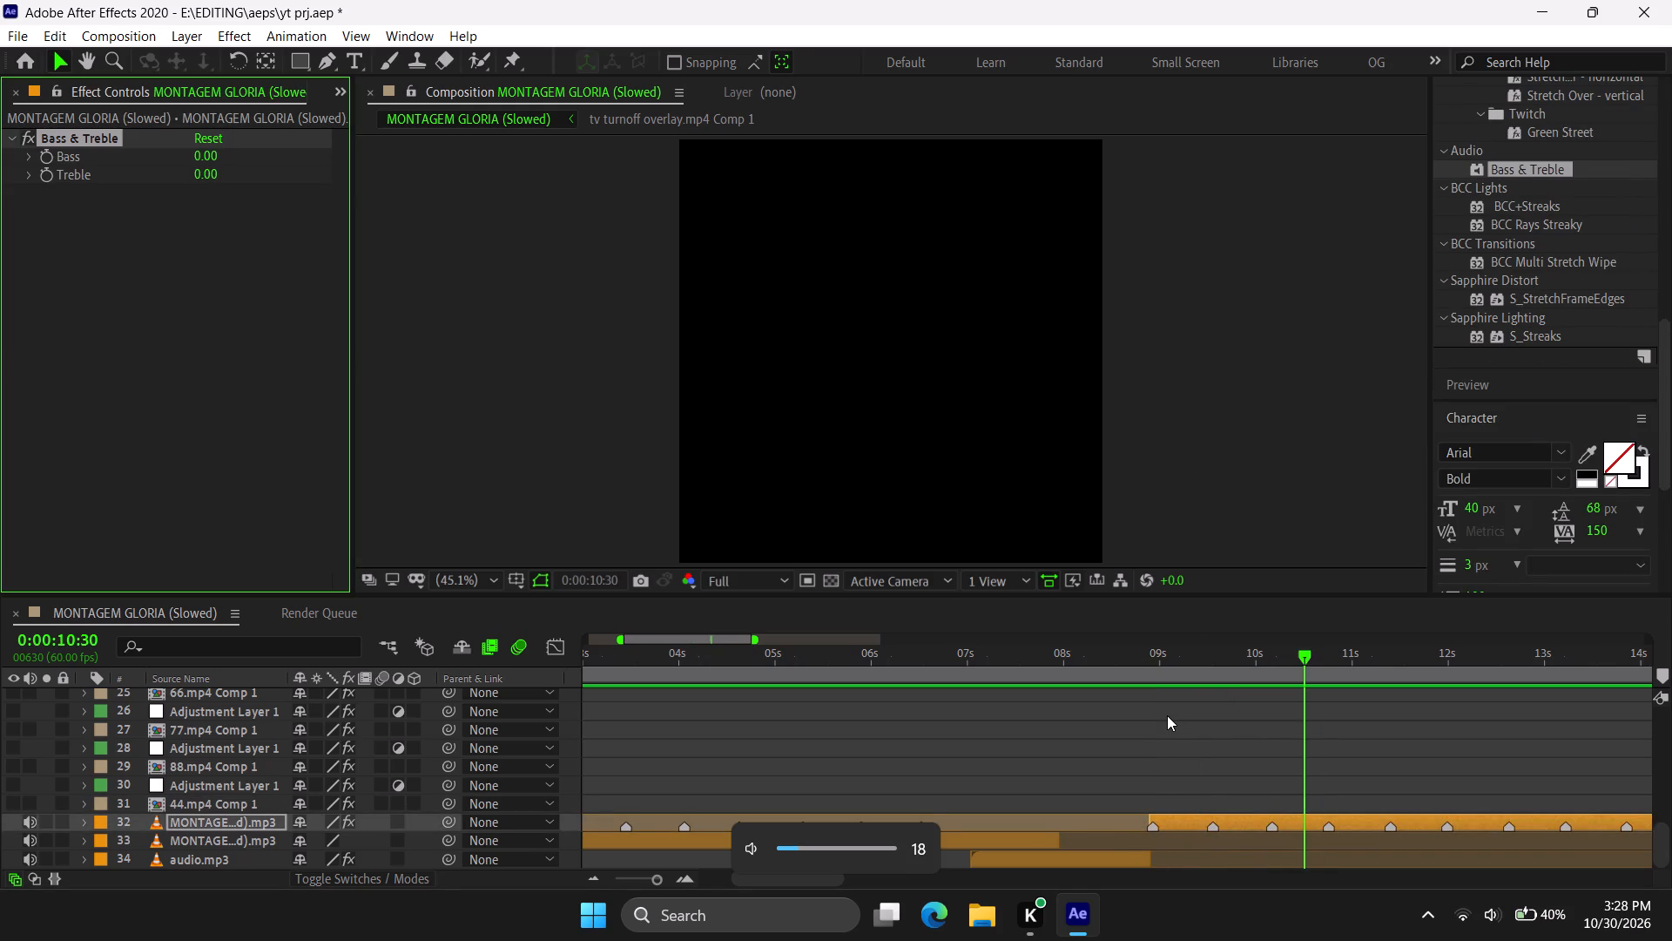
type("i")
key("space")
key("space")
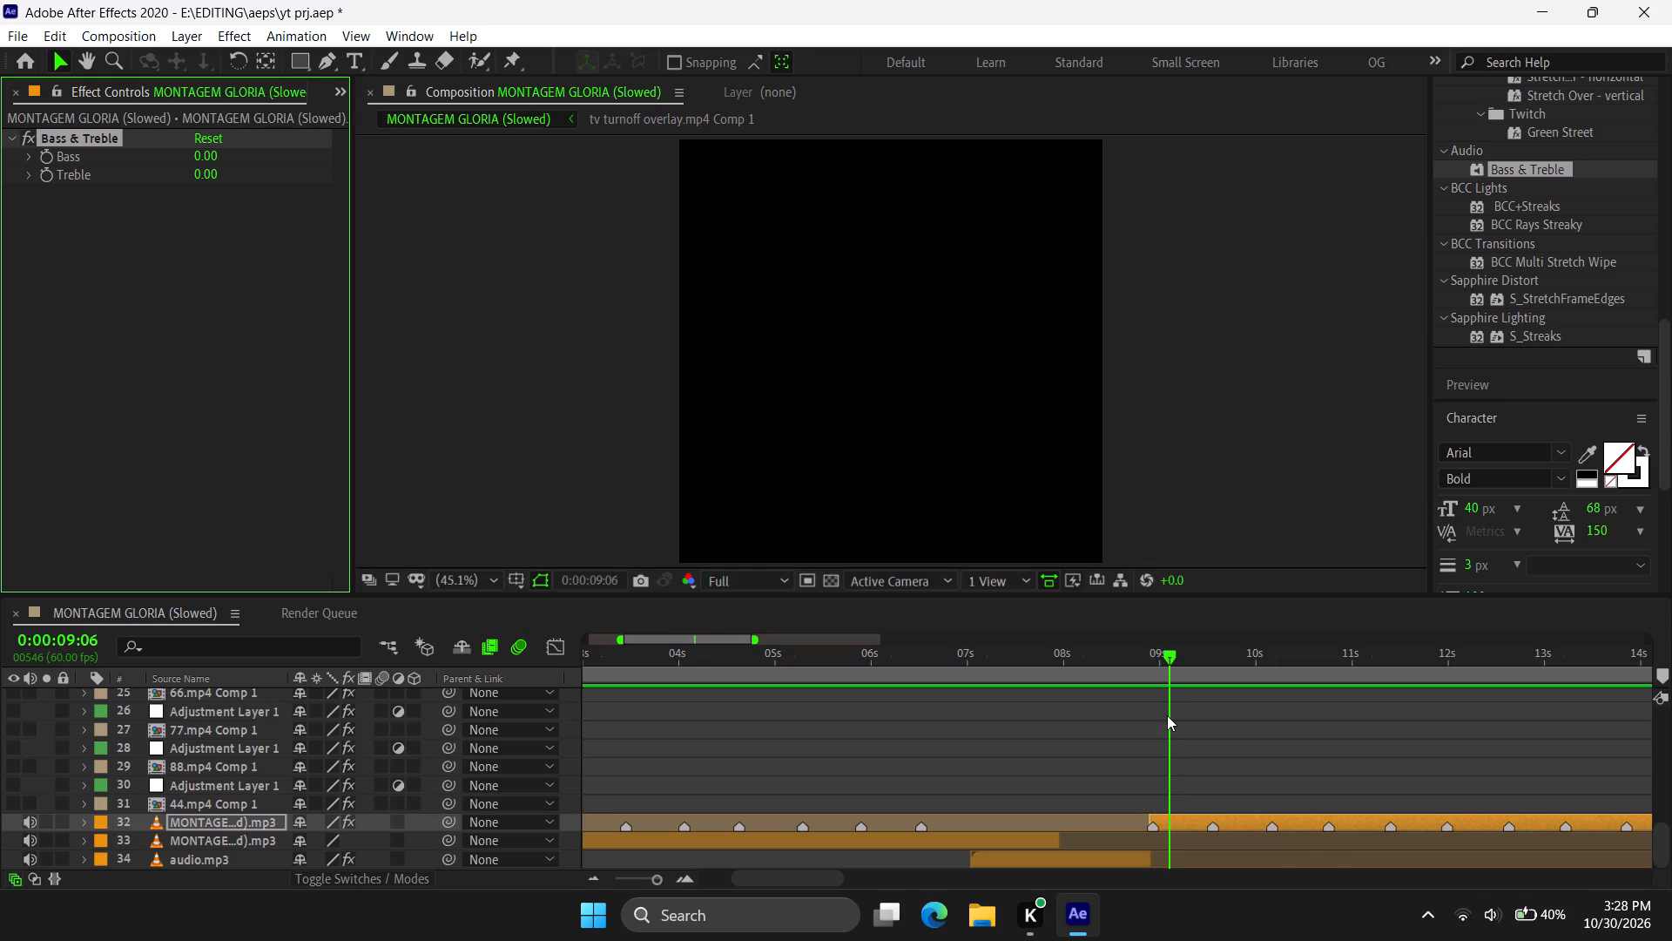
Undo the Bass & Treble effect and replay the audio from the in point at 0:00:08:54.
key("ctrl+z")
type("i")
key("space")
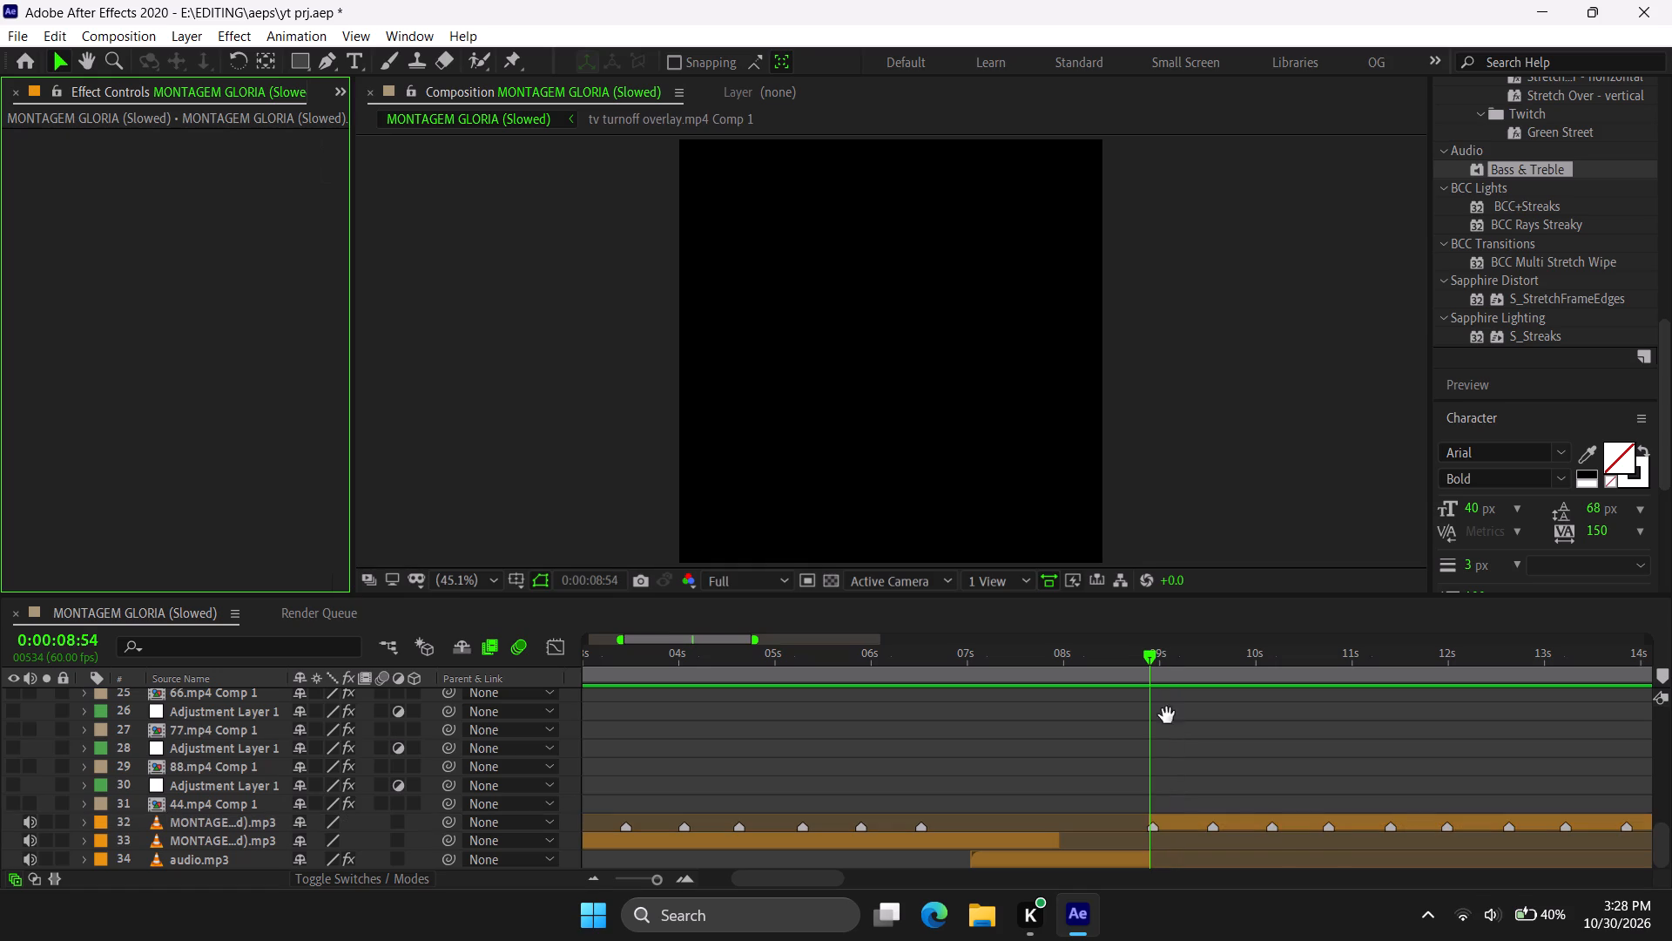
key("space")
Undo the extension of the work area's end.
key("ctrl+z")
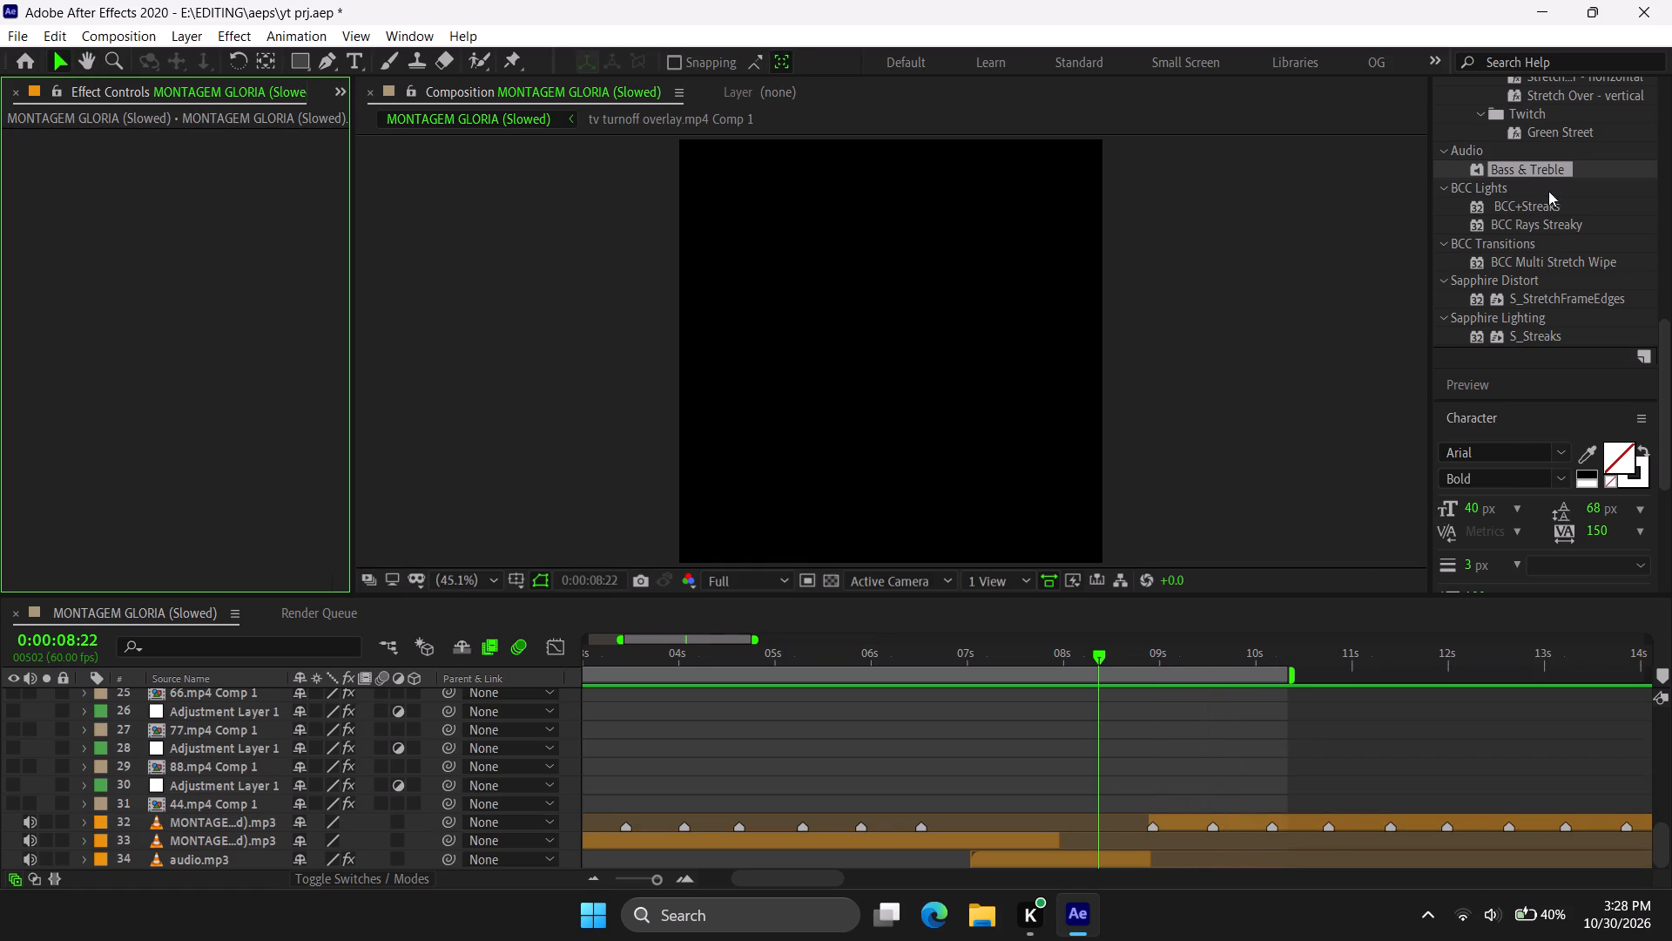
Extend the work area's end beyond 15 seconds and move the playhead to the in point of audio layer 32 at 0:00:08:54.
left_click_drag(1291, 675, 1671, 599)
scroll(817, 714, "right", 1)
left_click(1055, 825)
key("i")
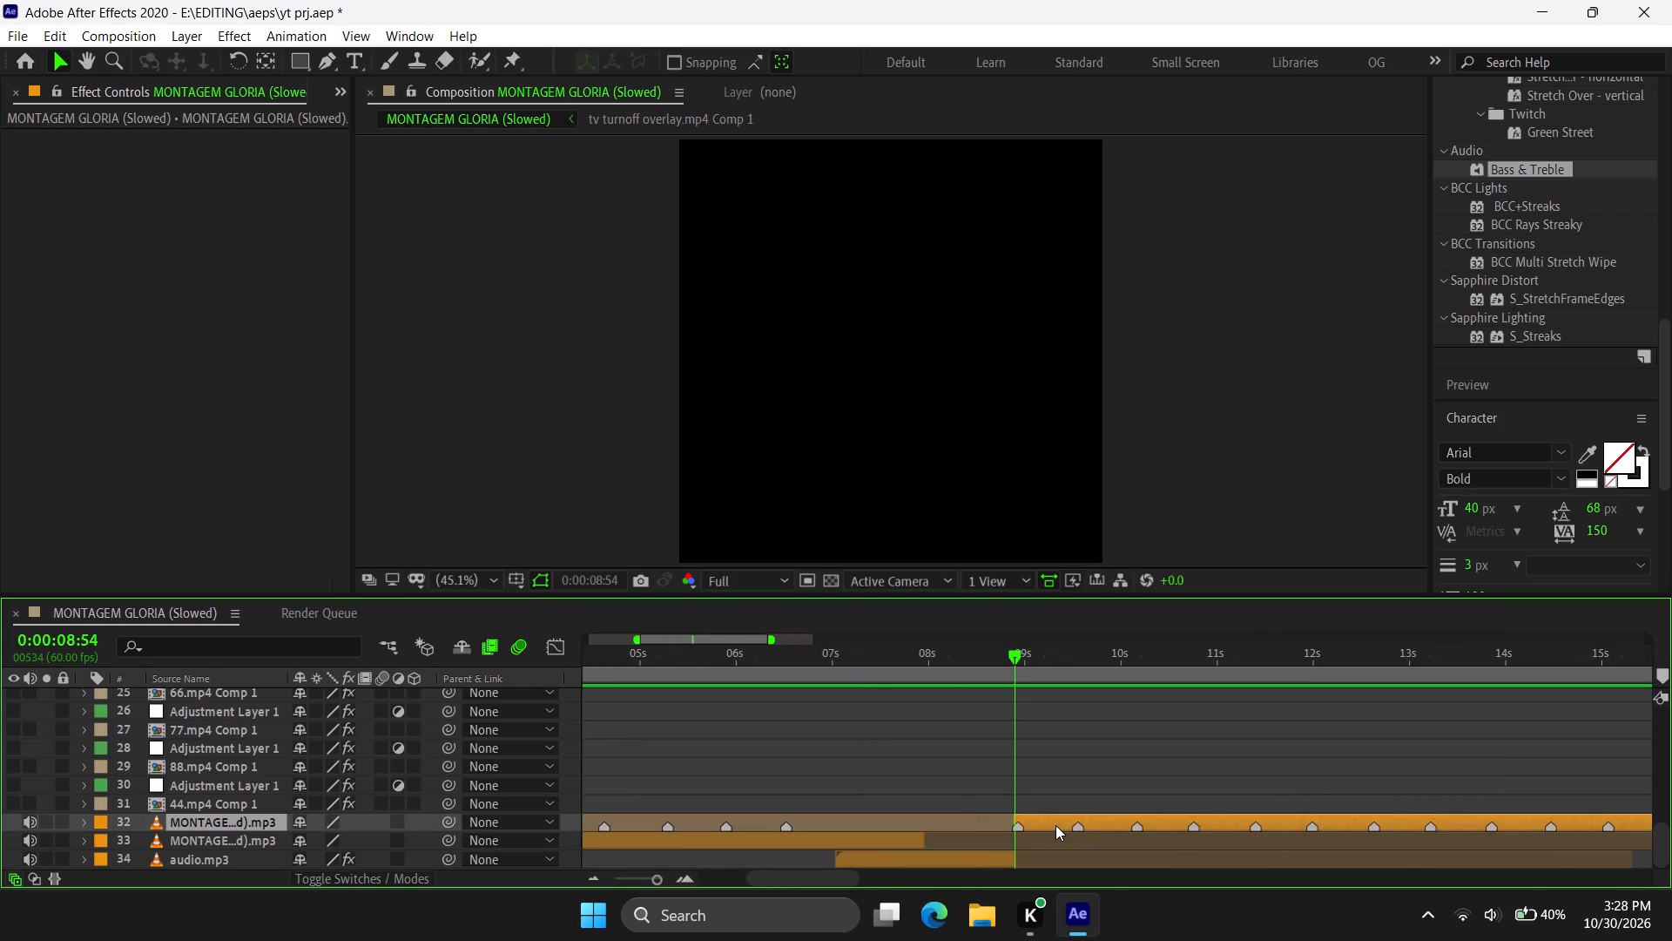
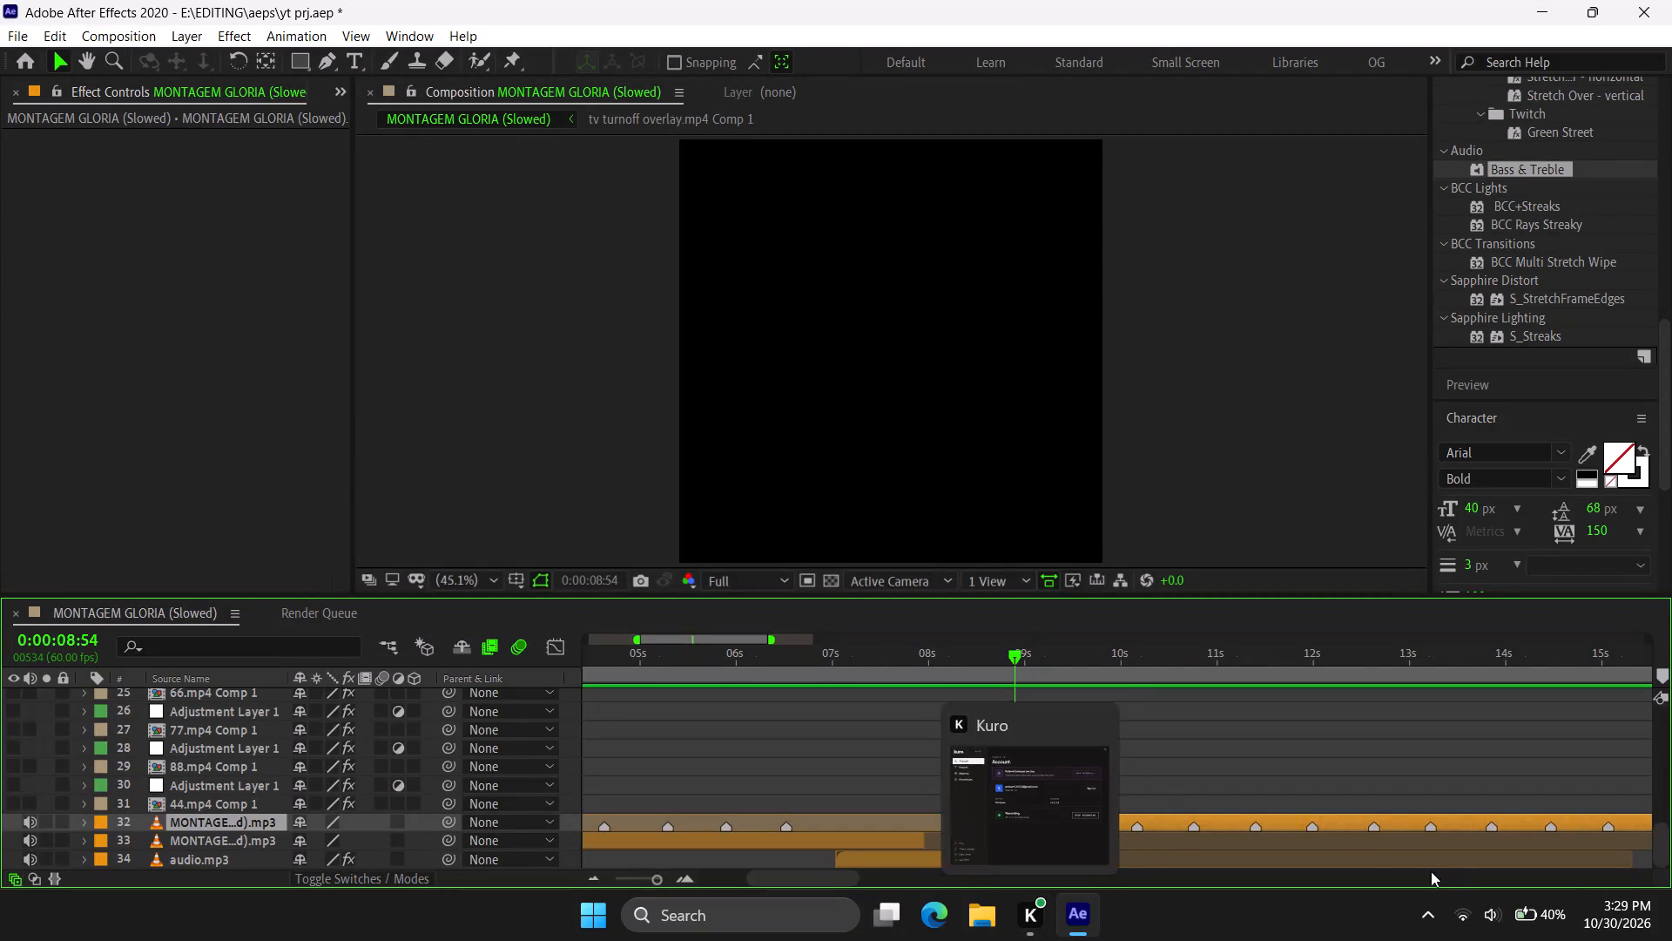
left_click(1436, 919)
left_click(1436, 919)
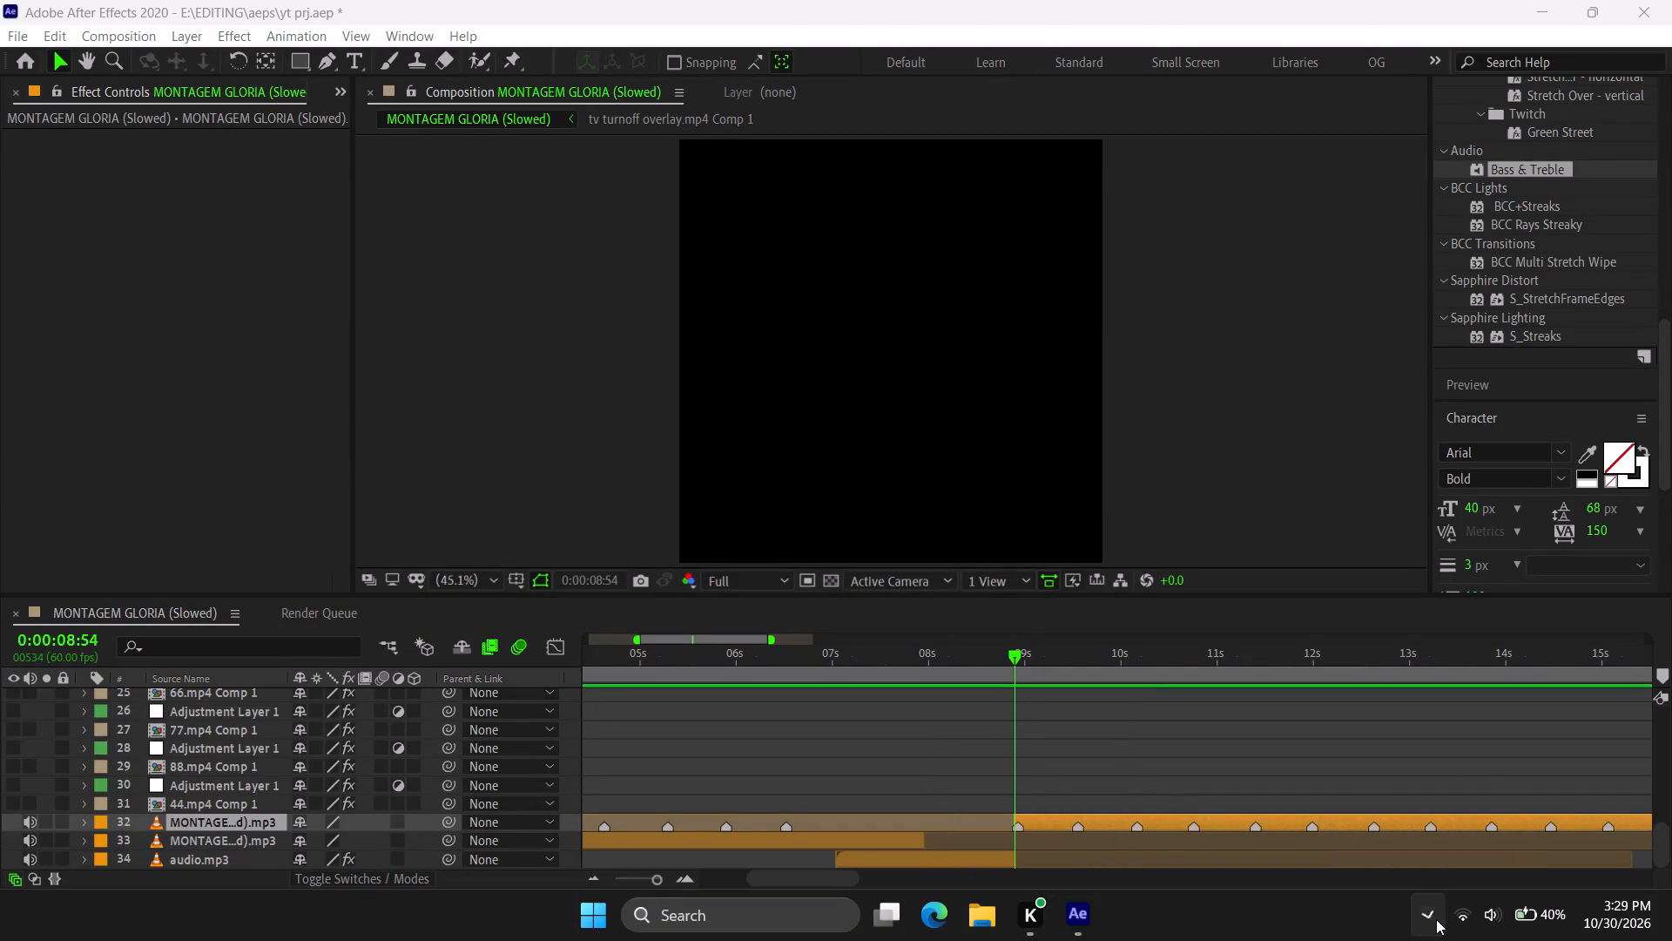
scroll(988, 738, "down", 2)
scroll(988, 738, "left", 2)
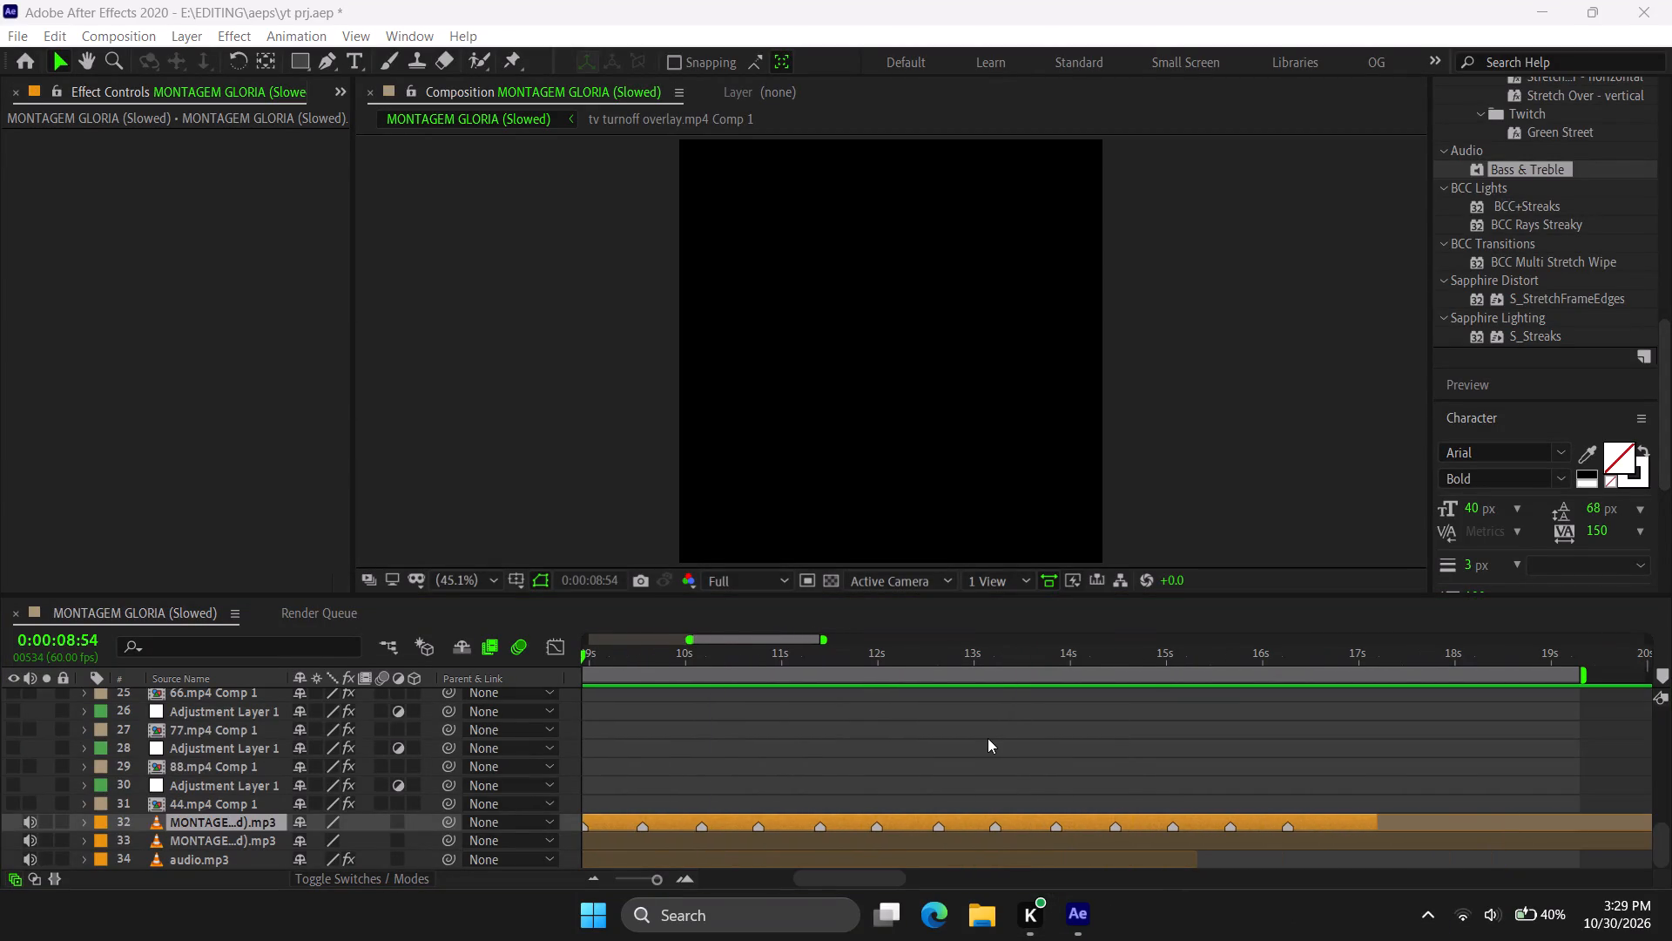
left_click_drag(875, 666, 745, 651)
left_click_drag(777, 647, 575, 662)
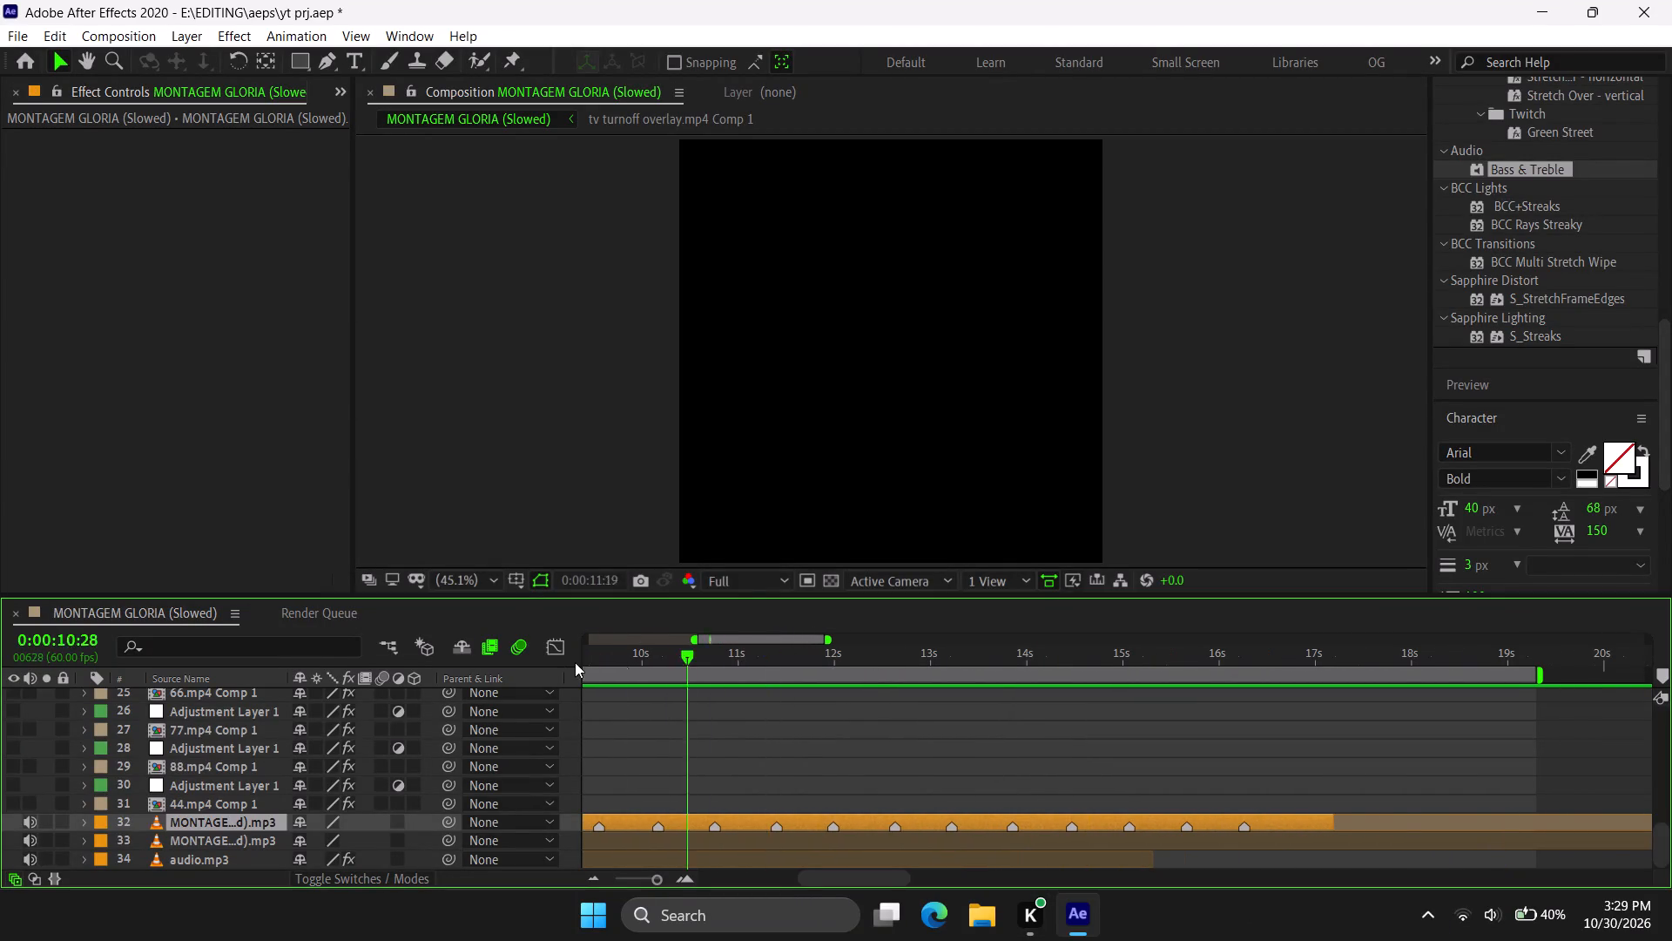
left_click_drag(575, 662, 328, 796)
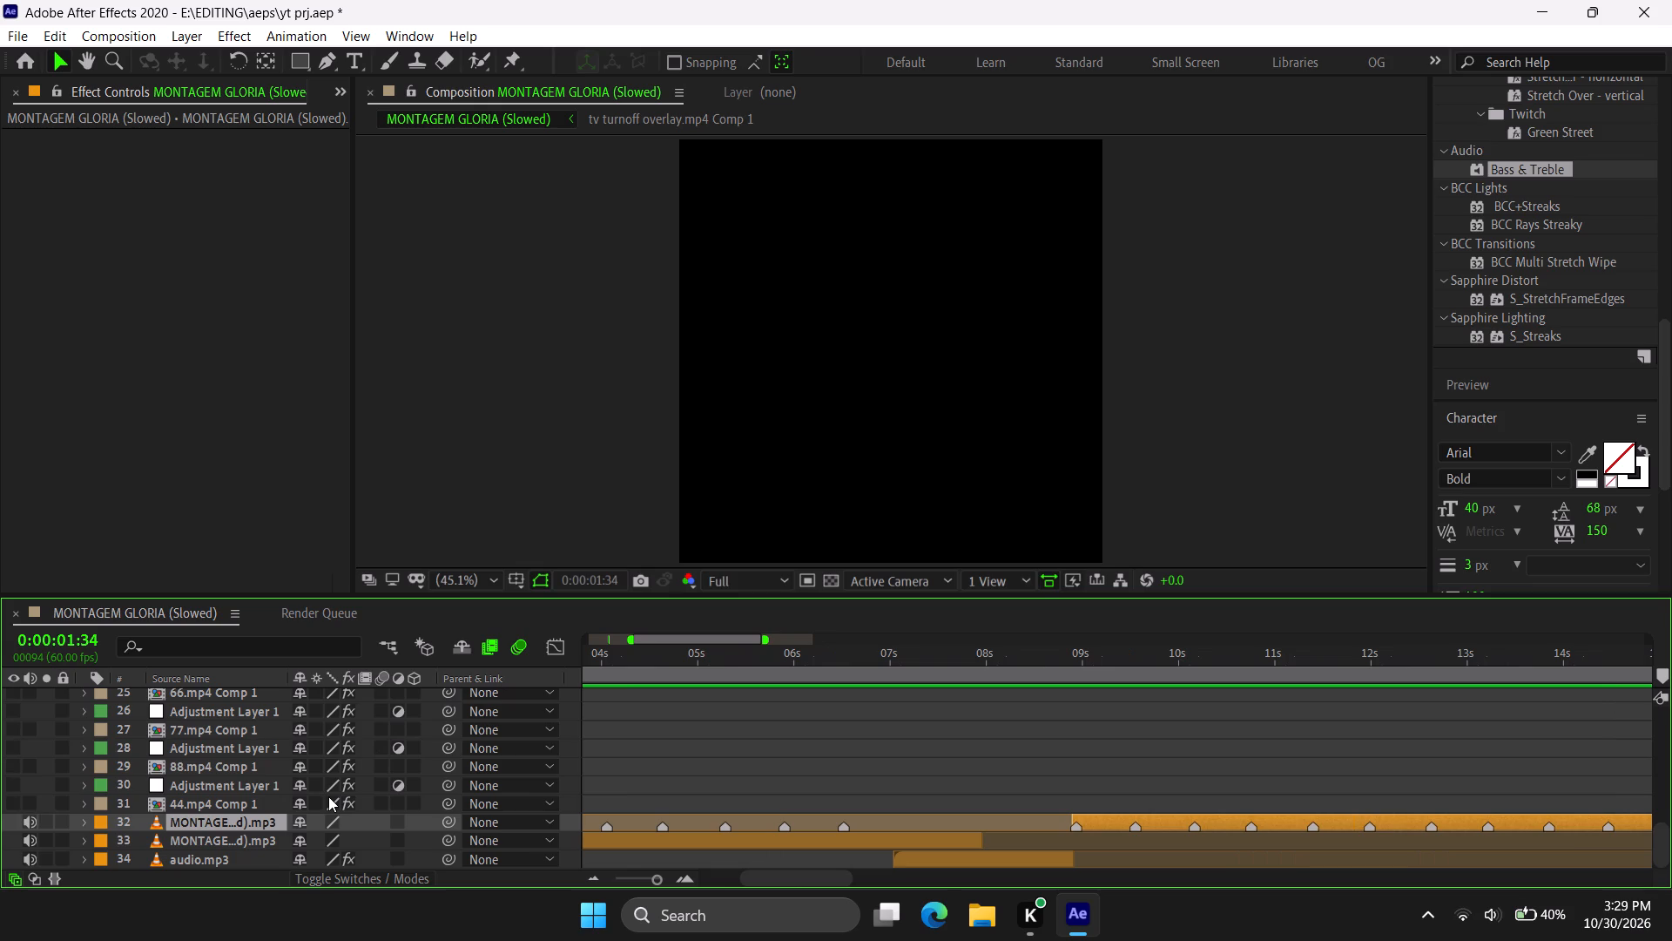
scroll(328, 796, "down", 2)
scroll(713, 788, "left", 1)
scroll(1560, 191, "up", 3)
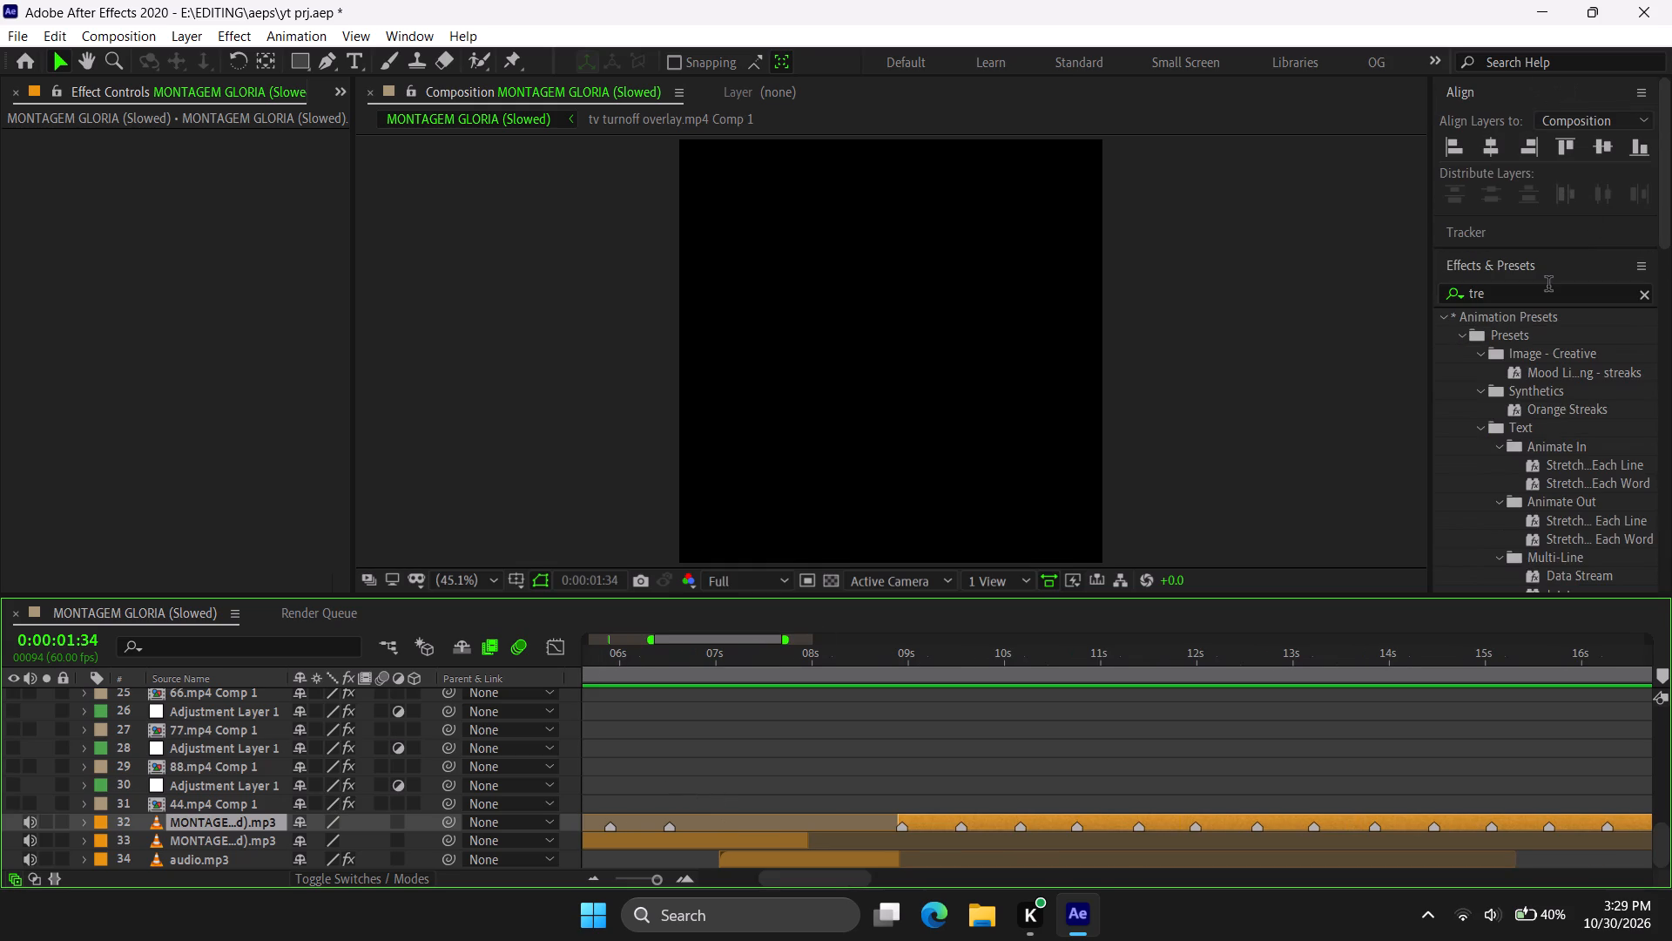
Replace the effects search term with "high".
left_click_drag(1547, 290, 1139, 314)
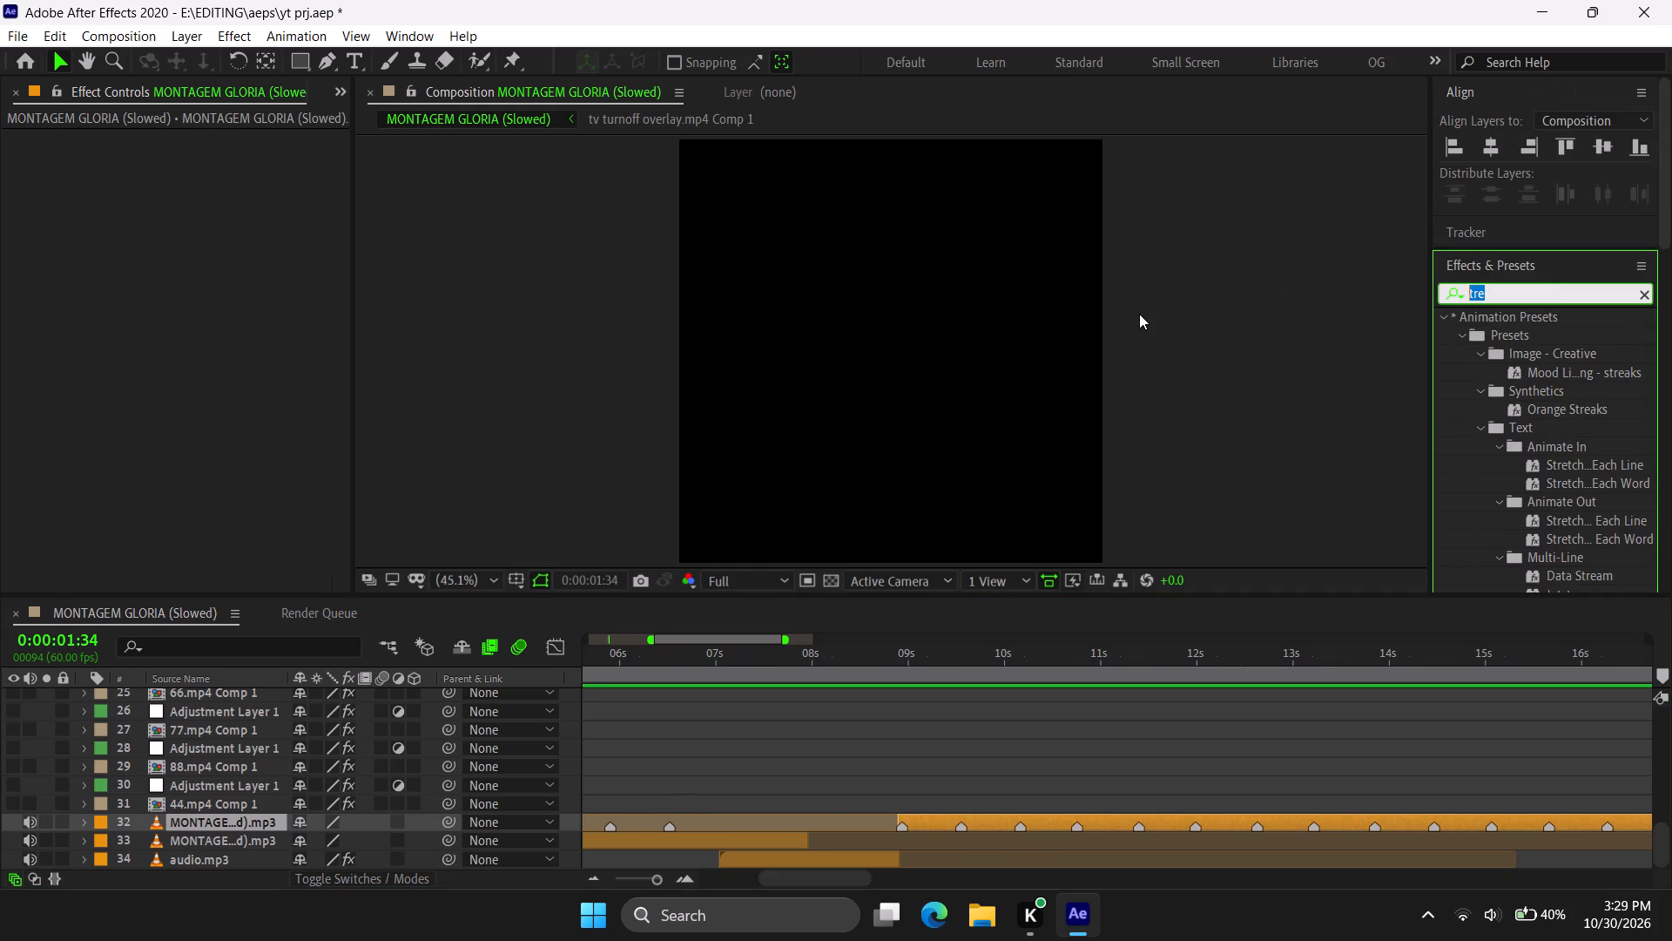
key("BackSpace")
type("high")
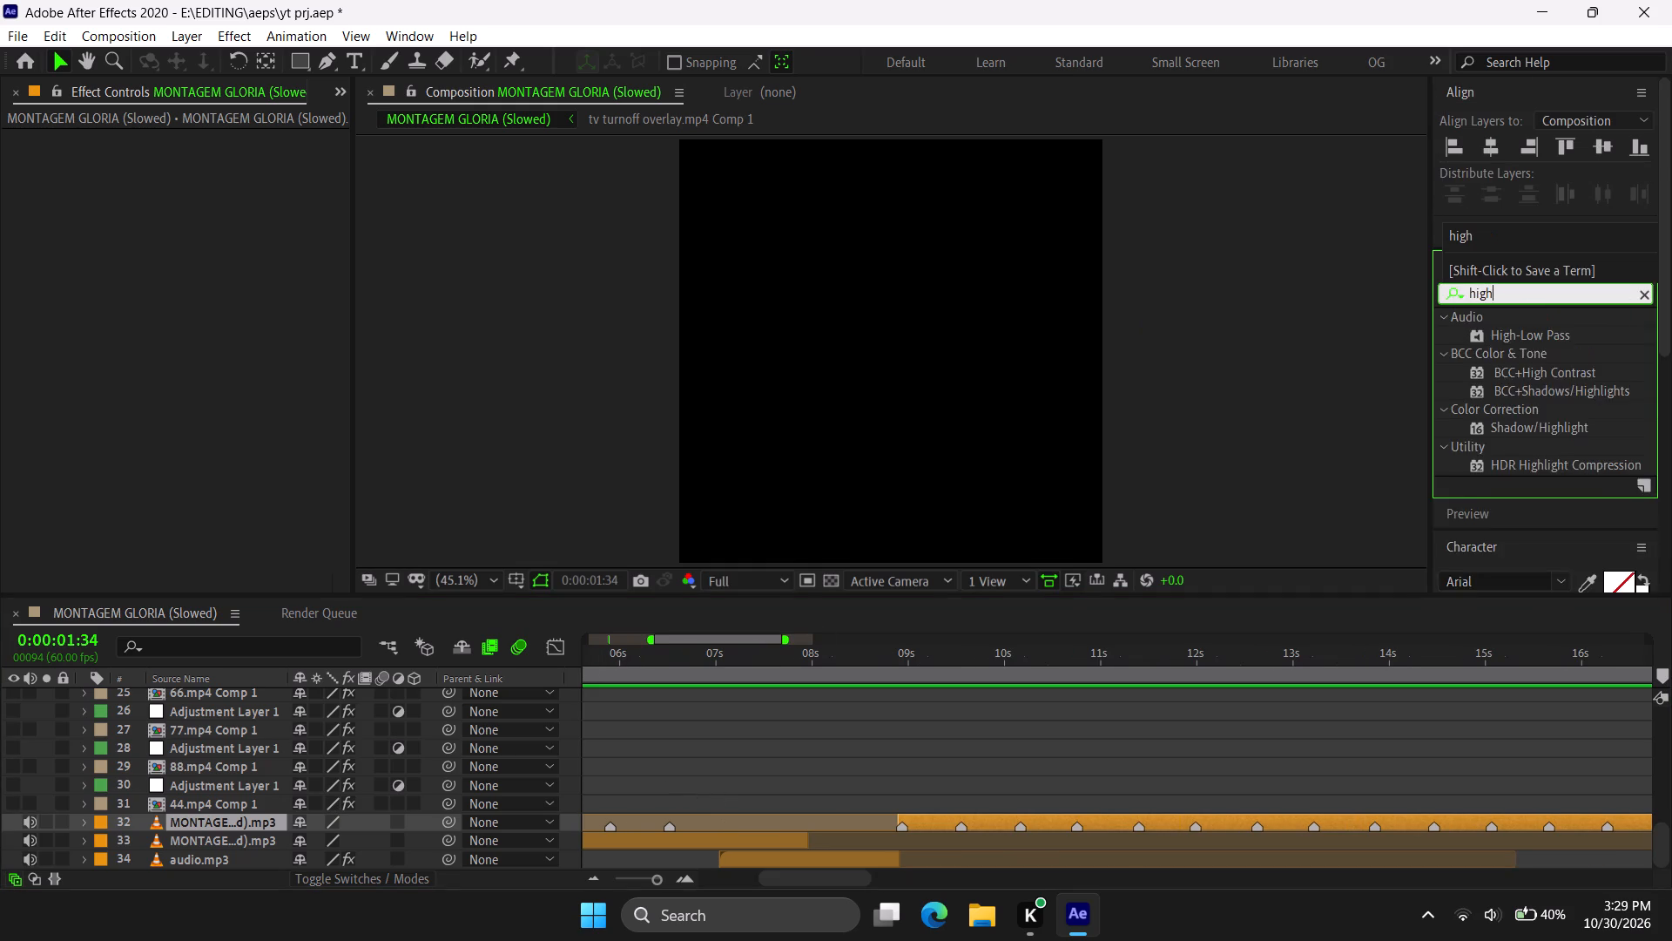
key("space")
key("BackSpace")
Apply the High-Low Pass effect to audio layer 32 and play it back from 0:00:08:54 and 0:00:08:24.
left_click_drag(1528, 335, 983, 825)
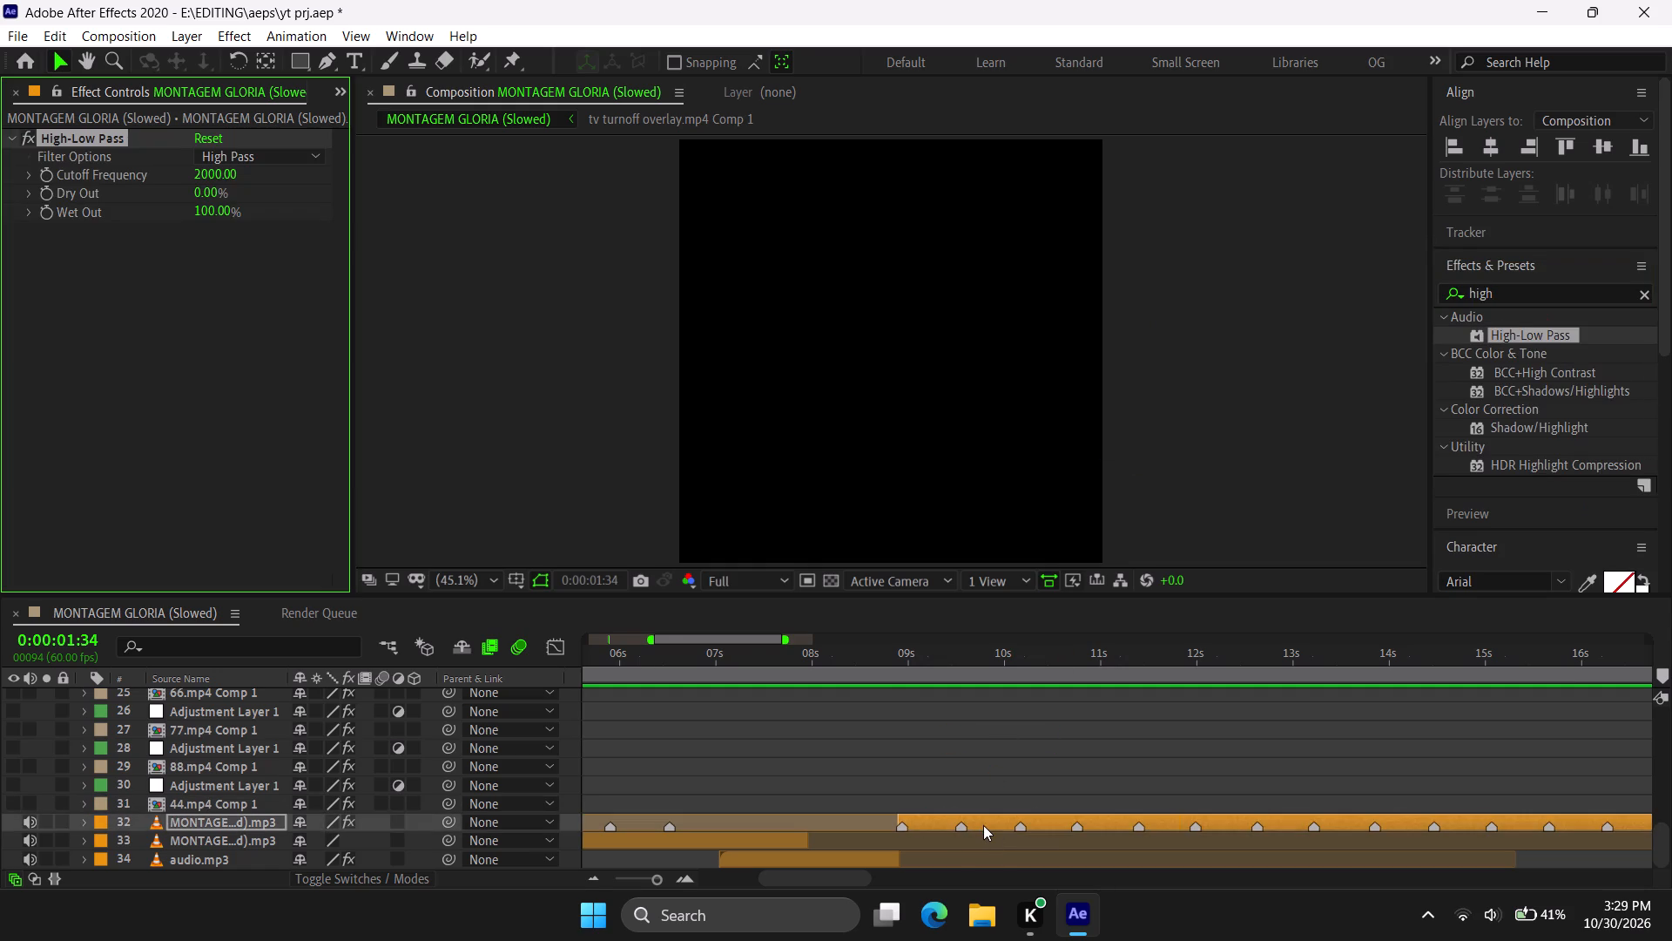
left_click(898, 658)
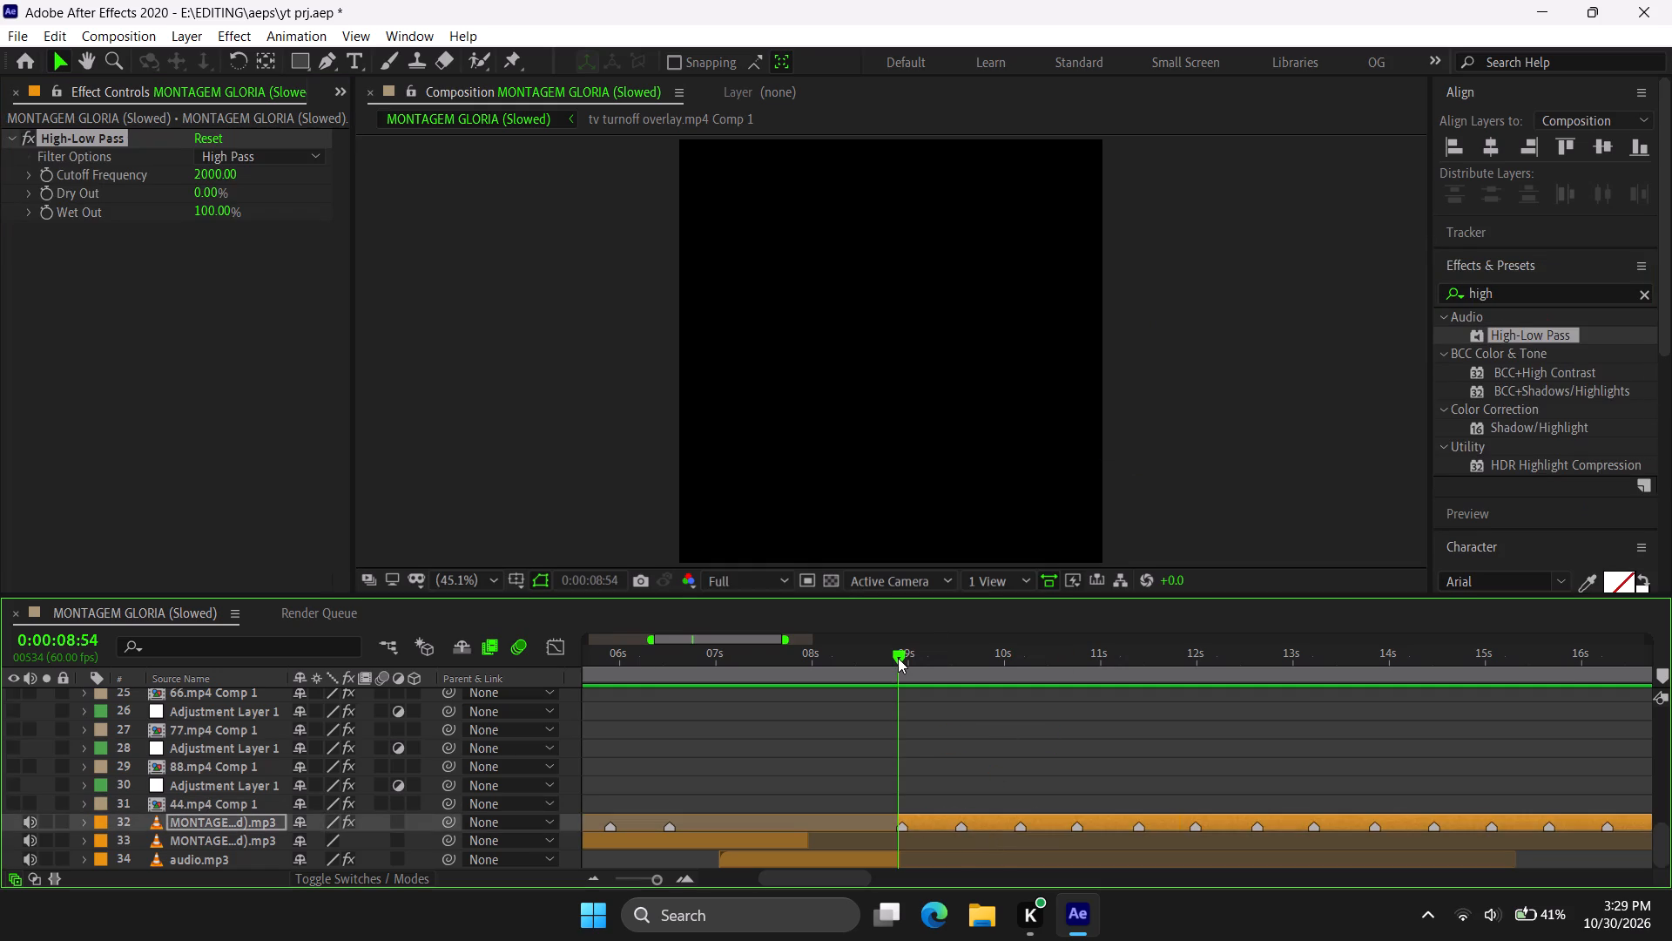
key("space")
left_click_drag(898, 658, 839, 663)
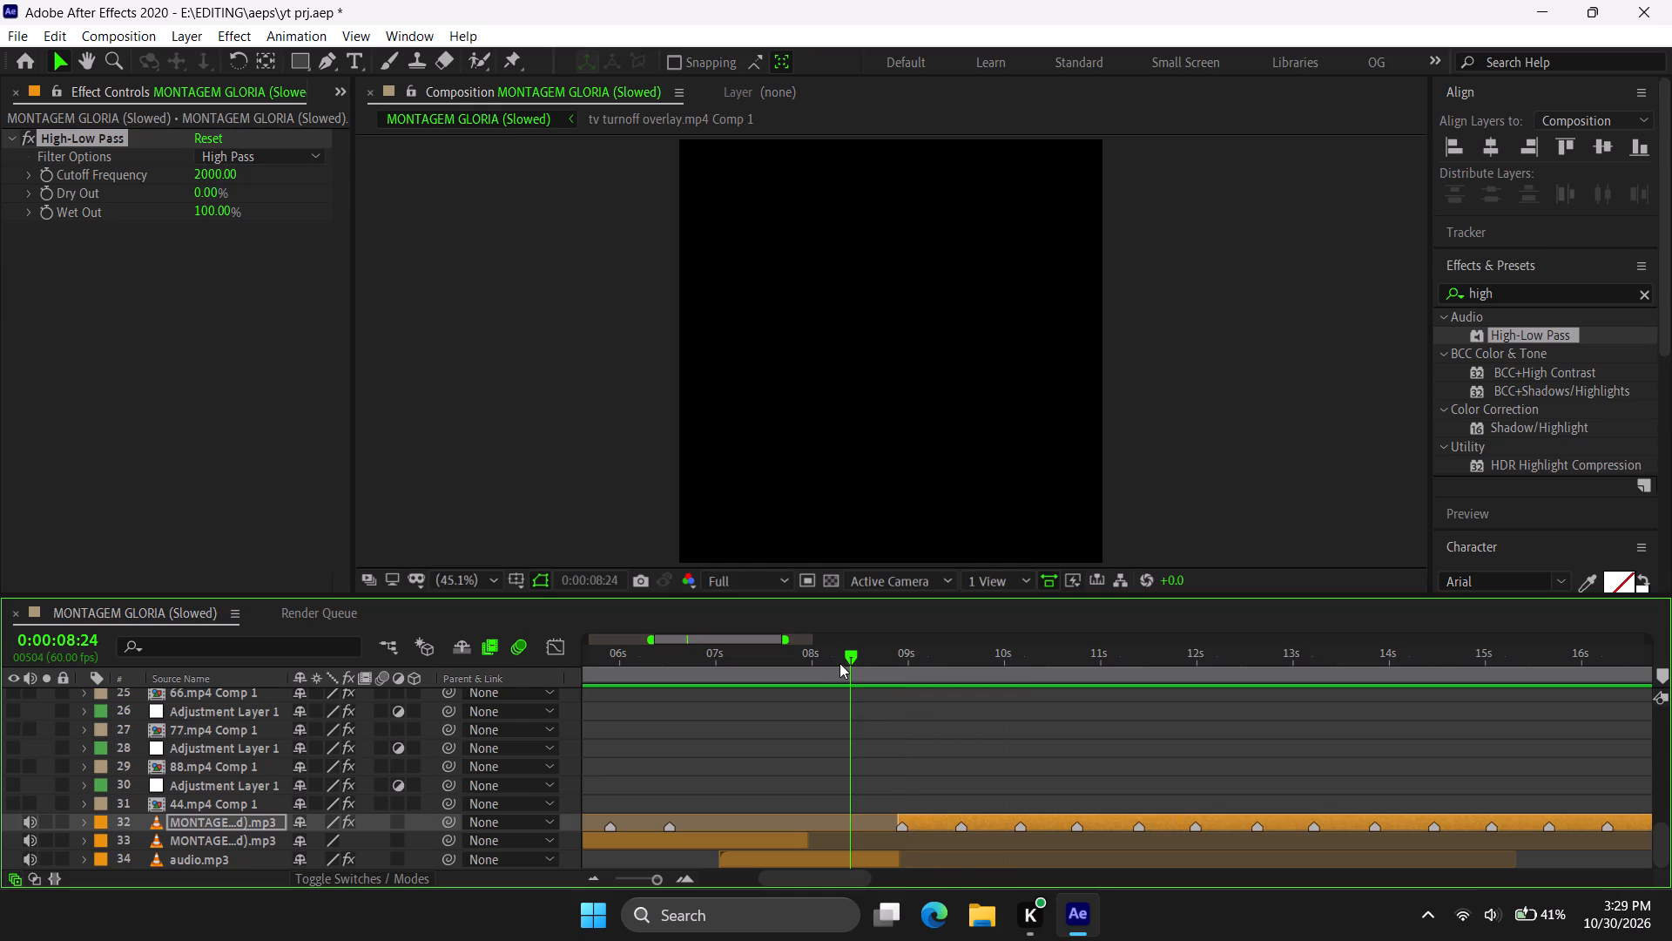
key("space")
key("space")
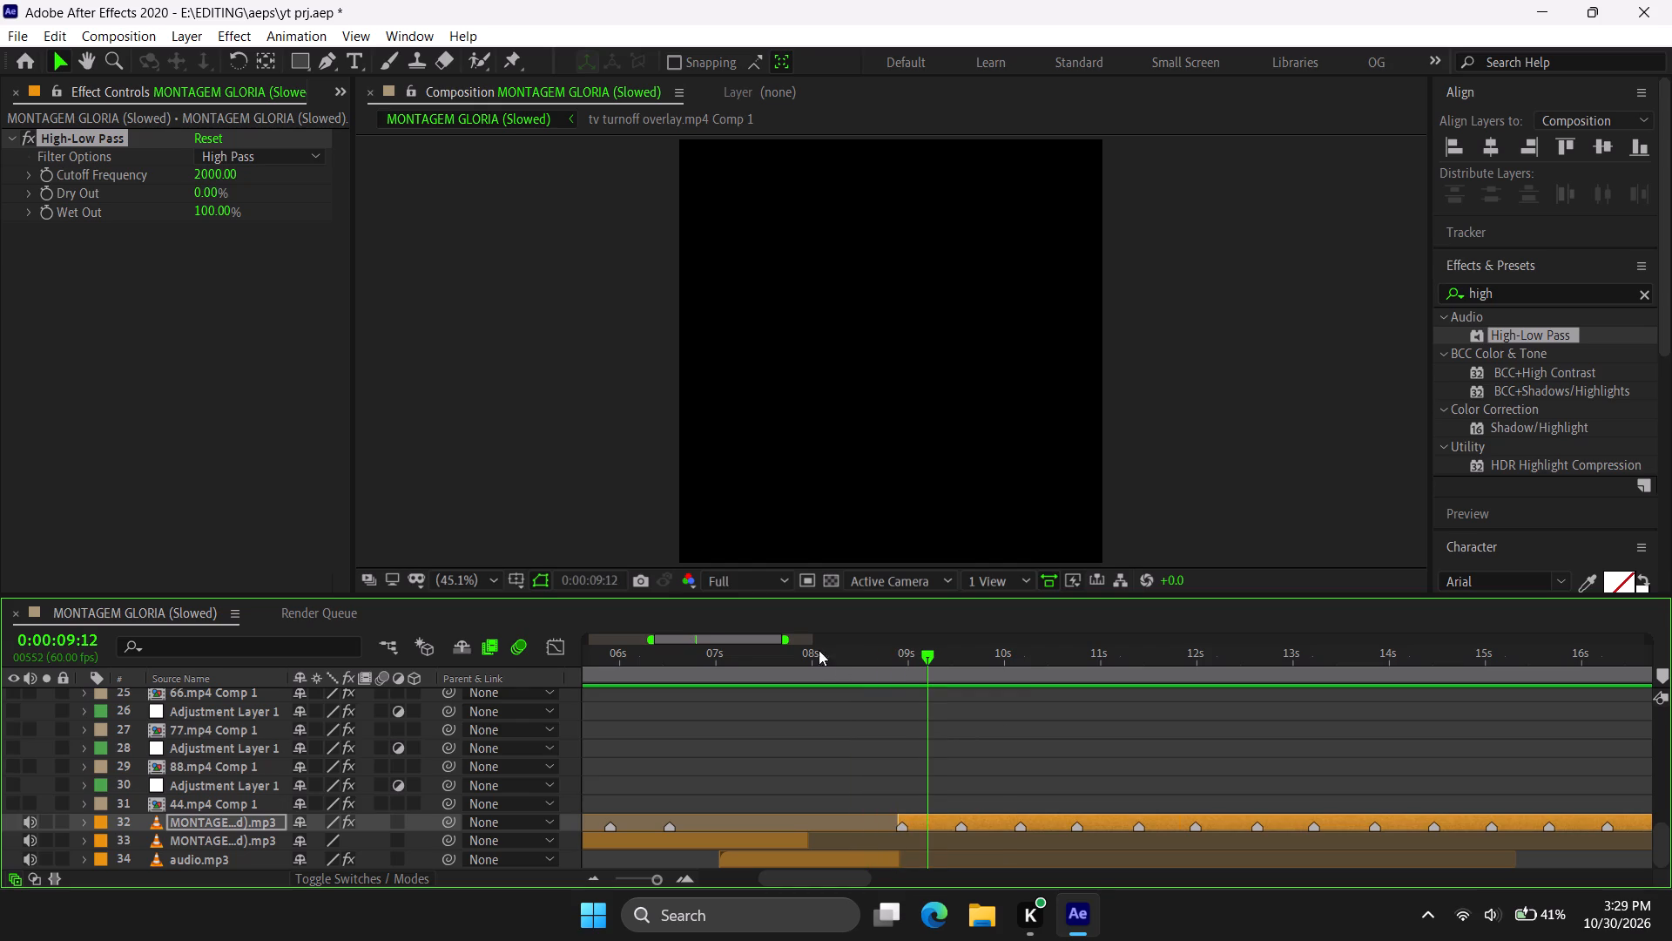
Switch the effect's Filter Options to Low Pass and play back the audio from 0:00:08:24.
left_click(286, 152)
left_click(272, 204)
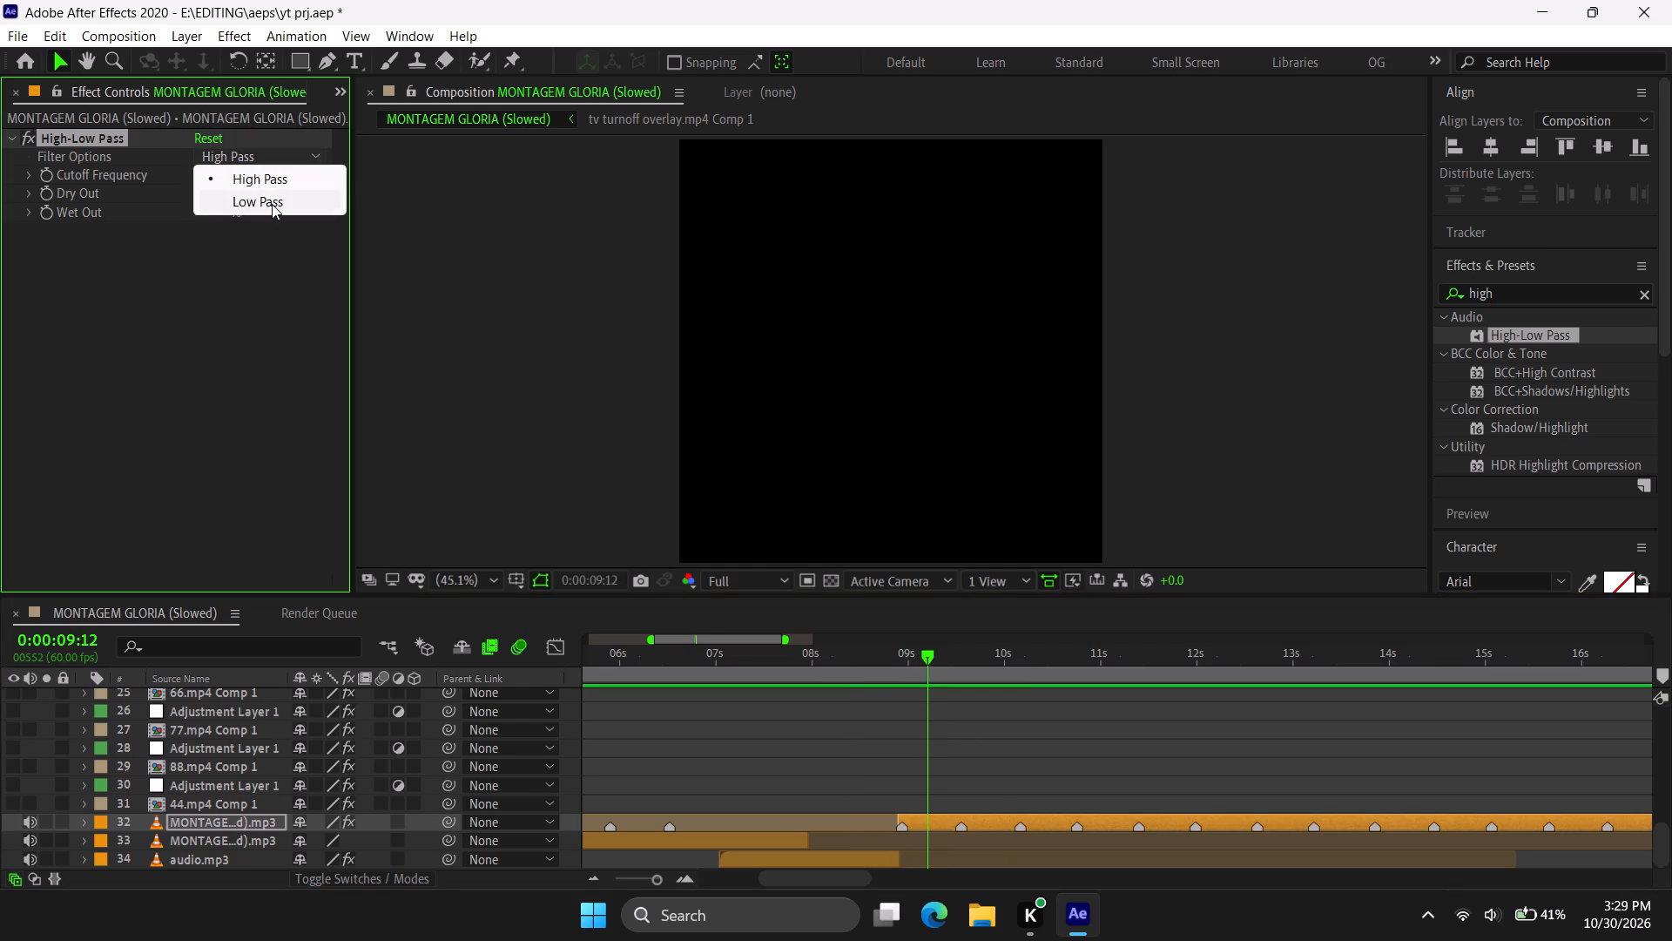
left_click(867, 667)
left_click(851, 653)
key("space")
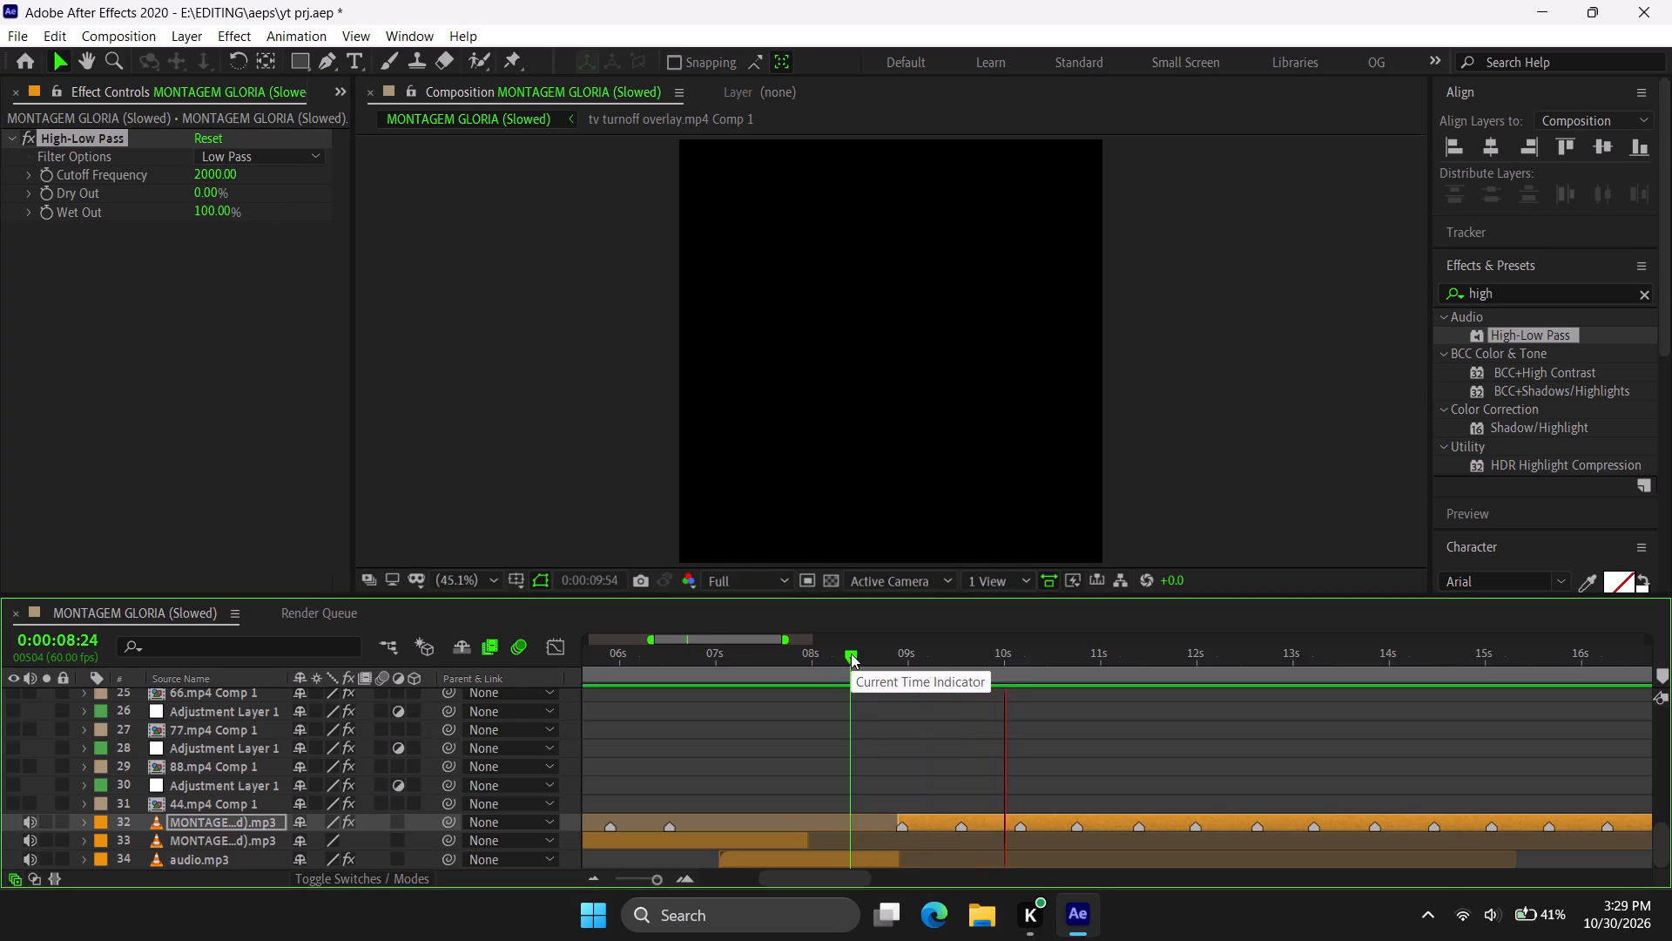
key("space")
Play back the low-pass filtered audio from layer 32's in point at 0:00:08:54.
left_click(894, 654)
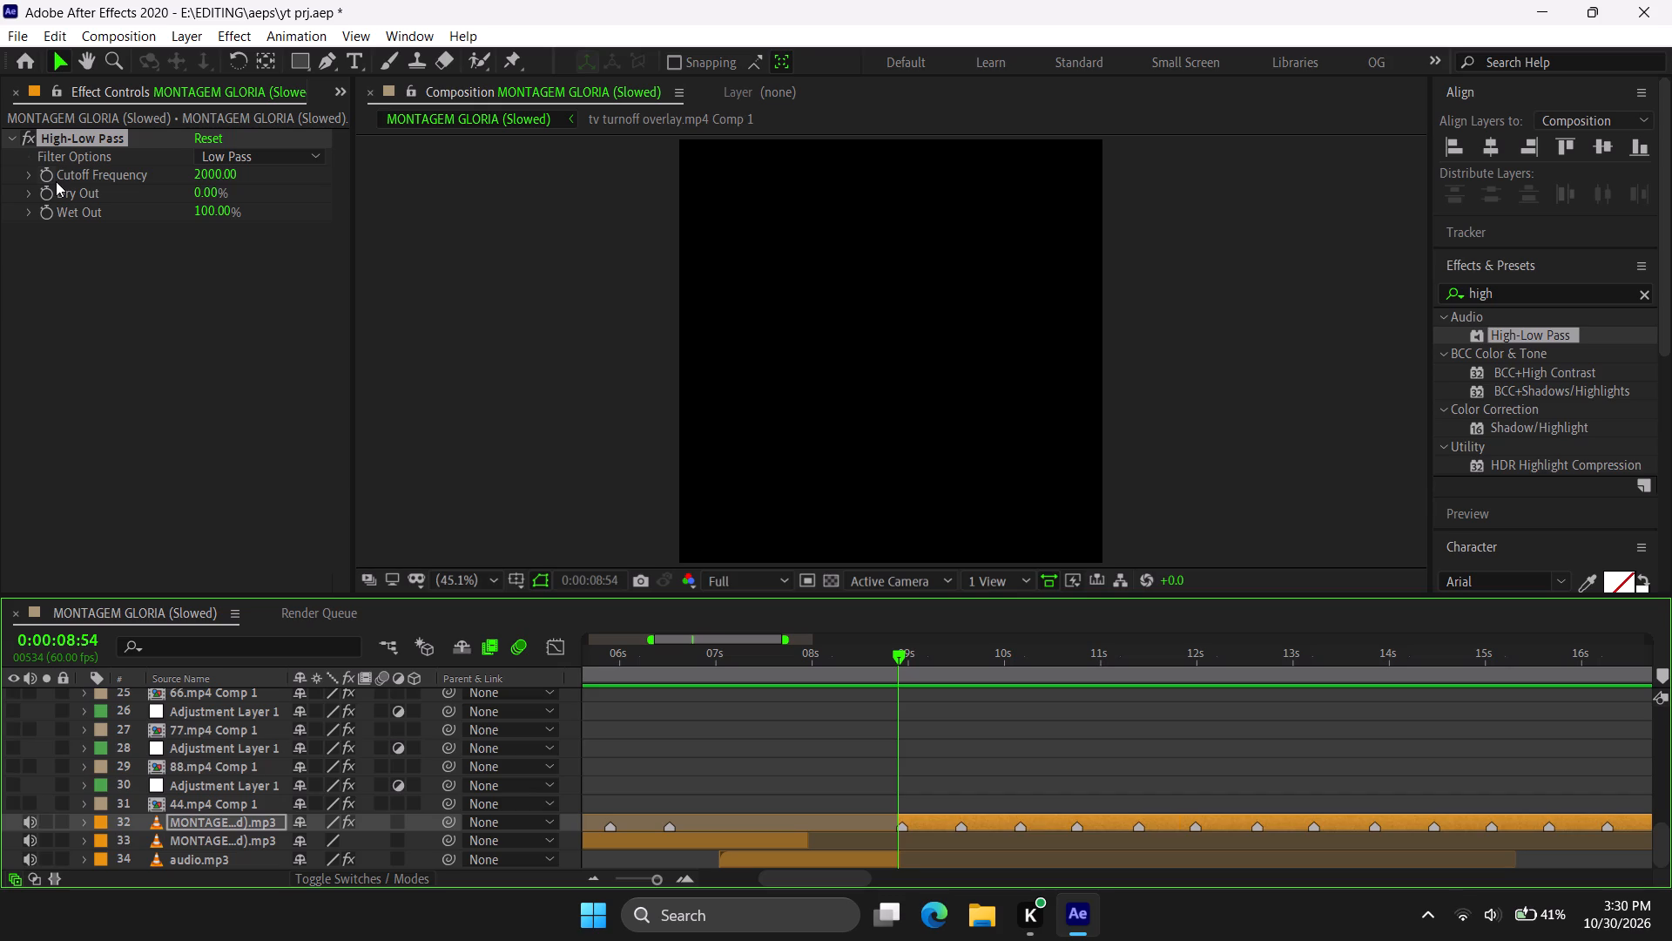
scroll(56, 181, "left", 1)
scroll(1156, 765, "left", 1)
scroll(1156, 765, "right", 1)
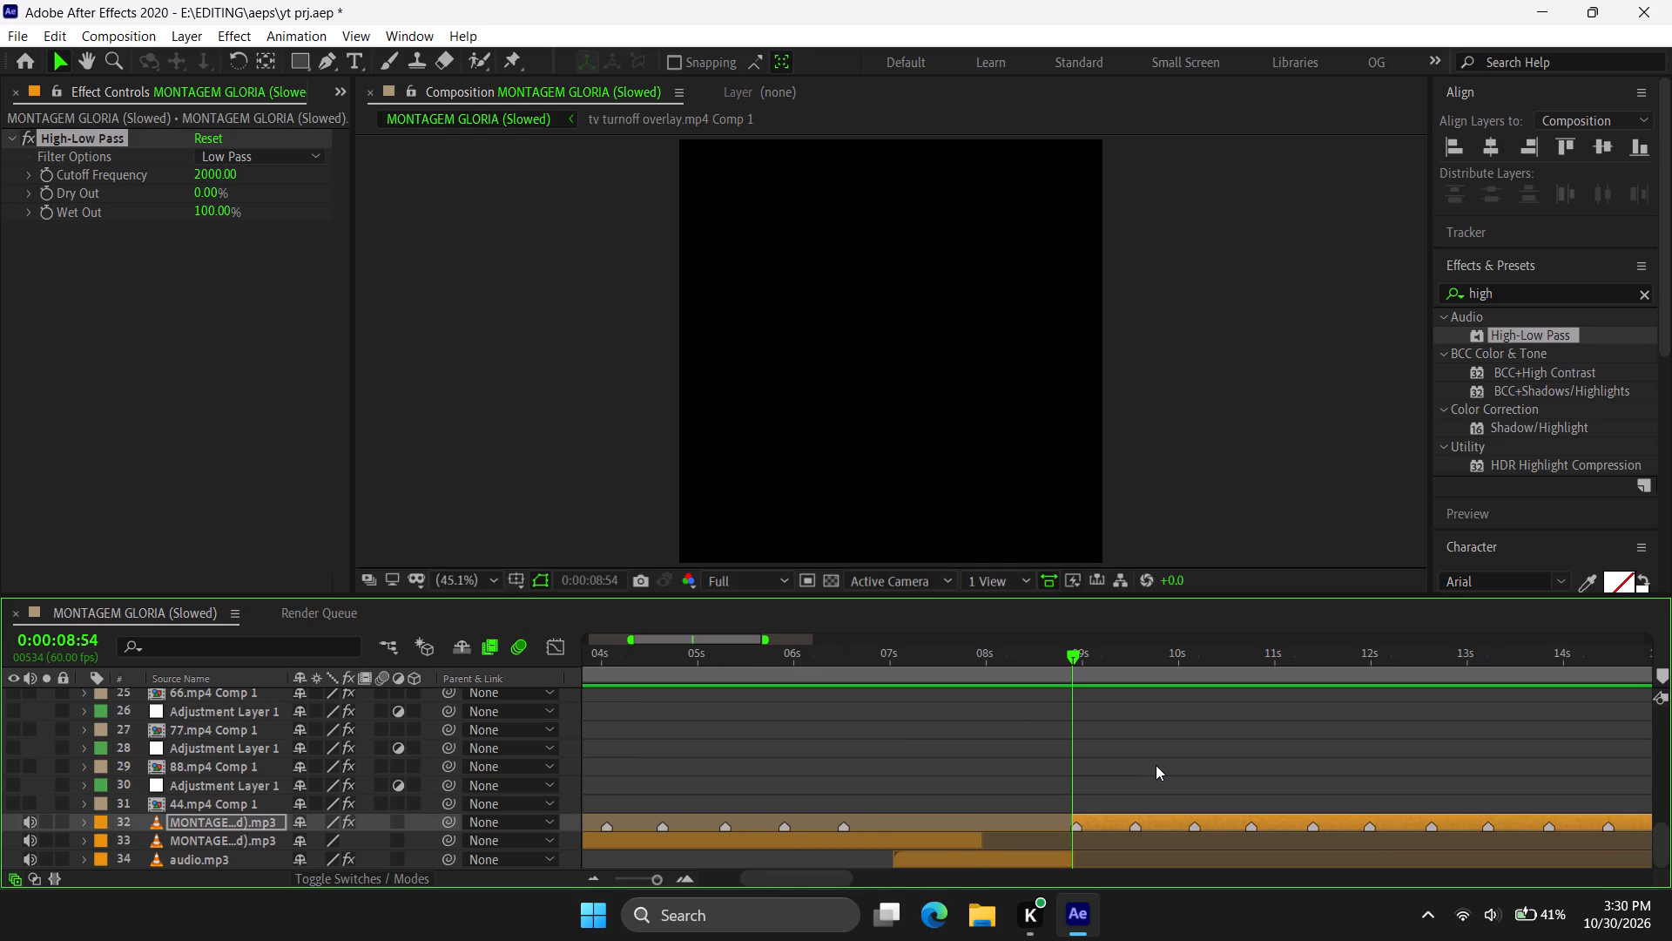
scroll(1156, 765, "left", 1)
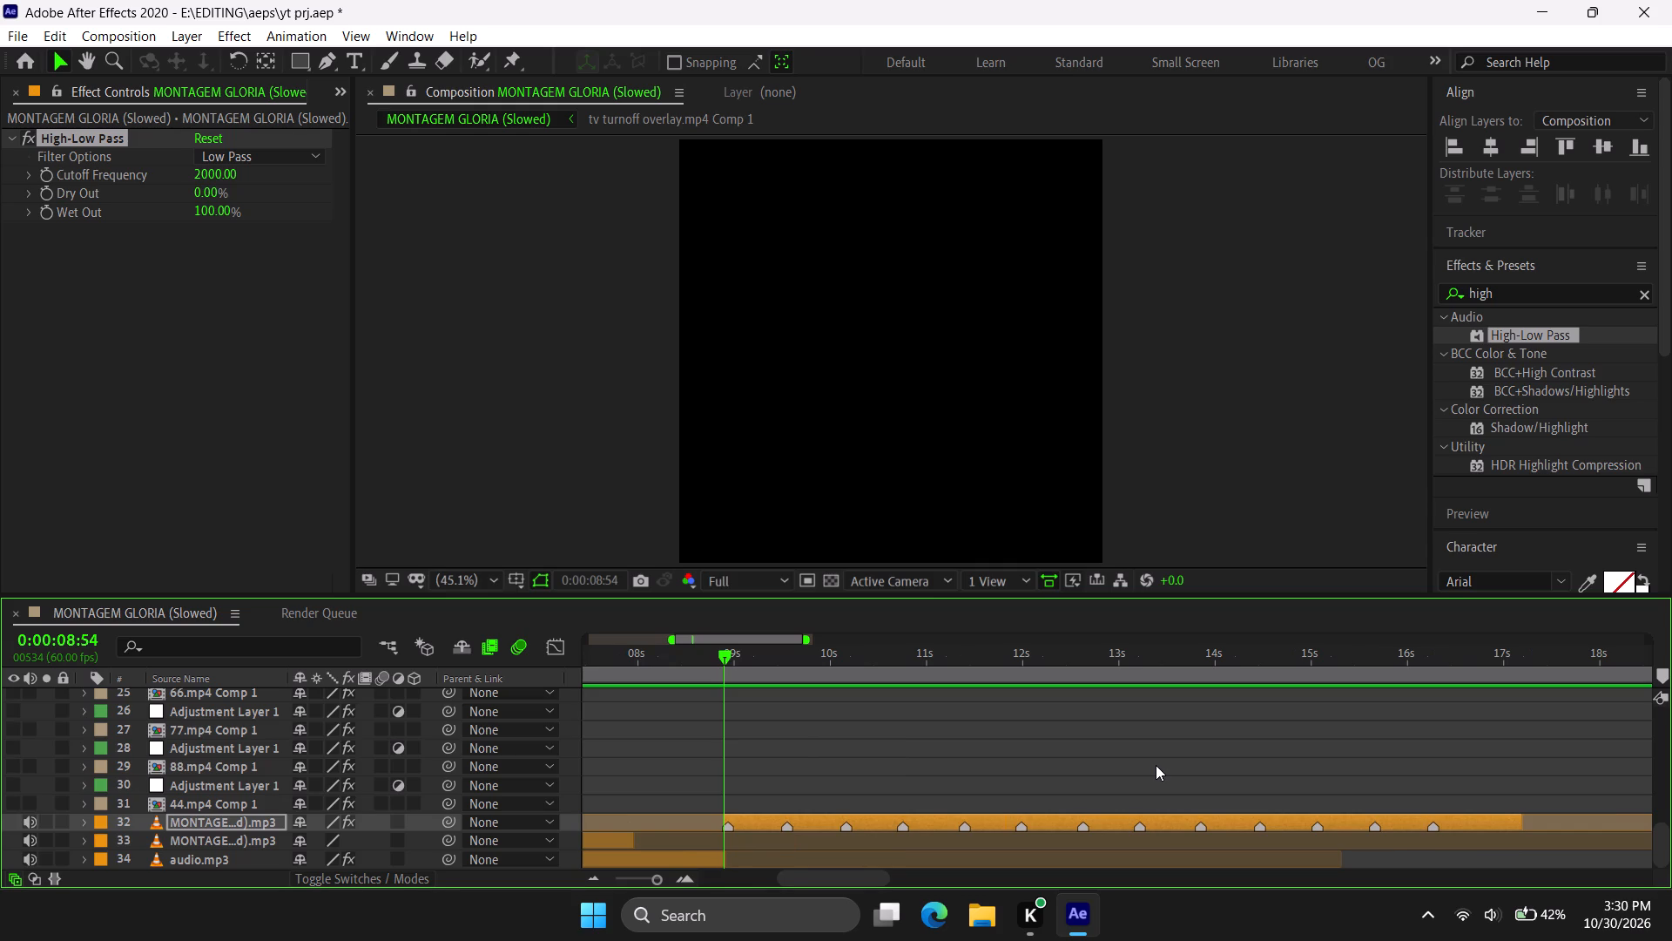
scroll(1156, 765, "down", 1)
key("space")
key("space")
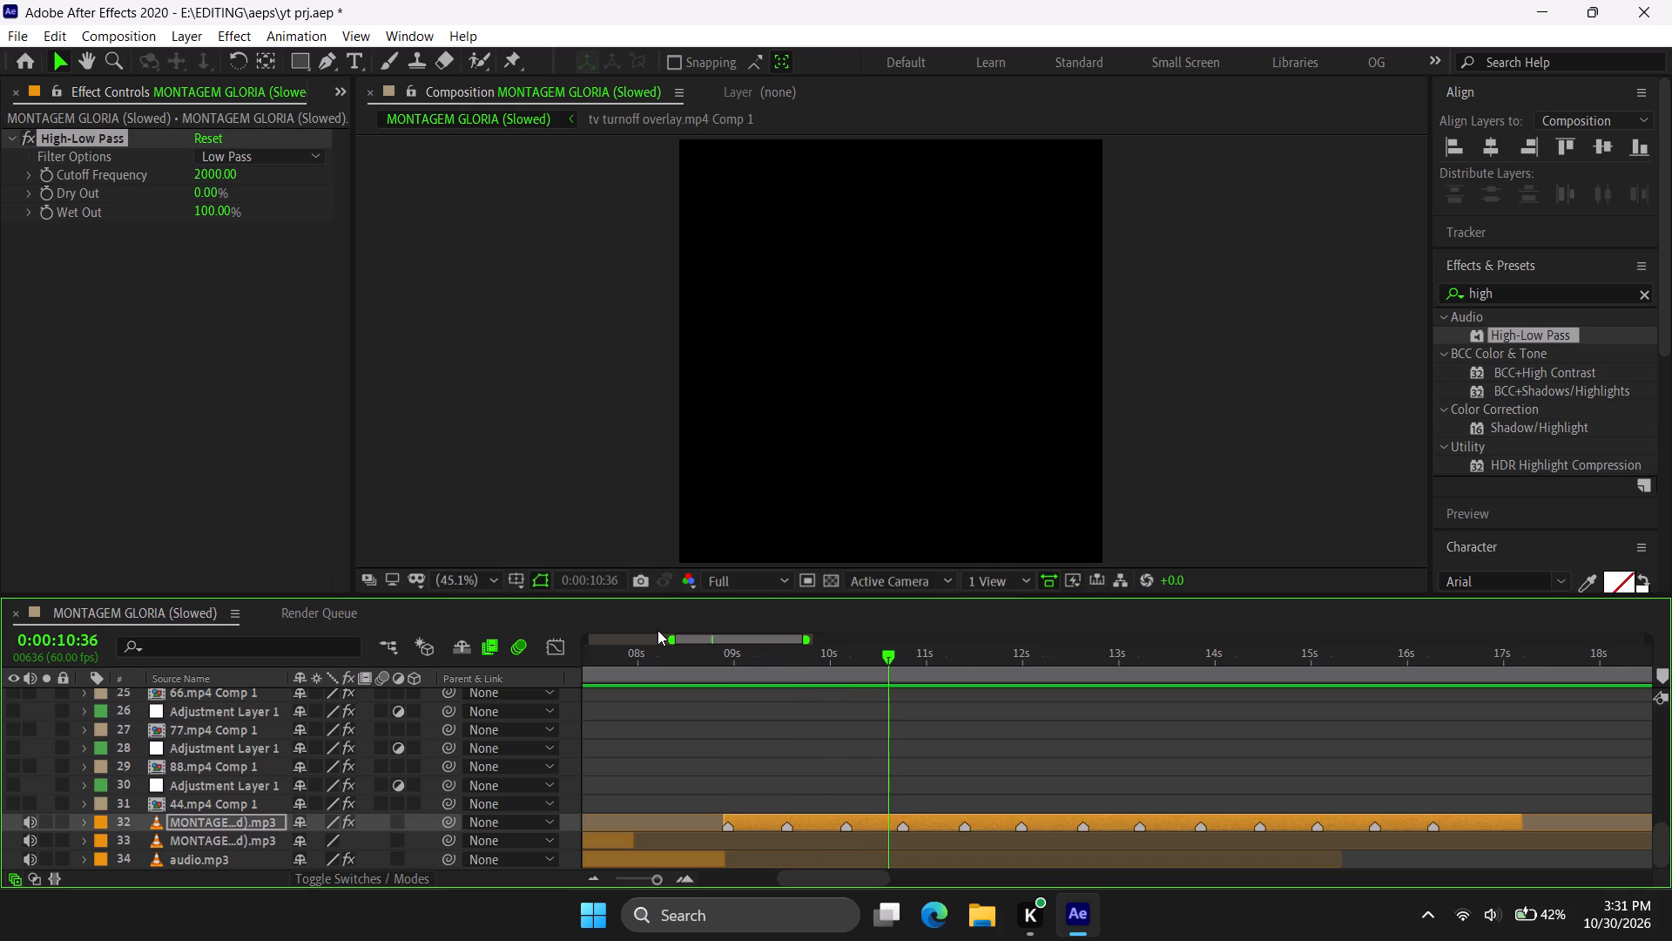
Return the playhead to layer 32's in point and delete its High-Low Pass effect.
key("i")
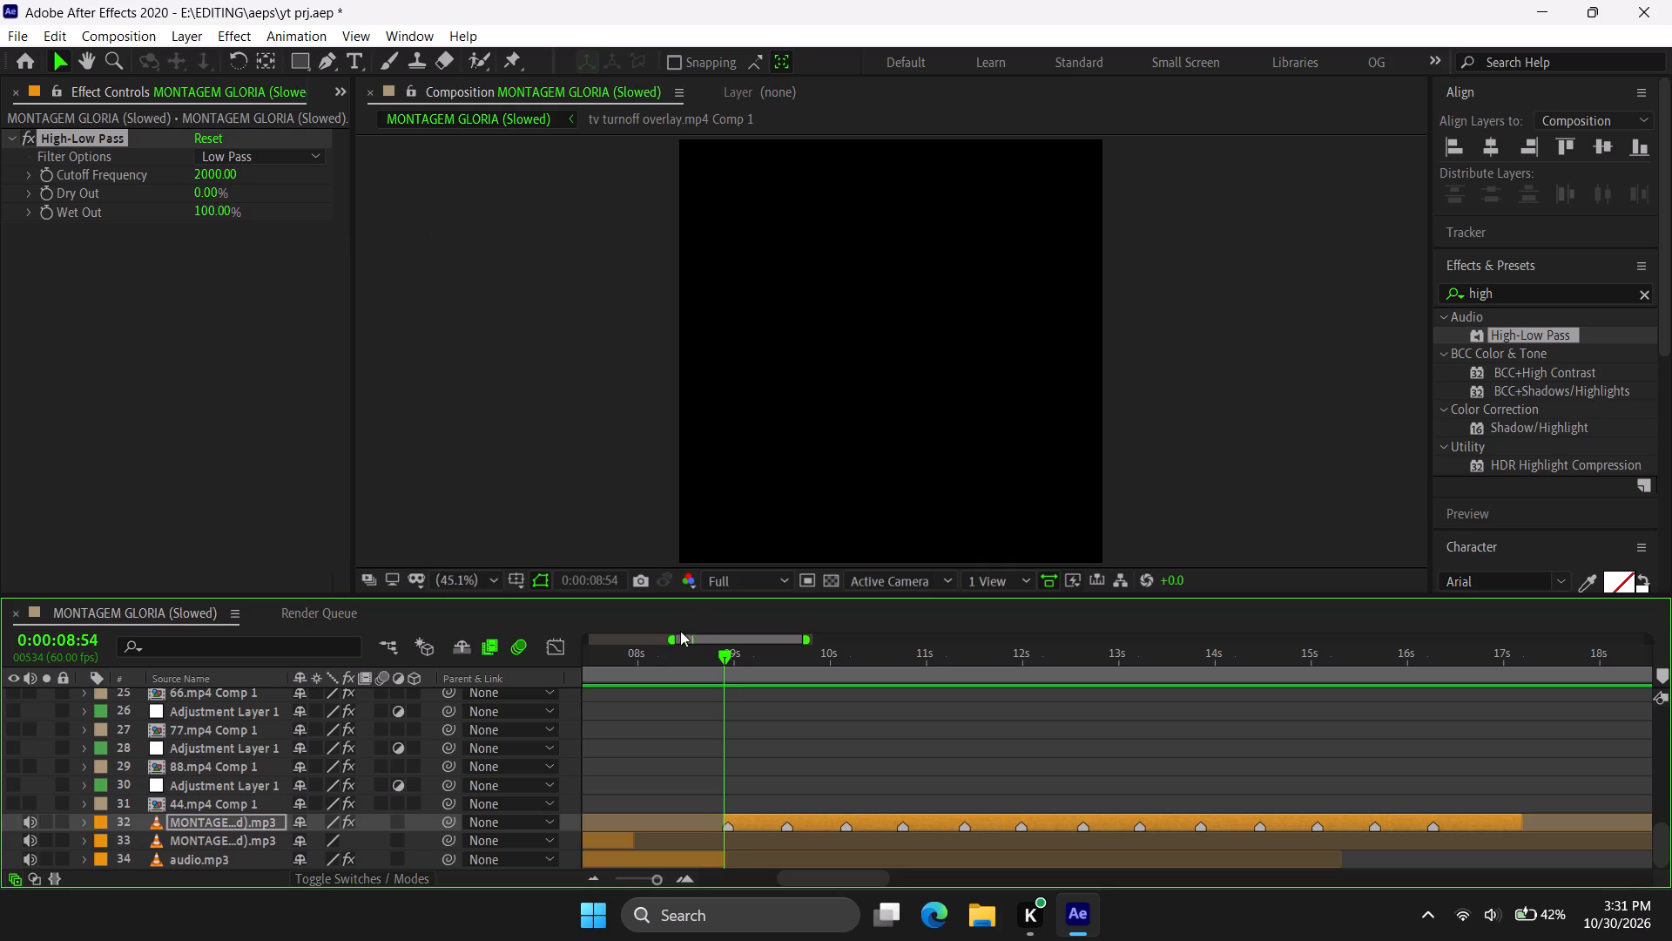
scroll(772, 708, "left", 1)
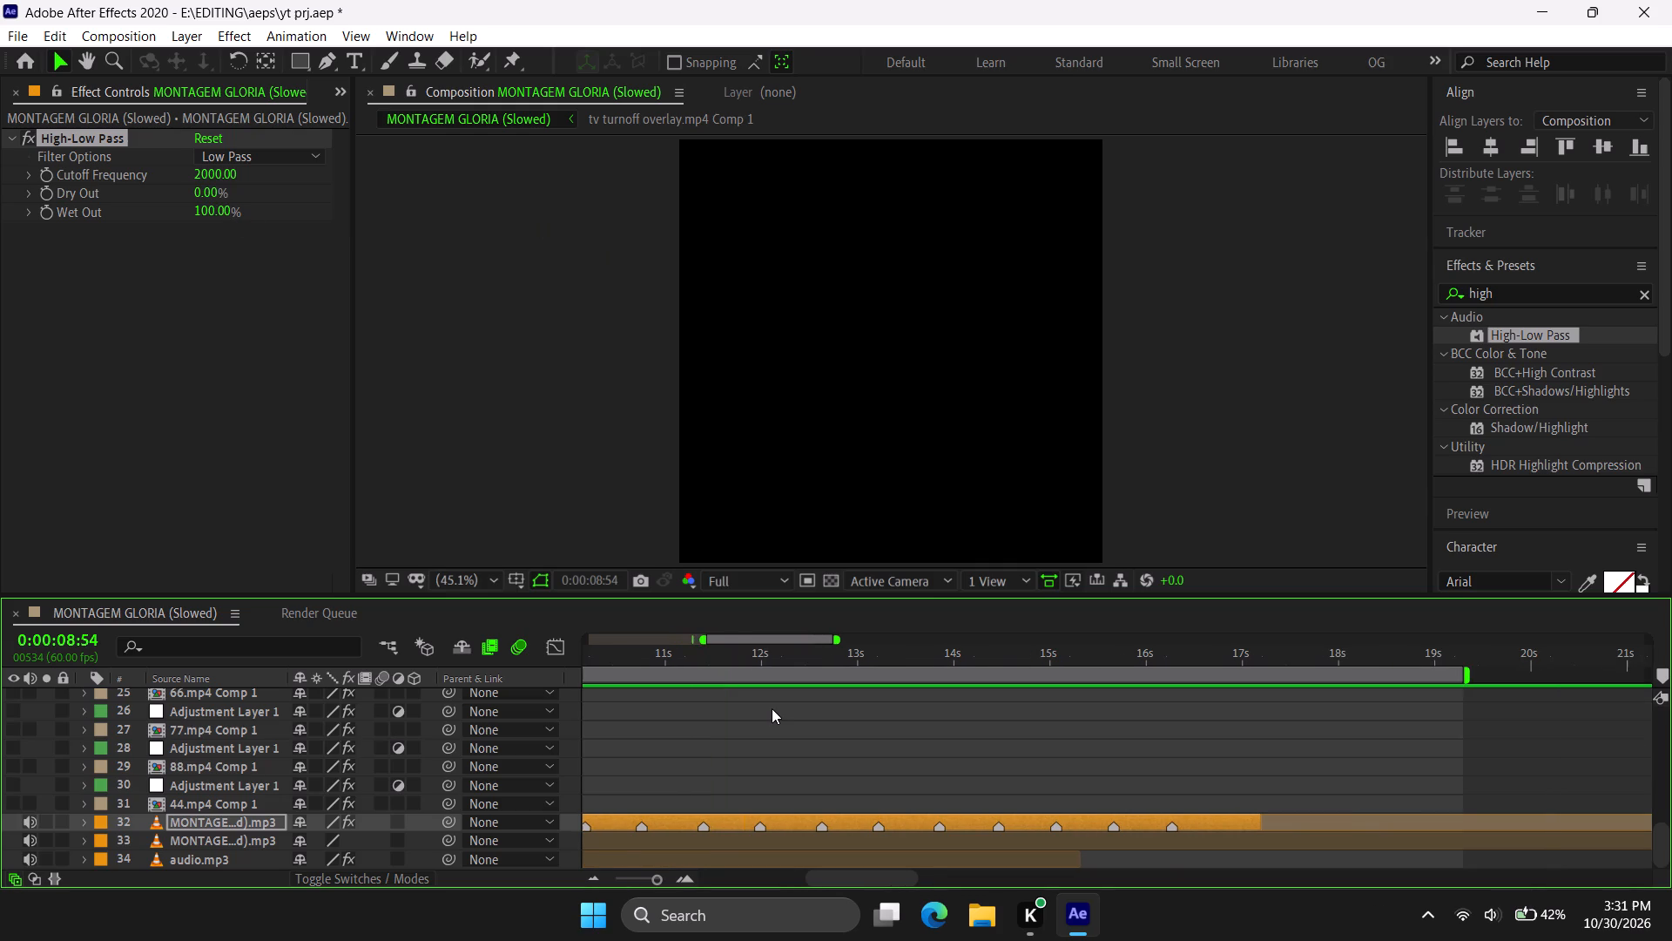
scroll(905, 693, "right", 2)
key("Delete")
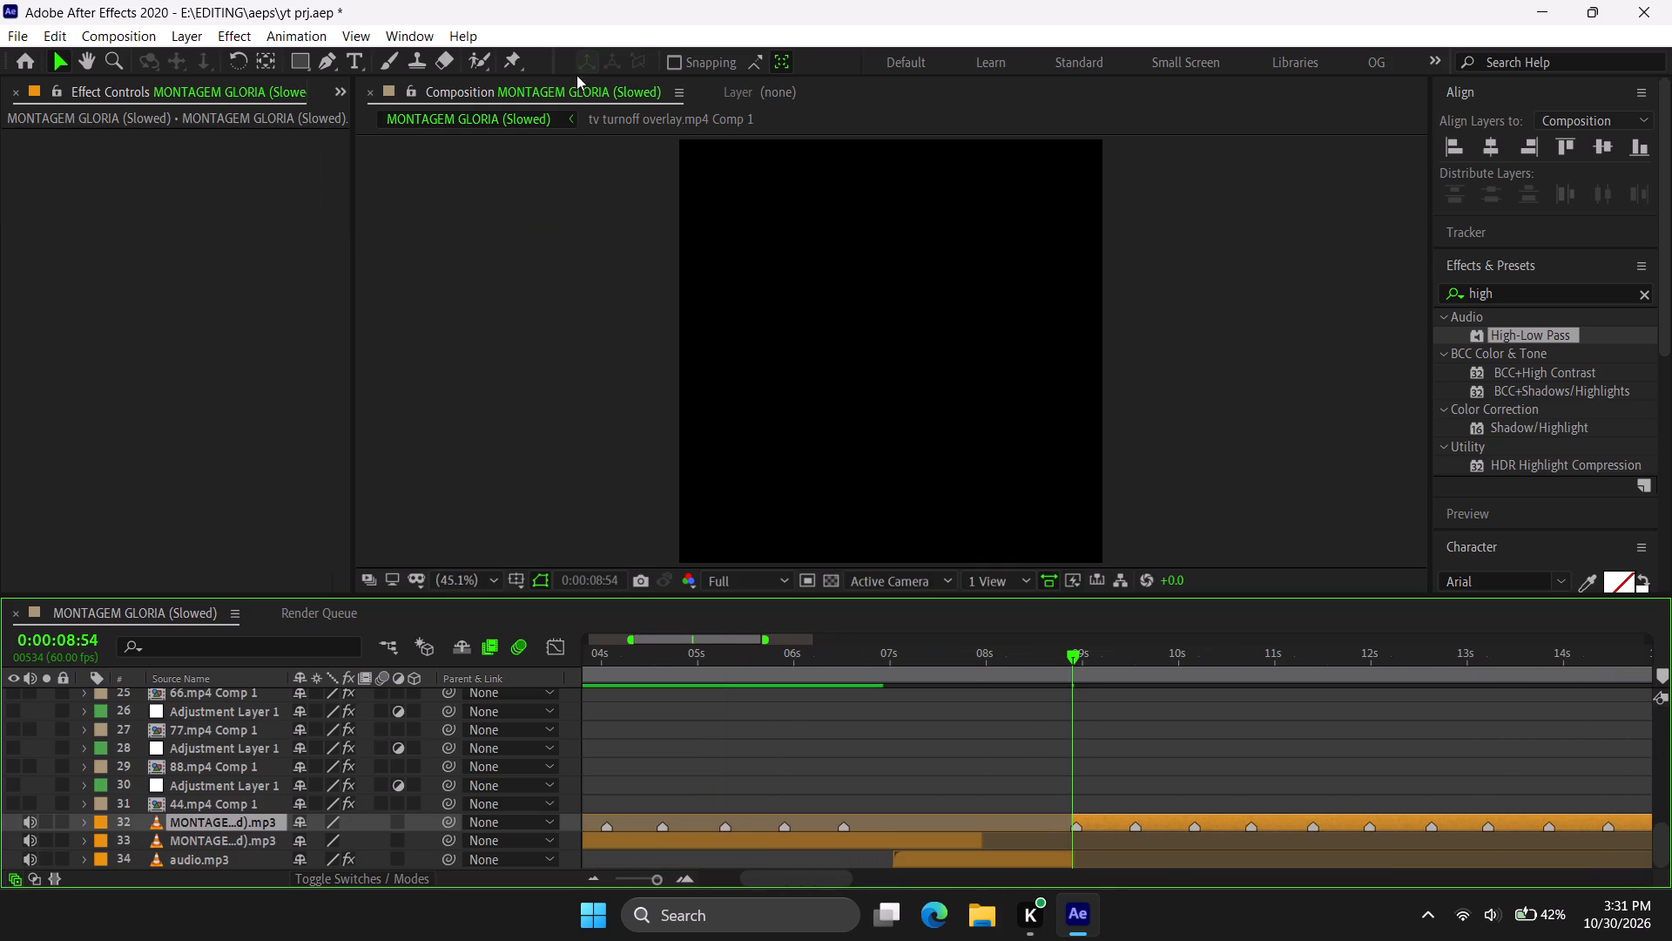
Apply a fresh High-Low Pass effect to audio layer 32.
left_click(1504, 428)
left_click_drag(1554, 335, 1055, 481)
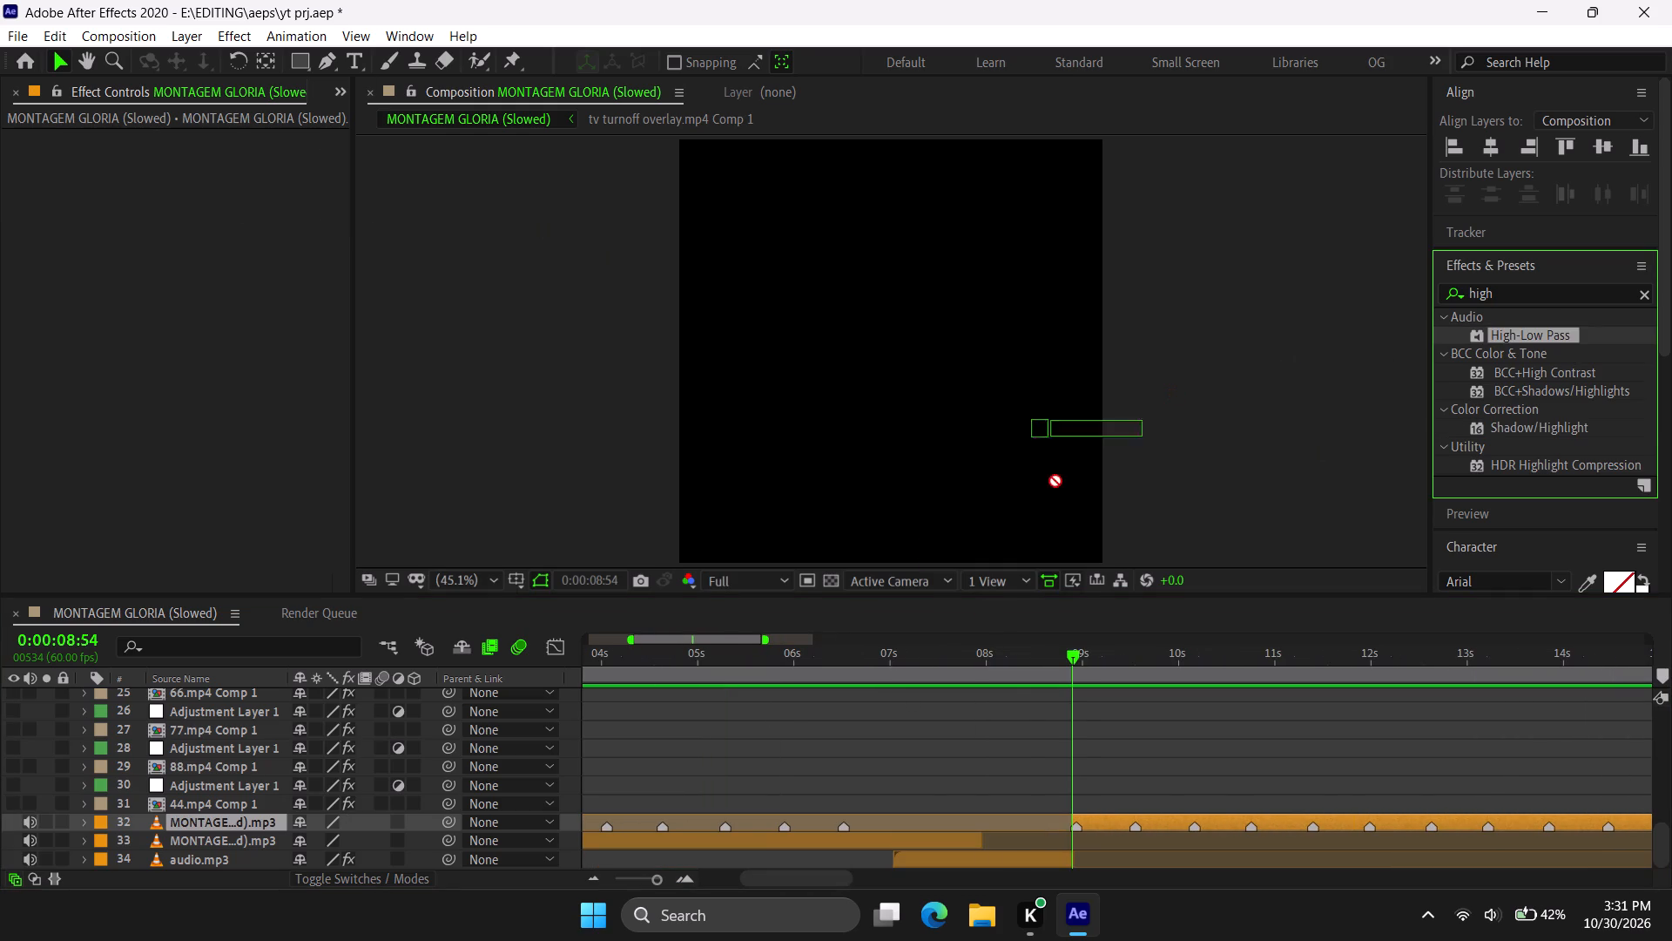
left_click_drag(1055, 481, 1163, 816)
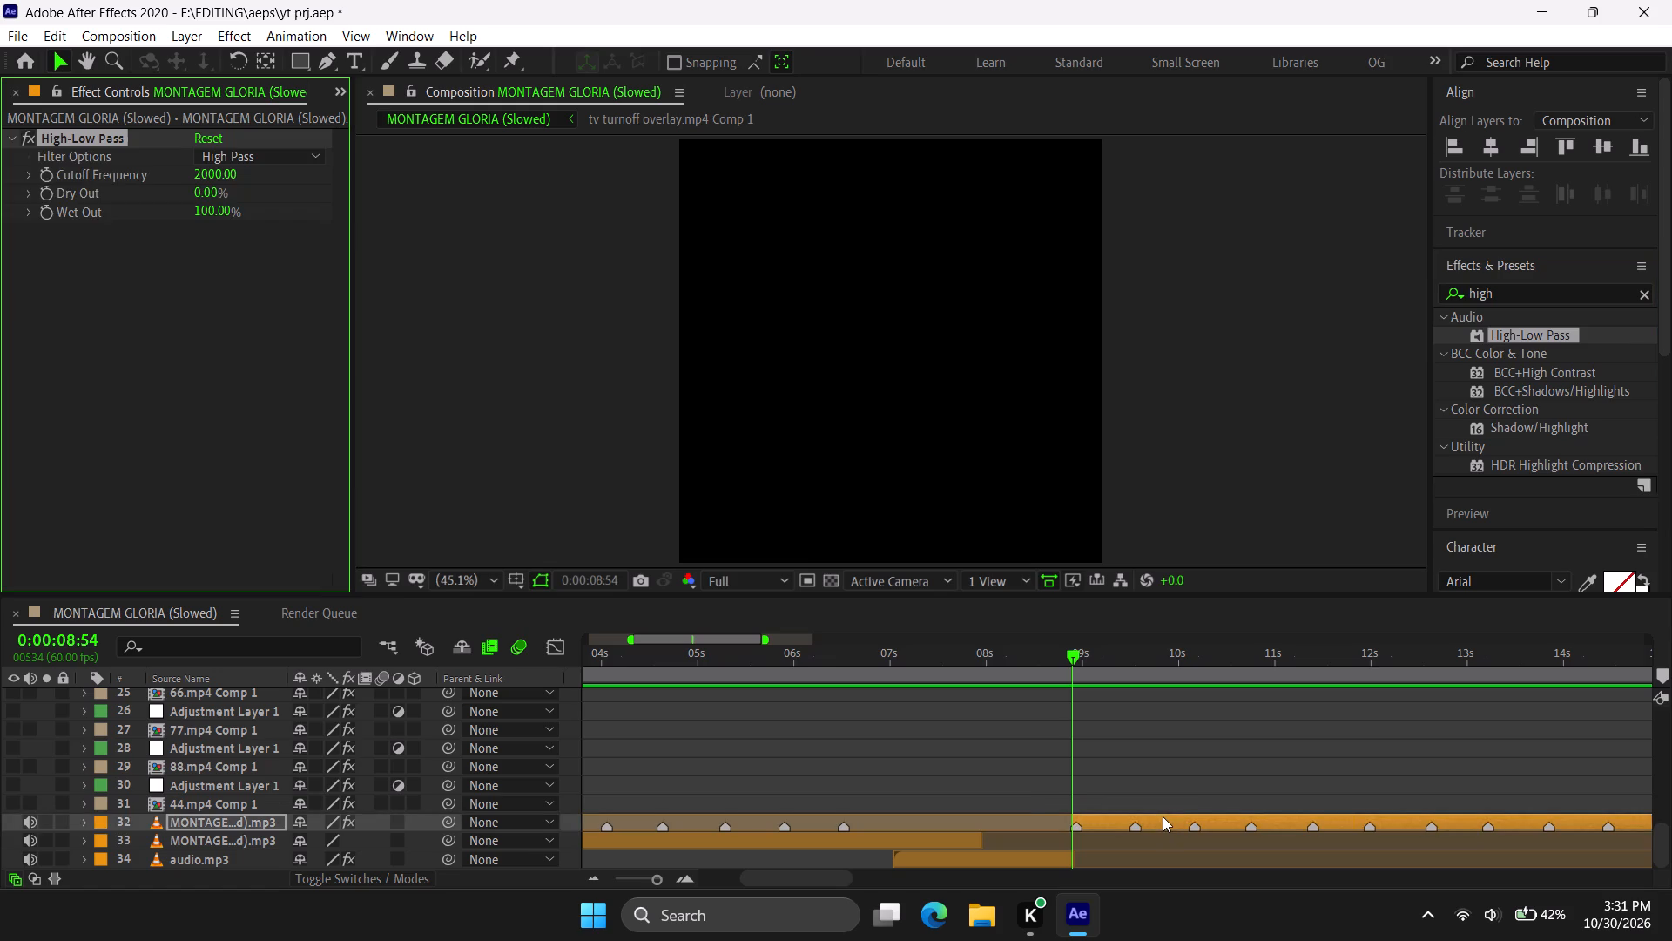
Set the High-Low Pass Cutoff Frequency to 400 and keyframe it at layer 32's in point, 0:00:08:54.
key("i")
left_click(226, 183)
type("400")
key("Return")
left_click(43, 177)
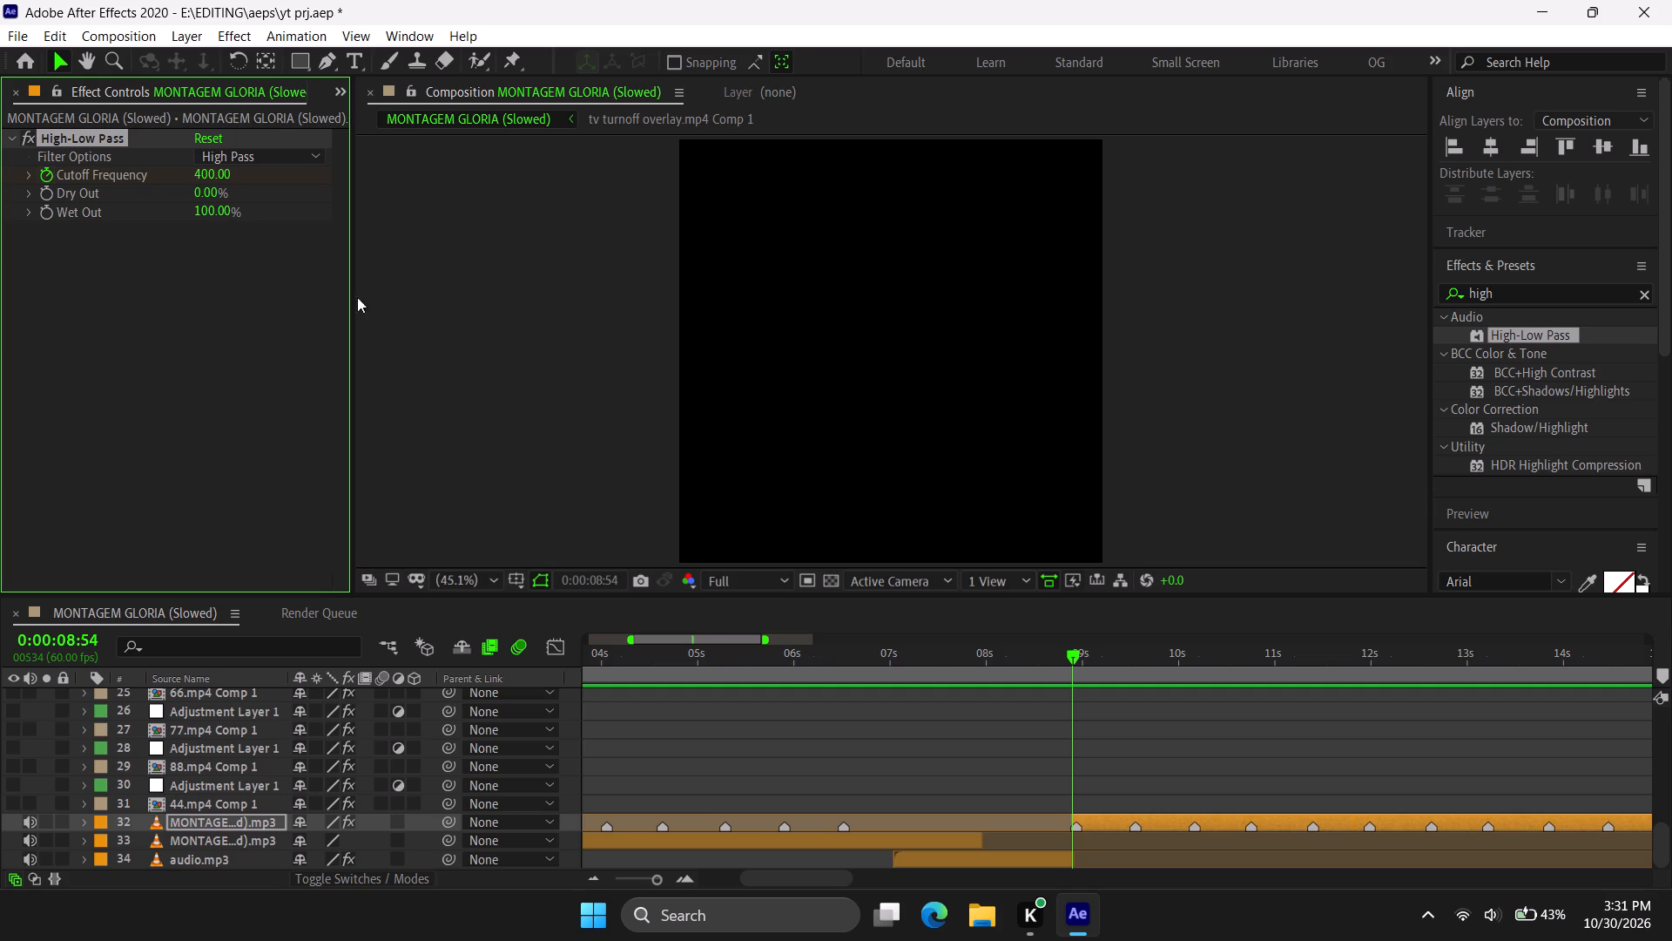
Play back the high-pass filtered audio from 0:00:08:54.
key("space")
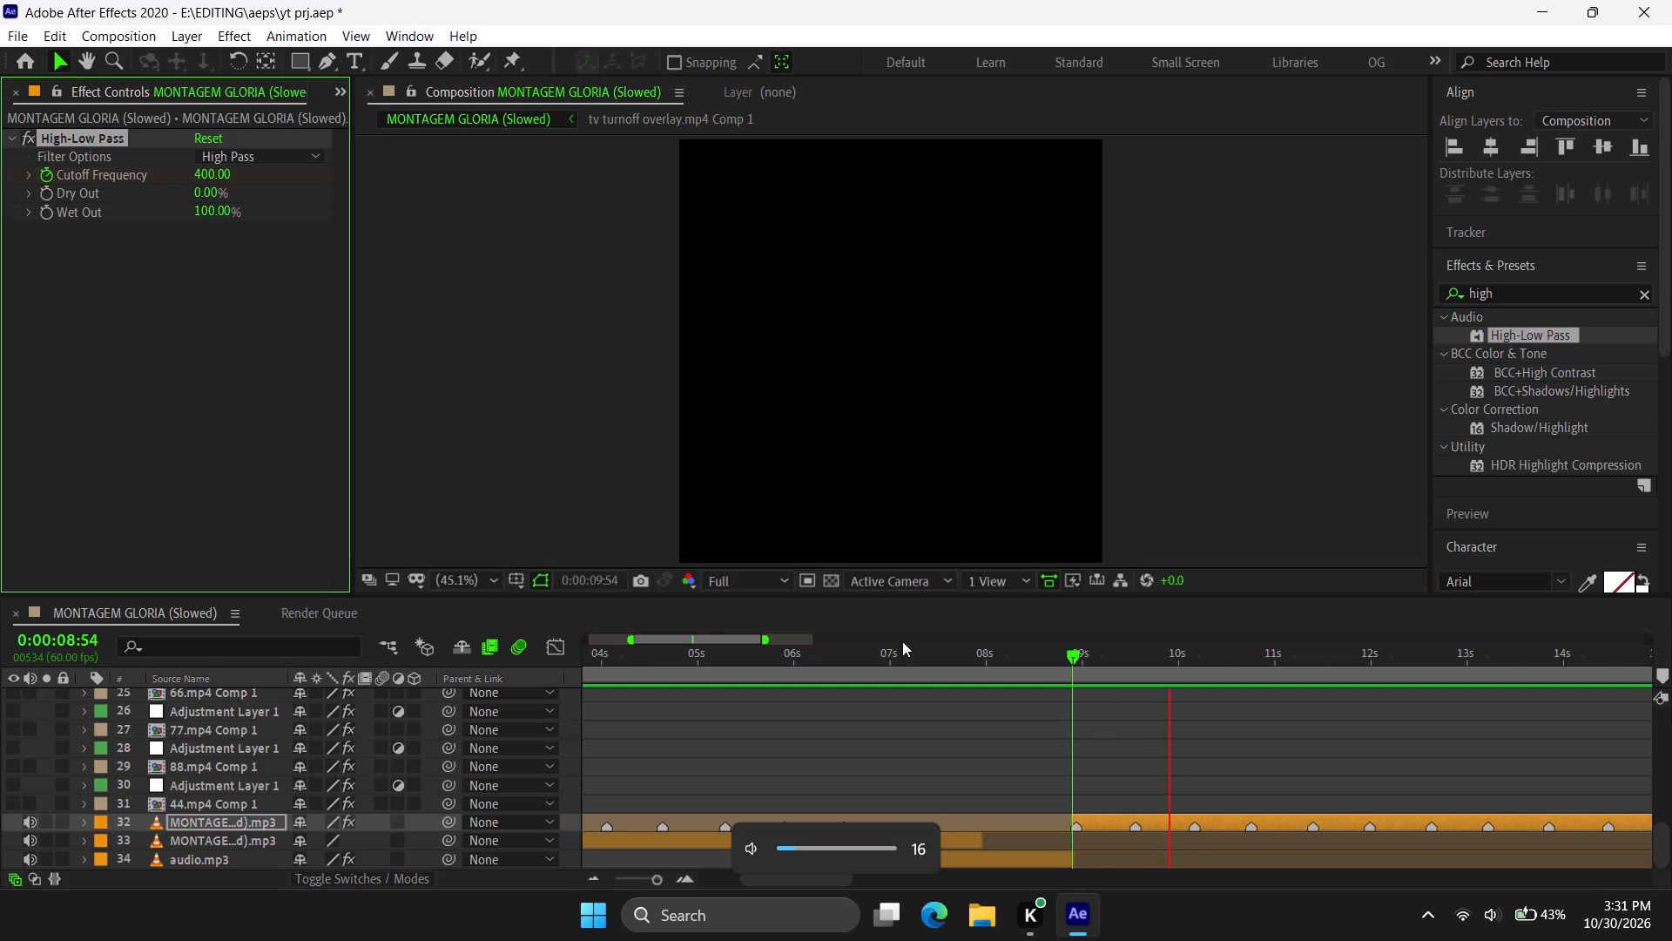
key("space")
Move the playhead to the layer marker at 0:00:10:10 and keyframe the Cutoff Frequency at 1.00.
left_click_drag(1101, 664, 1191, 658)
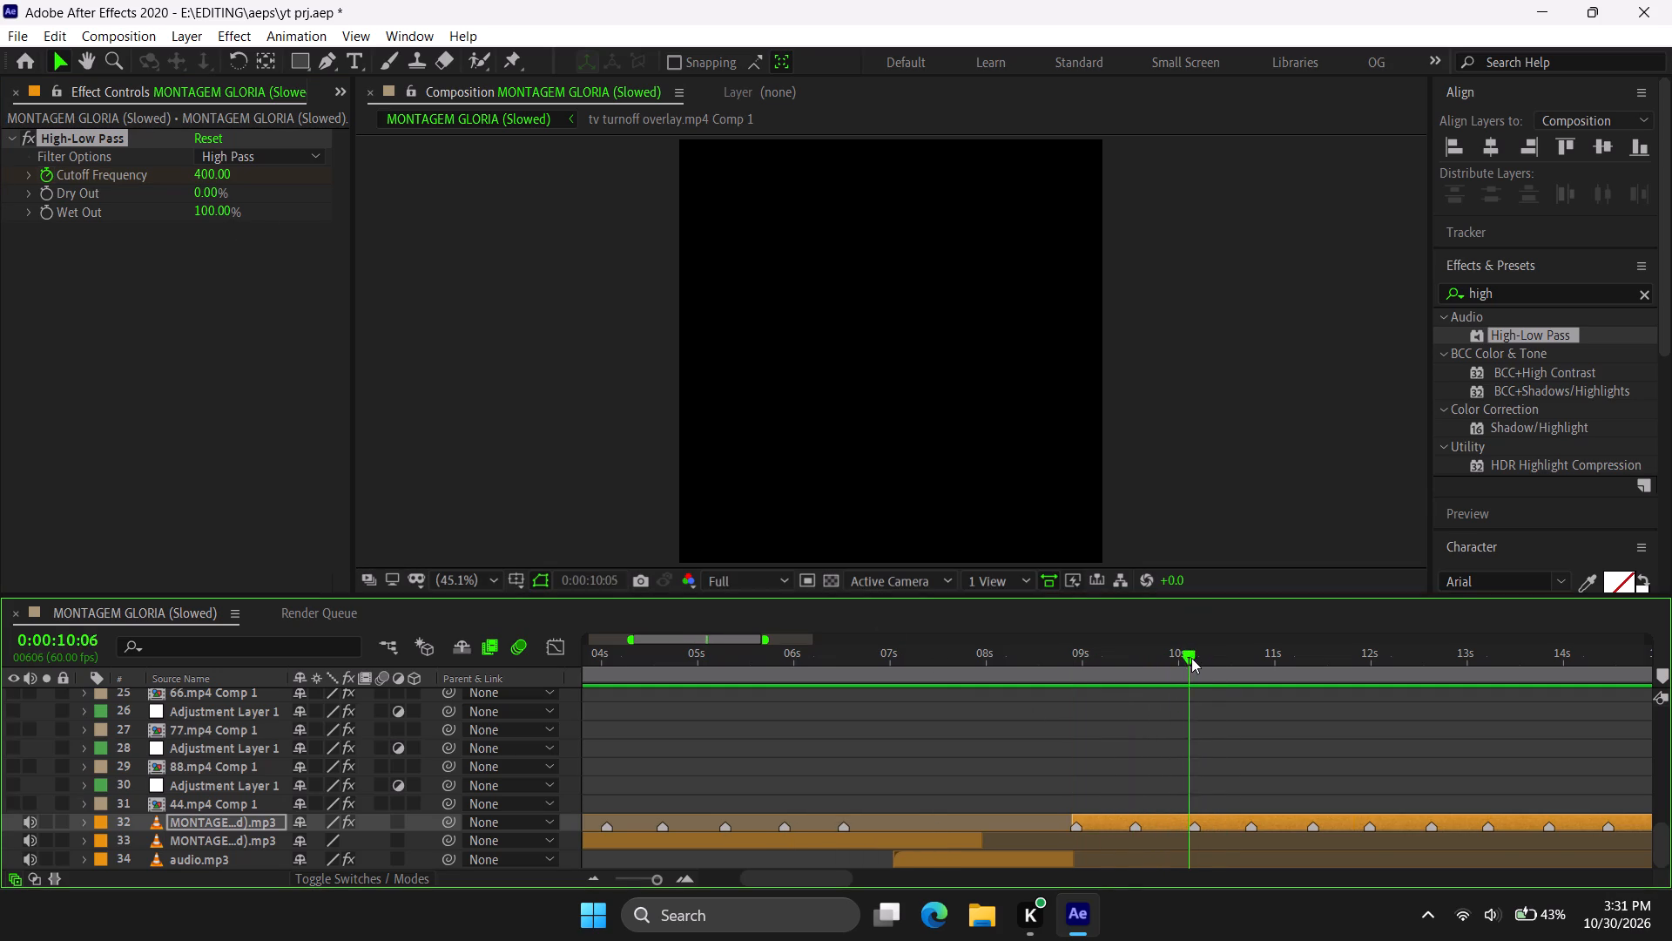
left_click_drag(1191, 658, 1194, 660)
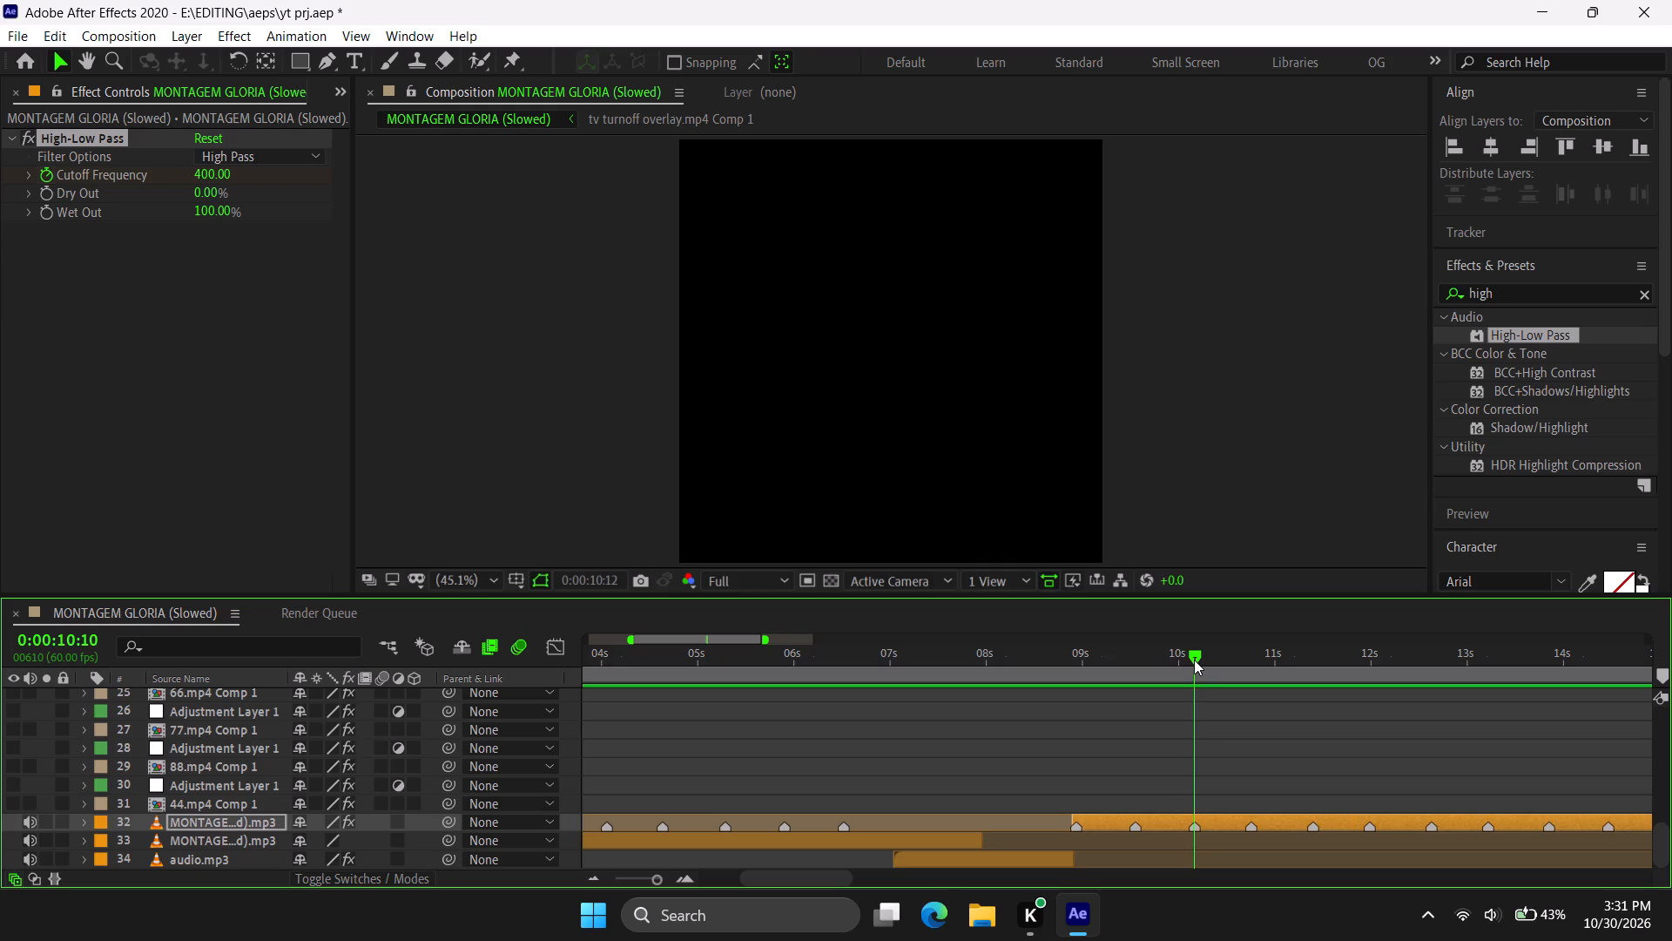
left_click_drag(1194, 660, 1195, 660)
left_click_drag(217, 179, 0, 200)
Play back the animated cutoff from 0:00:10:10 and again from 0:00:06:28.
key("space")
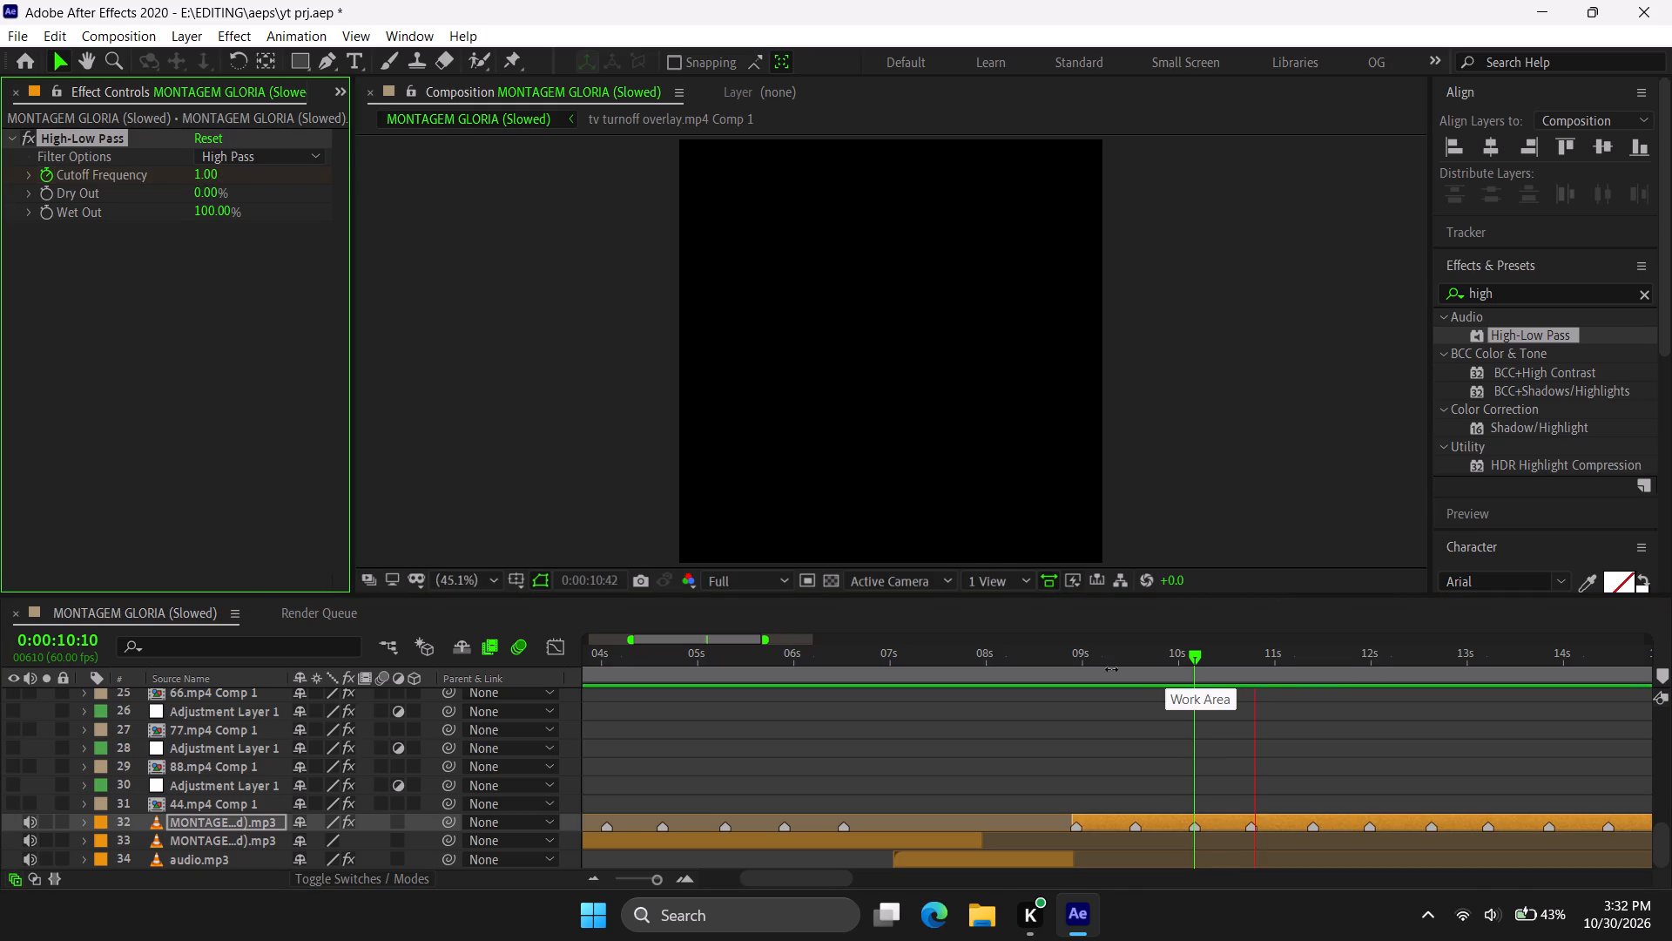
left_click(1105, 669)
left_click_drag(1105, 669, 1027, 636)
left_click_drag(1027, 636, 839, 680)
left_click(839, 680)
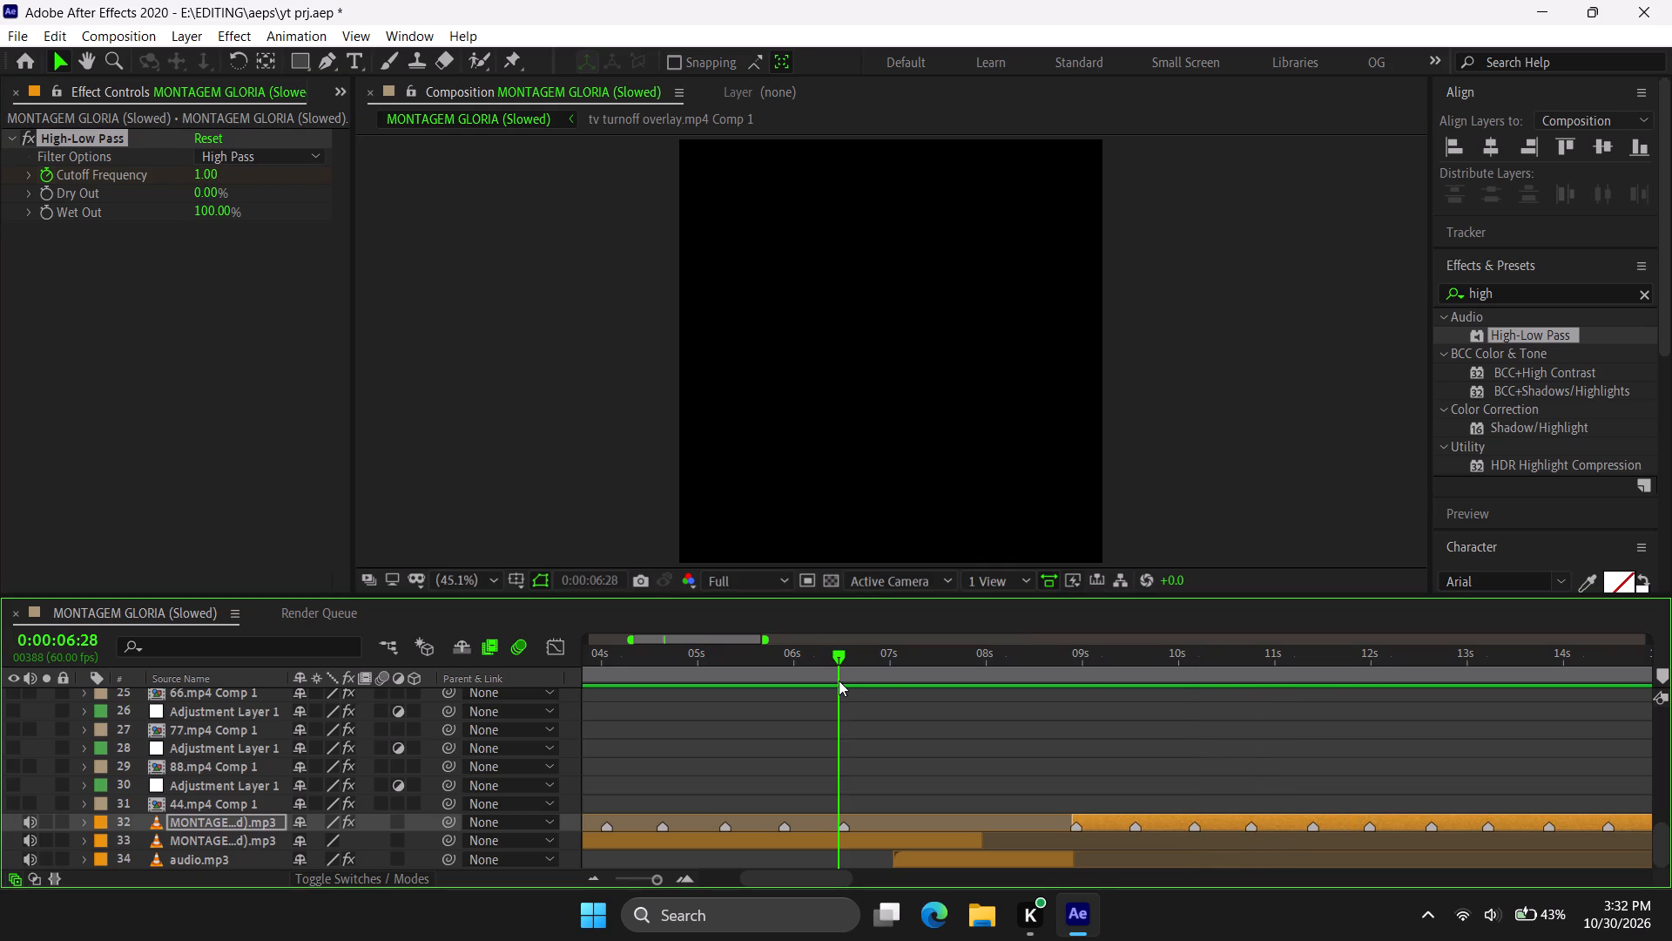
key("space")
Switch layer 32's High-Low Pass to Low Pass and keyframe the Cutoff Frequency at 500 at 0:00:08:53.
left_click(1097, 656)
key("u")
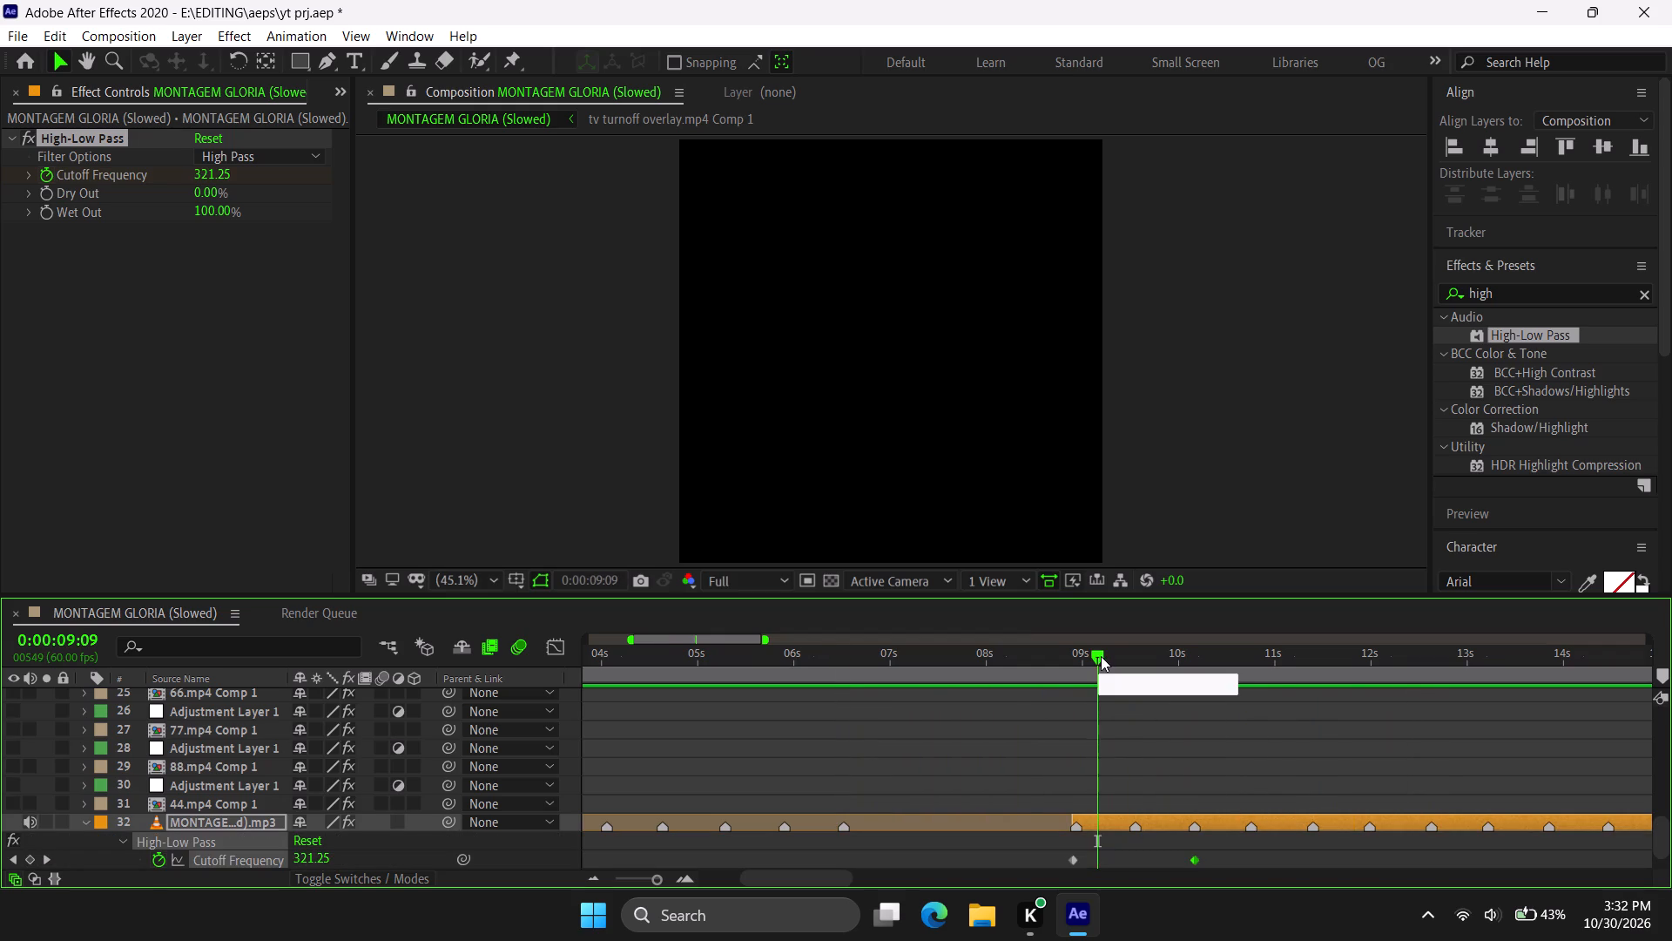
left_click_drag(1096, 659, 1069, 660)
left_click_drag(212, 173, 269, 175)
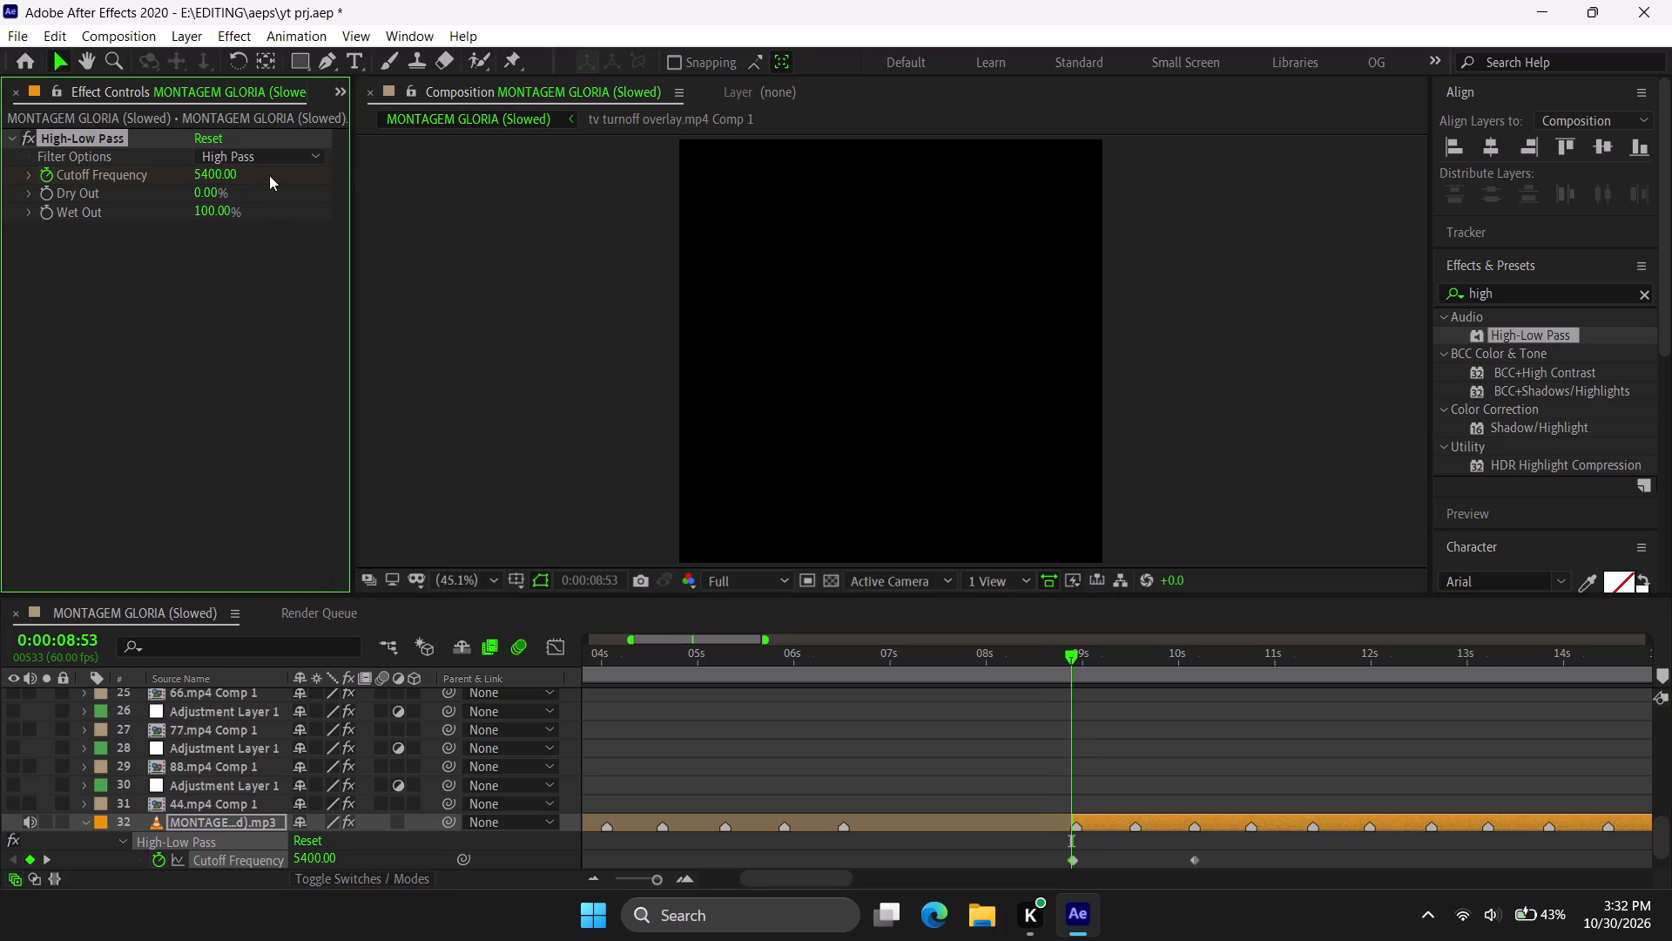
left_click(253, 156)
left_click(251, 206)
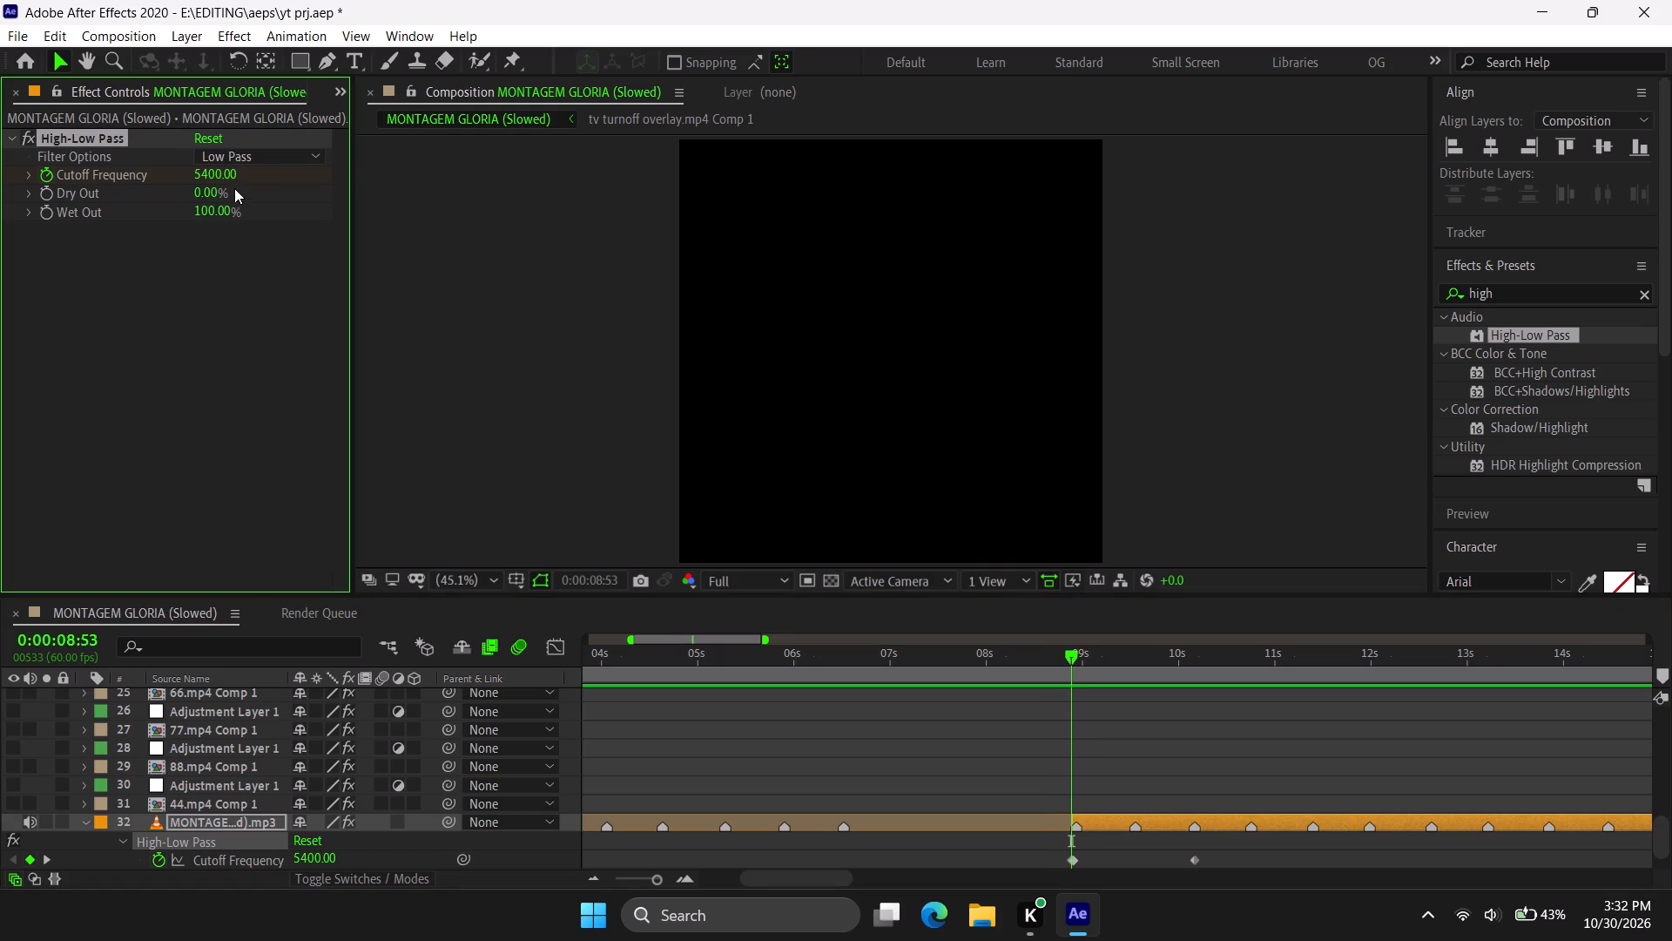
left_click(221, 183)
type("500")
key("Return")
Play back the low-pass filtered audio from 0:00:08:28.
key("u")
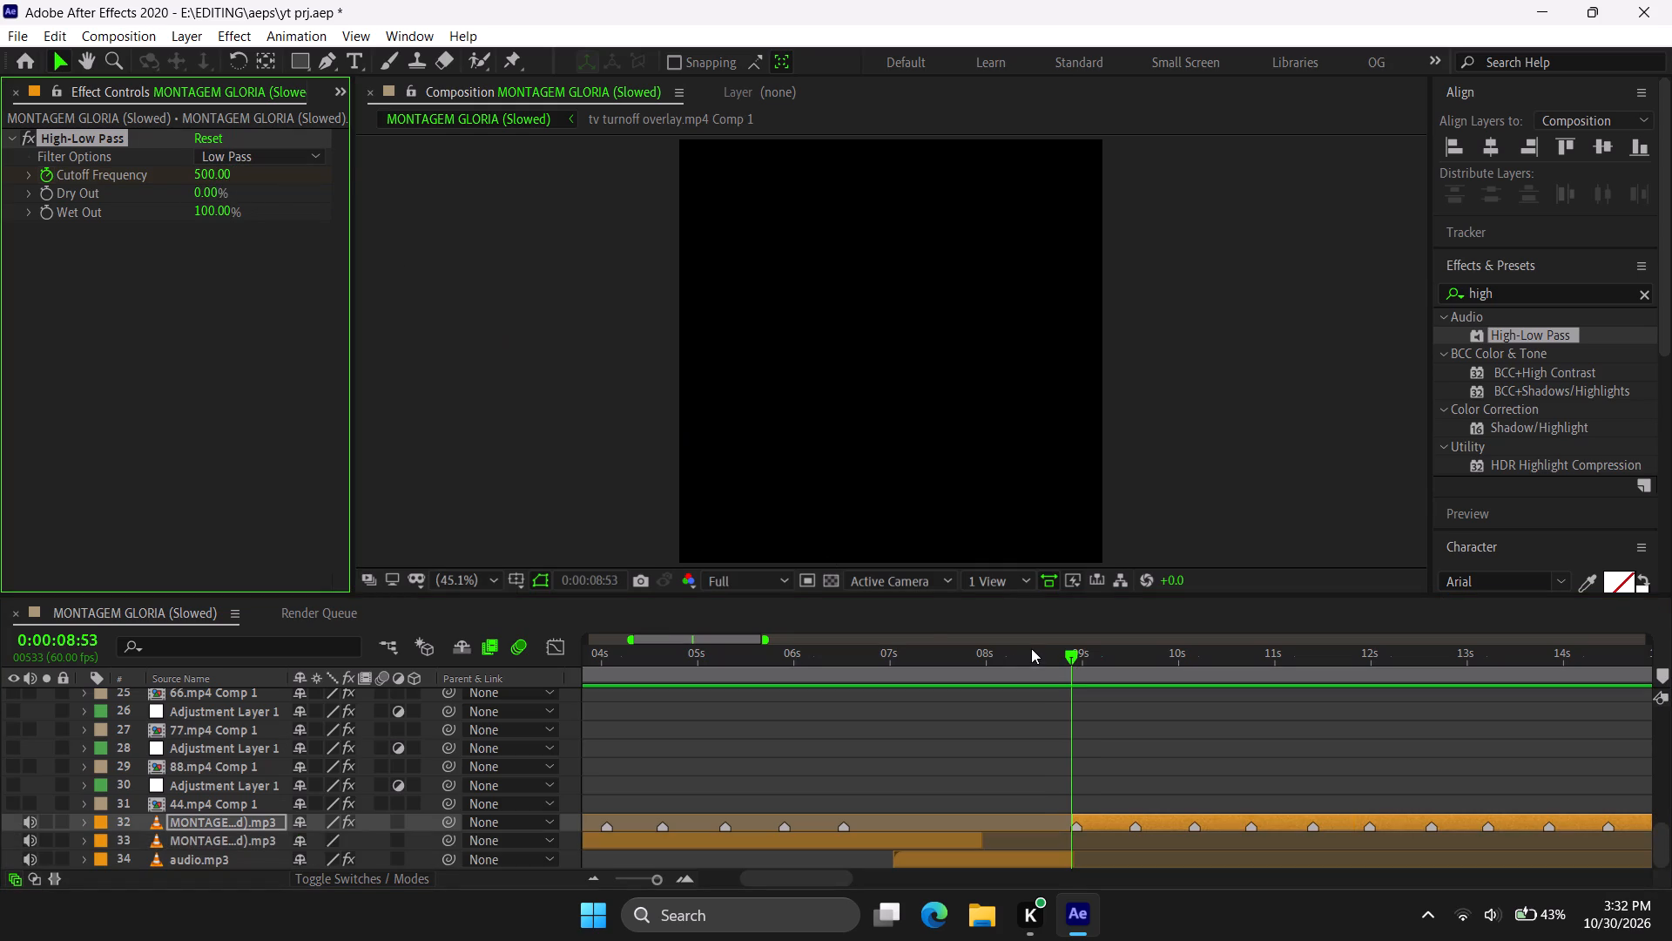
left_click(1031, 648)
key("space")
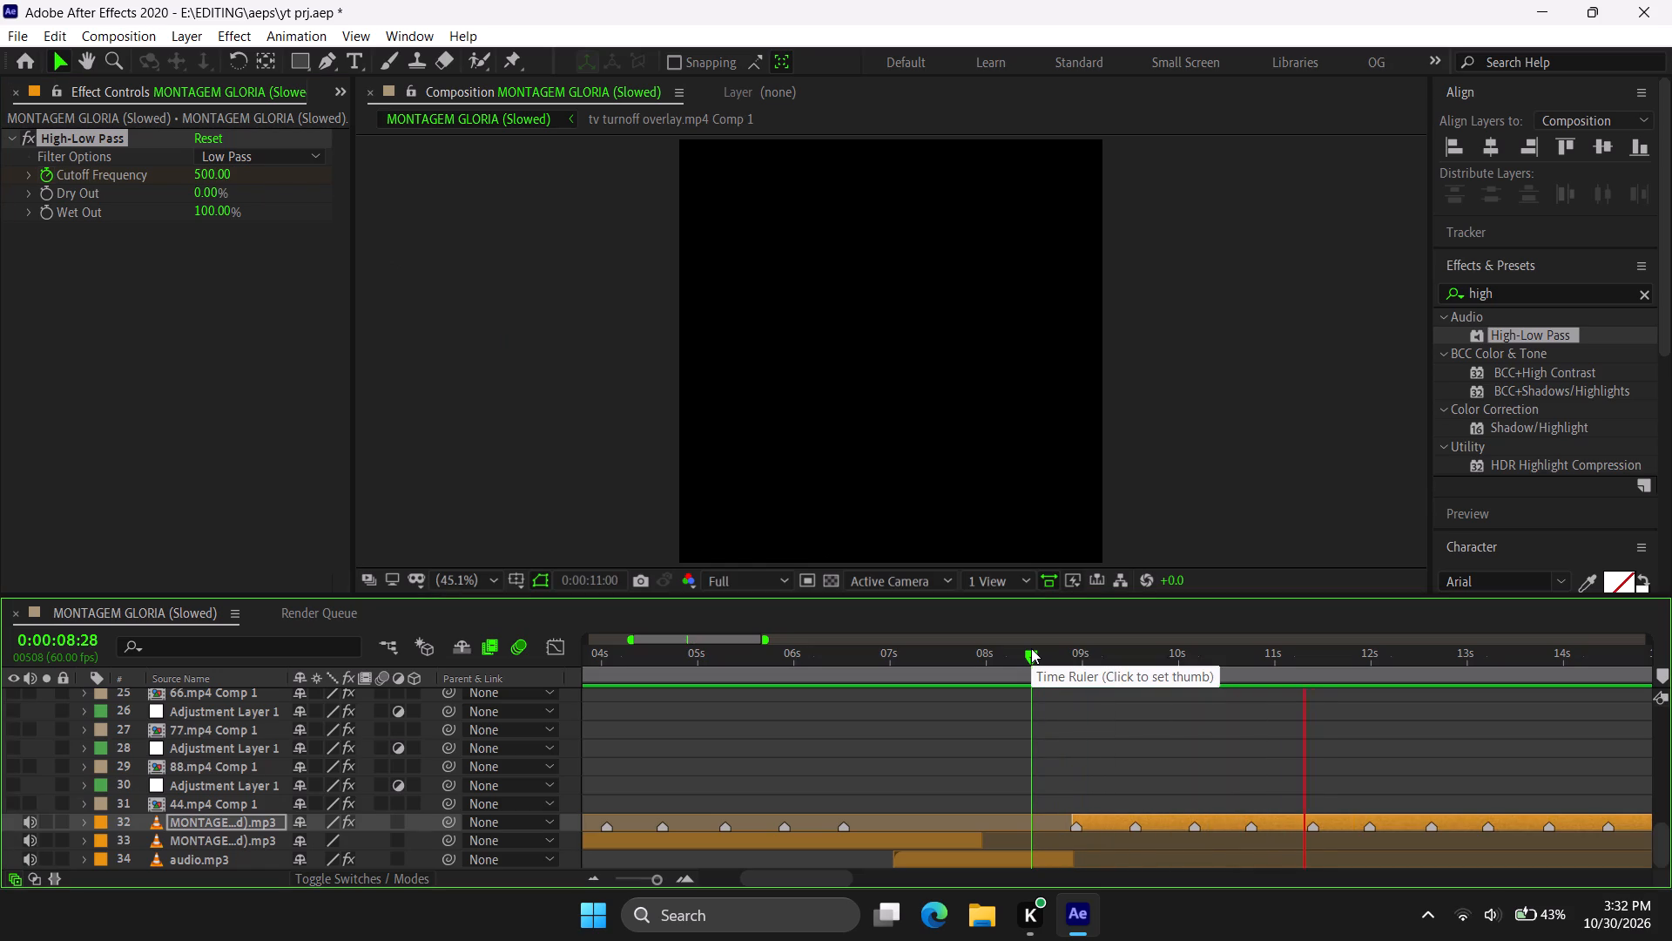
key("space")
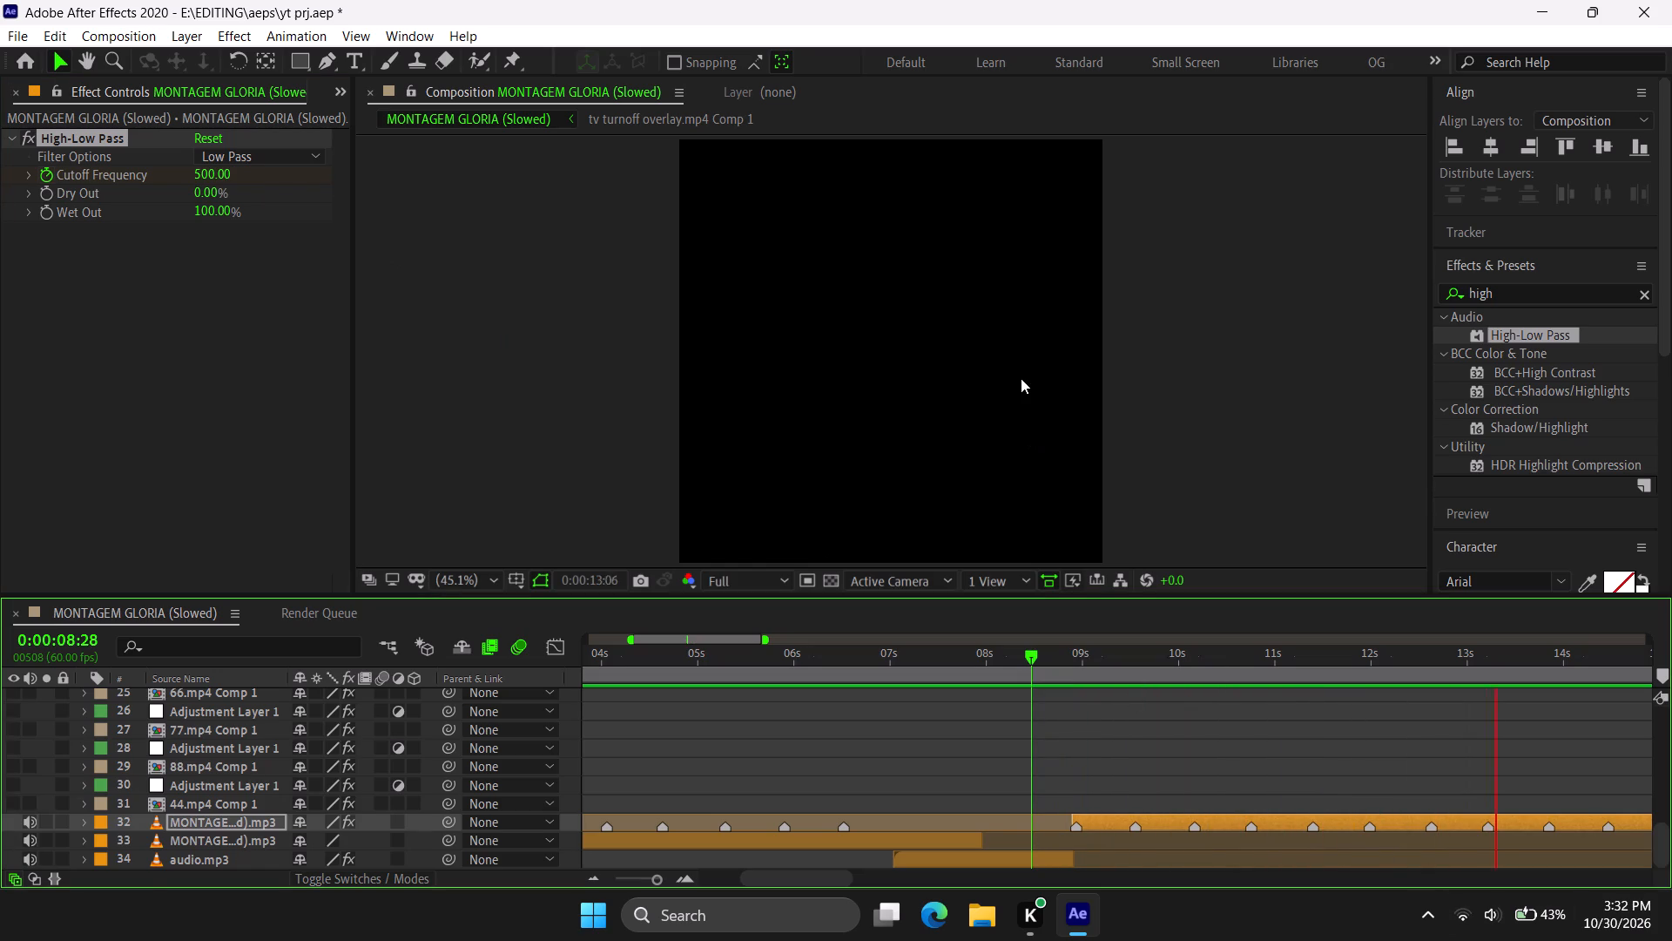
Set the Cutoff Frequency keyframe at 0:00:10:10 to 1000.
key("u")
left_click(1197, 655)
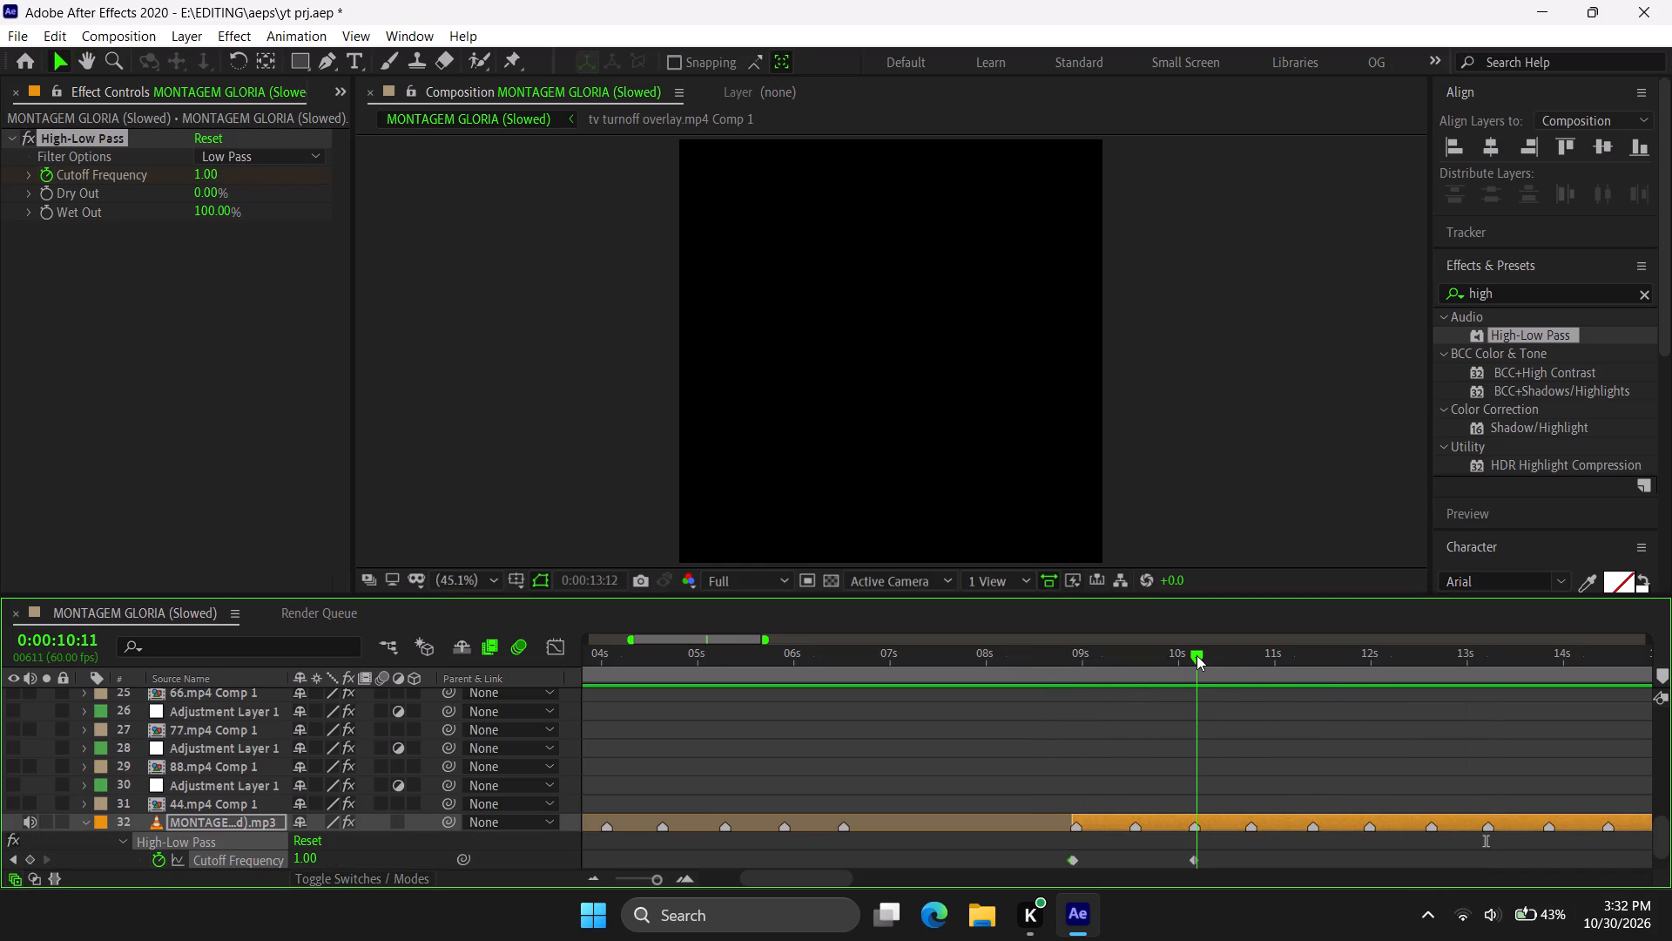
left_click(212, 174)
type("1000")
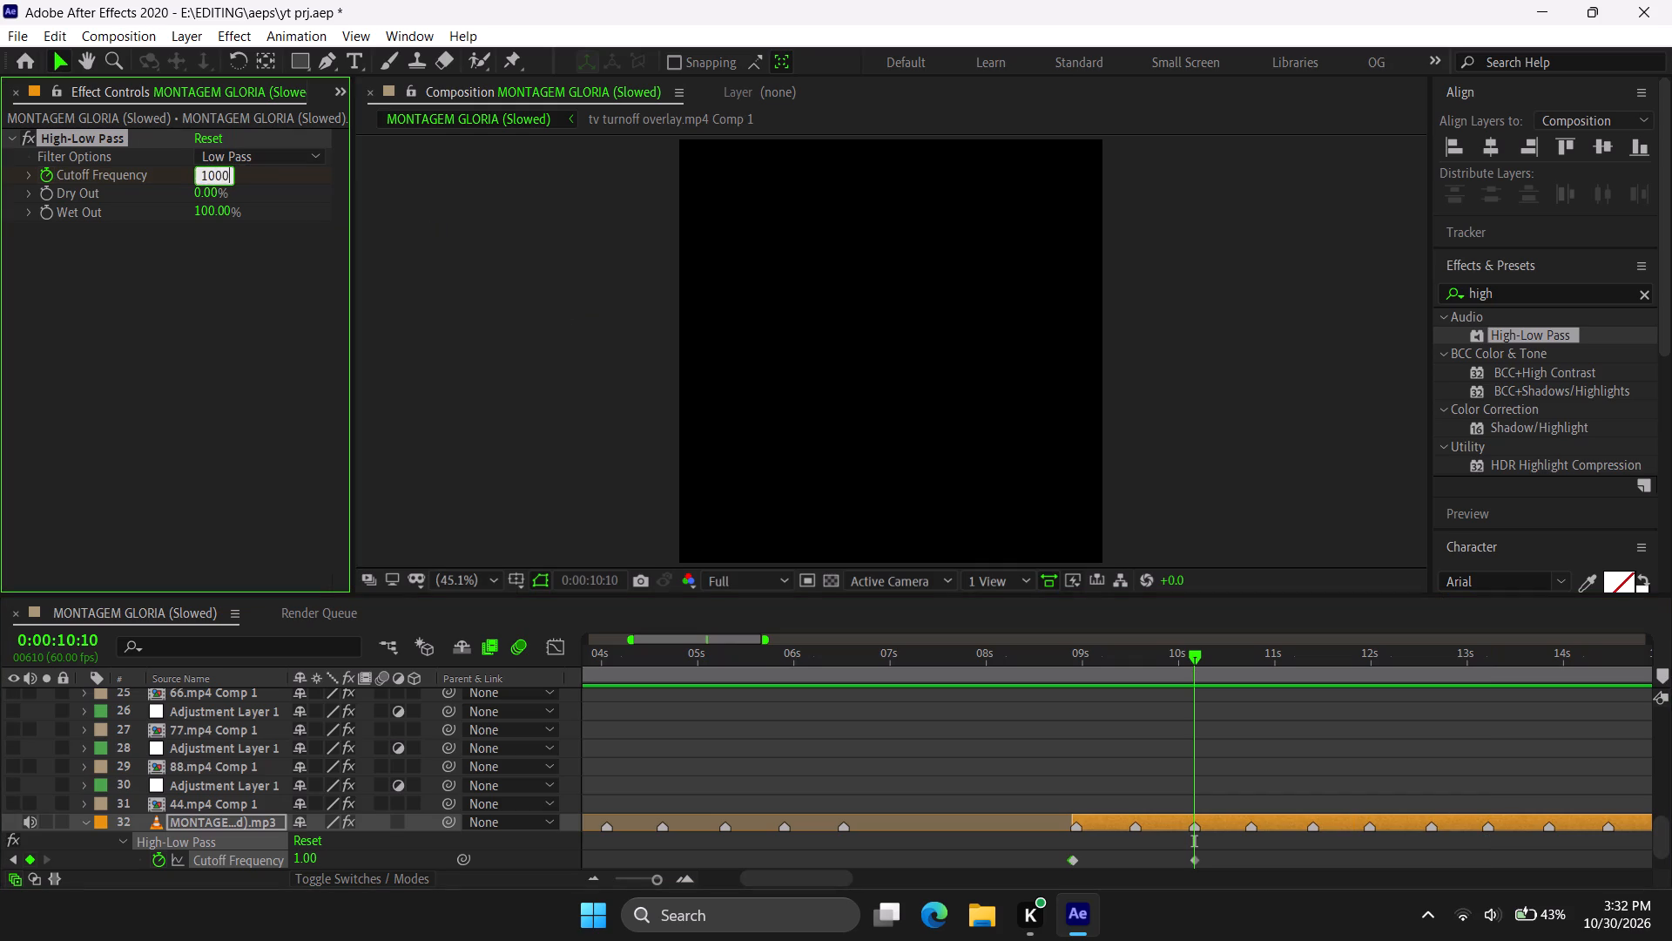
key("Return")
Set the Cutoff Frequency keyframe at layer 32's in point, 0:00:08:54, to 200.
key("i")
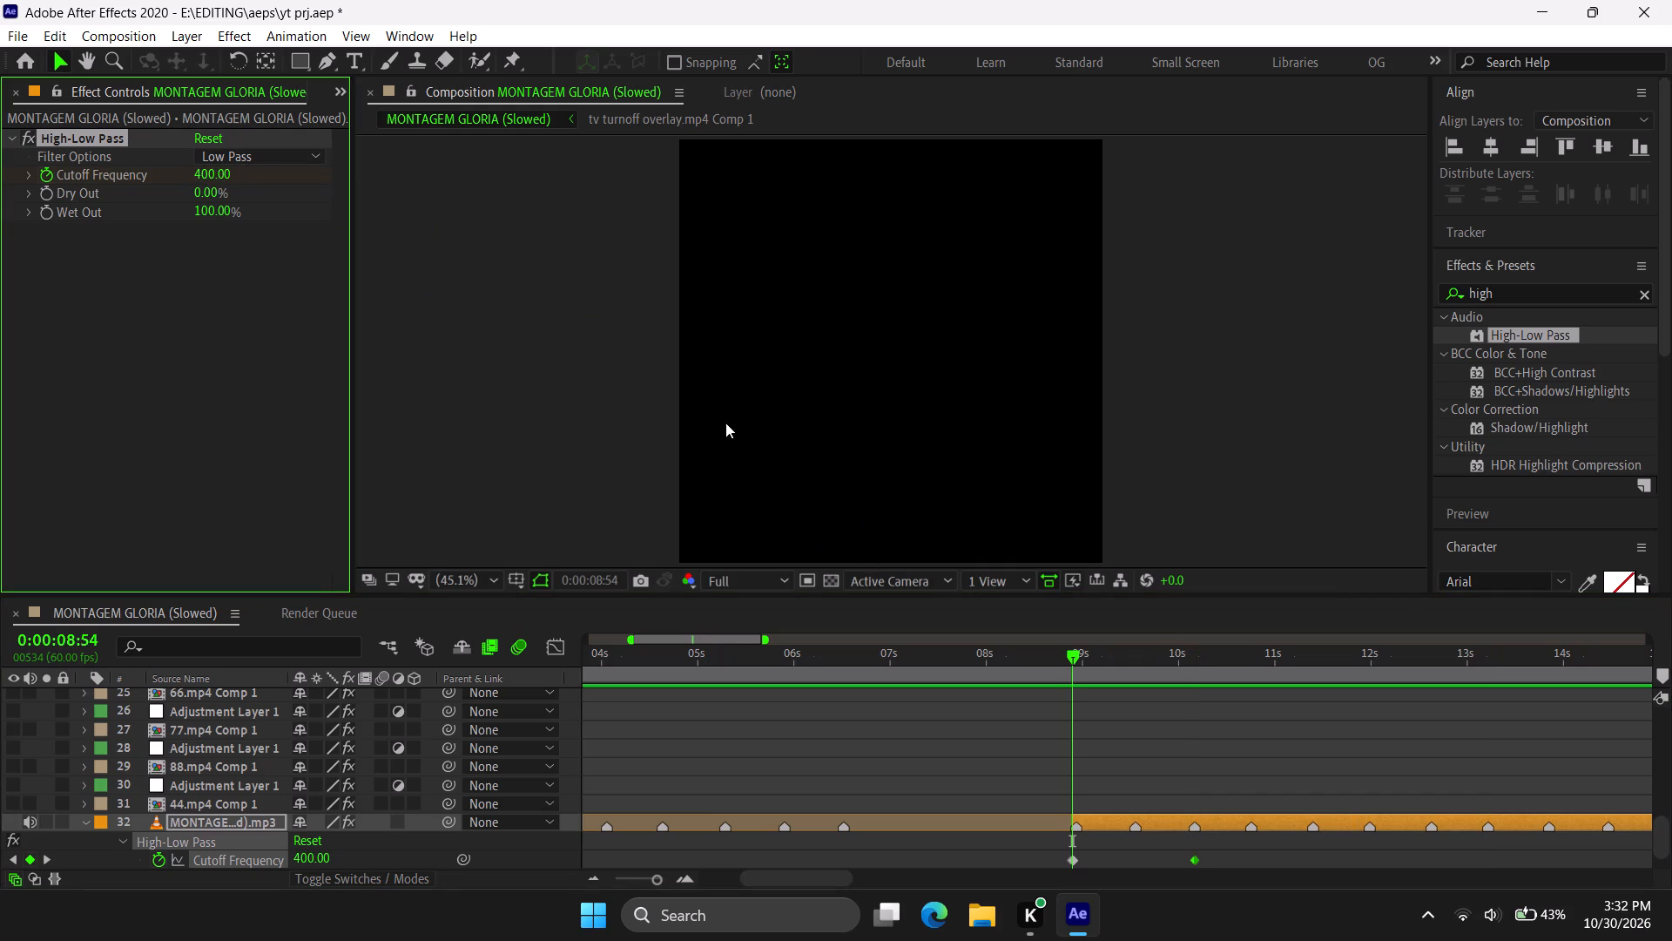
left_click(212, 167)
type("200")
key("Return")
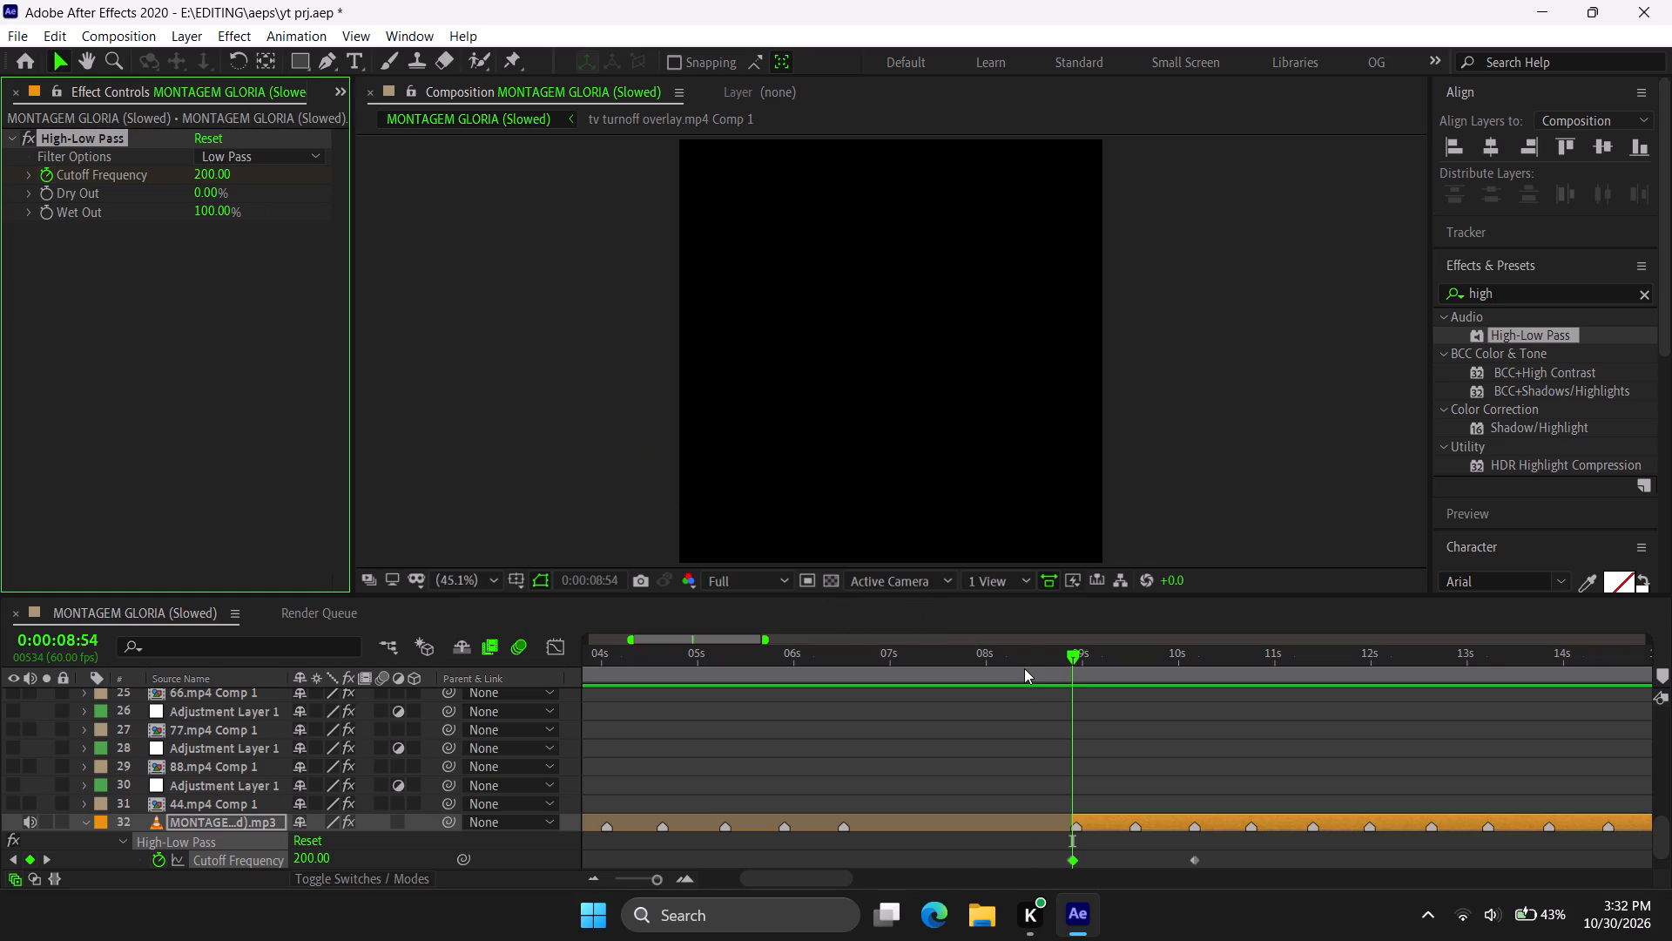
Play back the revised cutoff animation from 0:00:08:24.
left_click(1024, 668)
key("space")
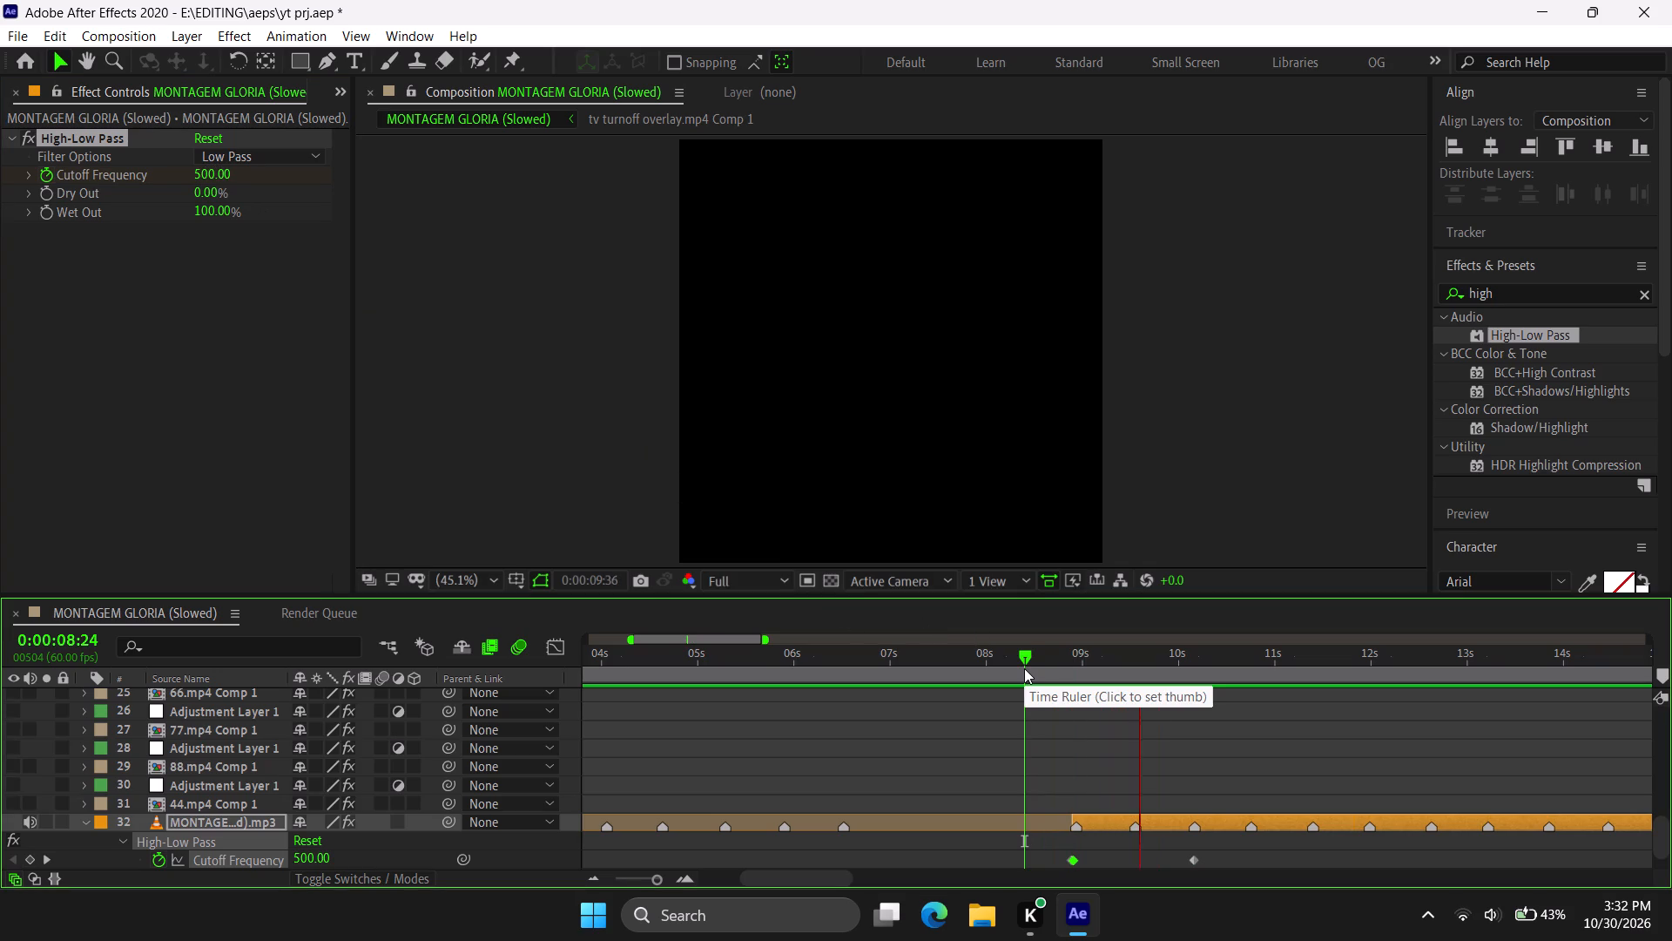
key("space")
Move the playhead to the layer marker at 0:00:10:46 and keyframe the Cutoff Frequency at 5000.
scroll(1336, 717, "down", 1)
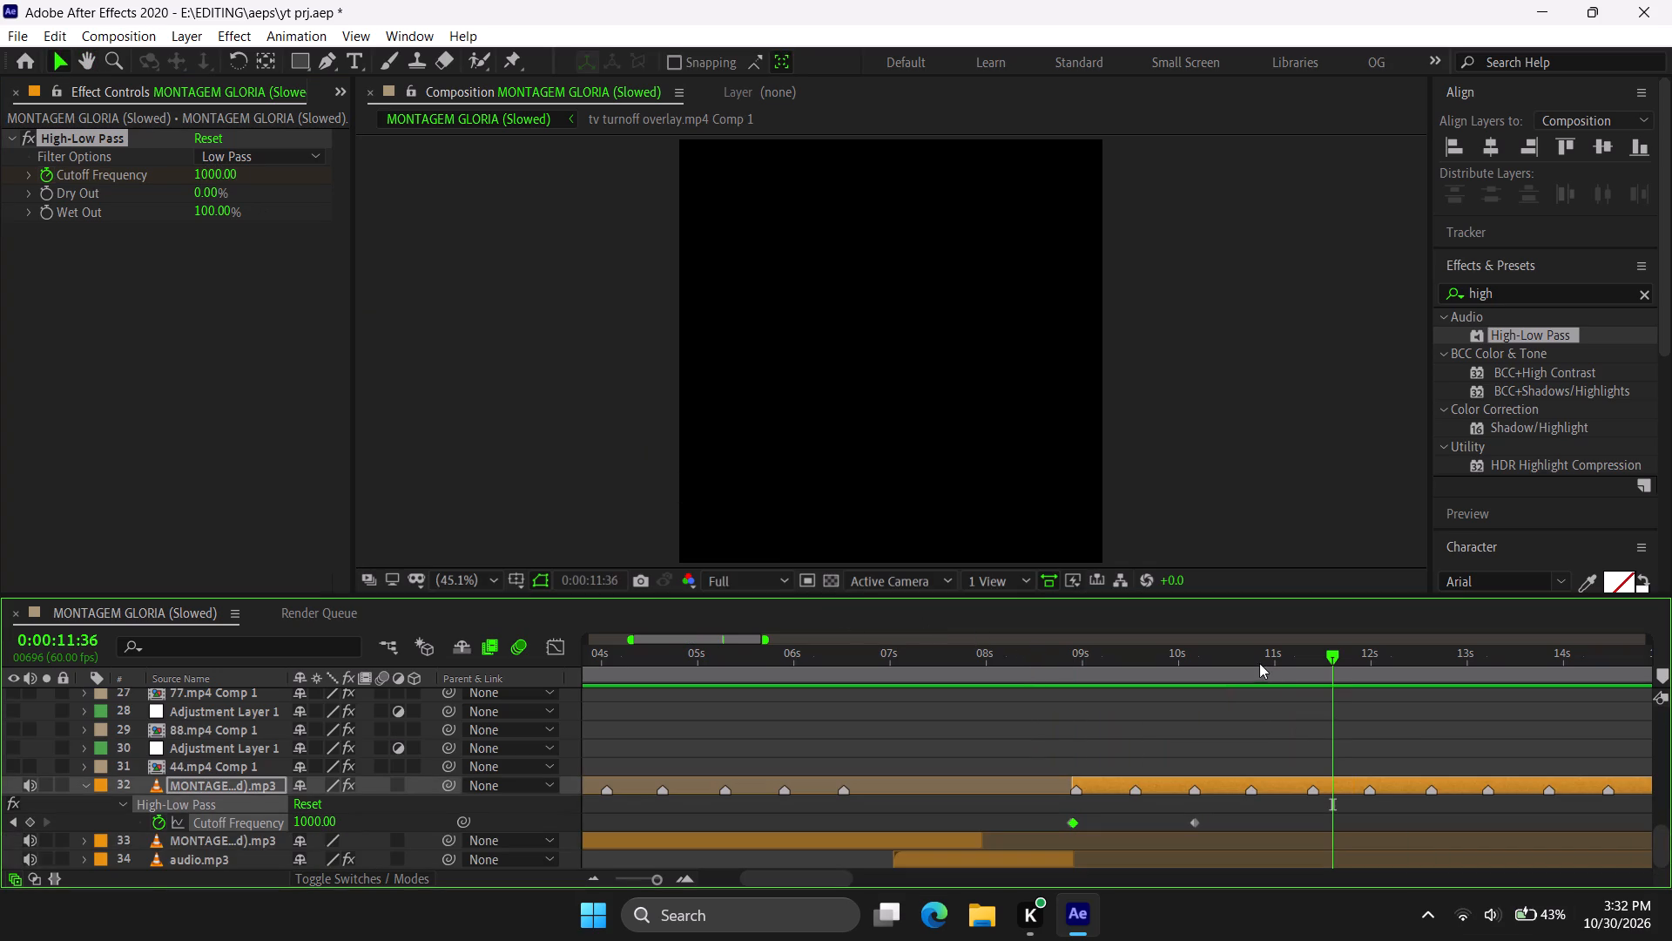
left_click(1255, 657)
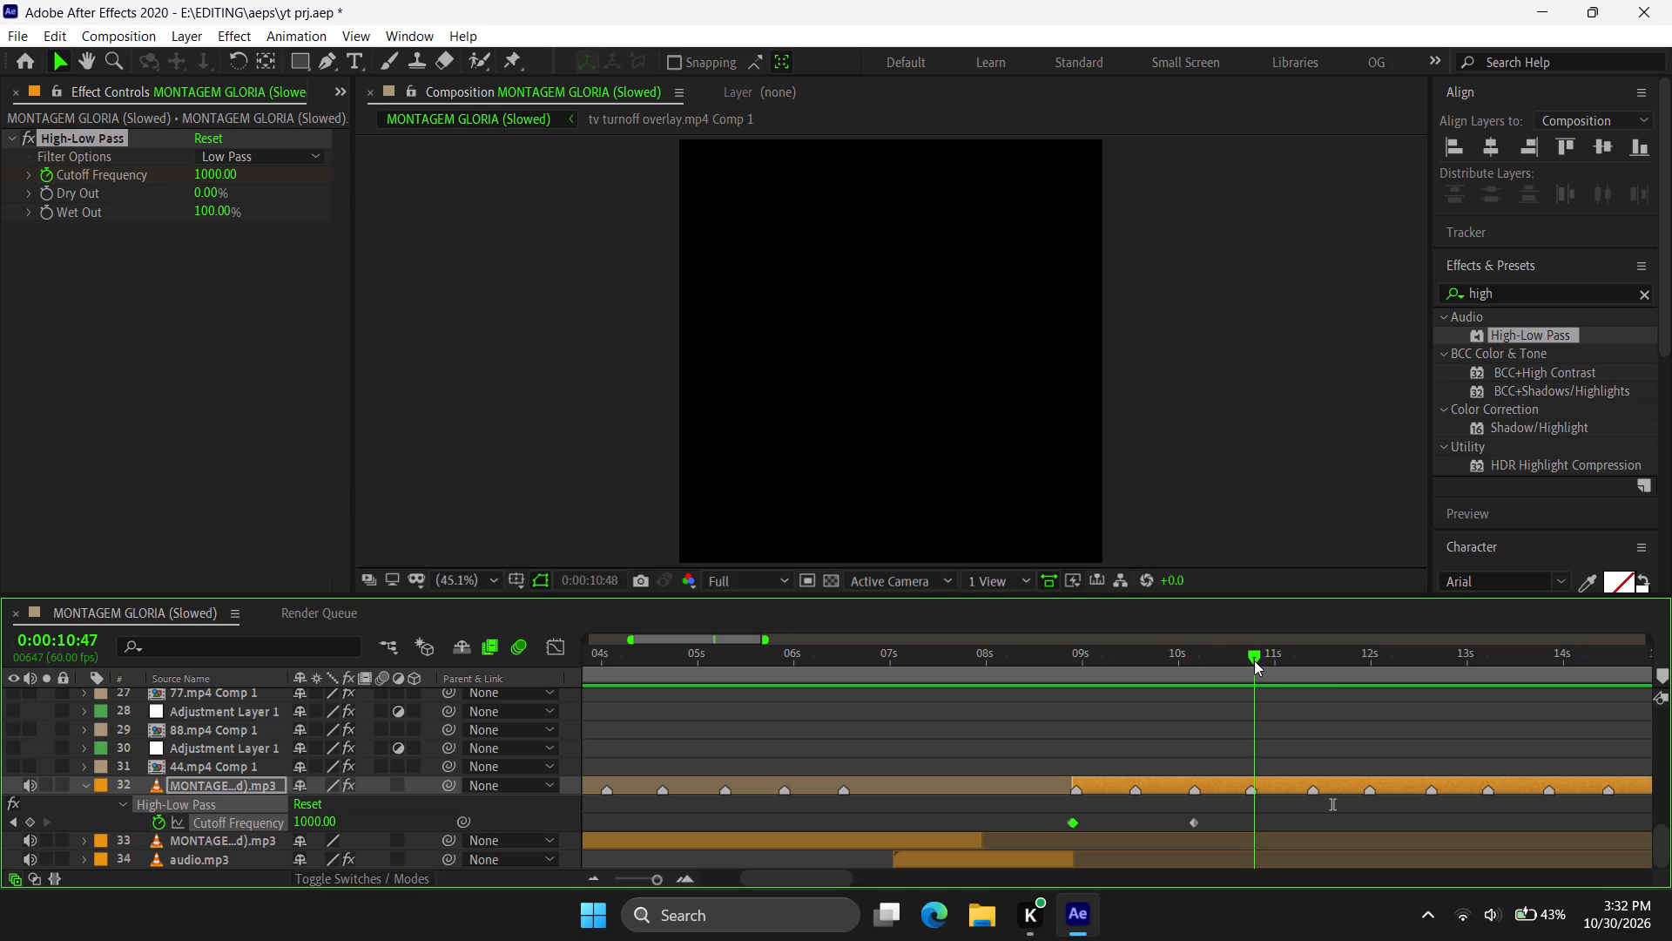
left_click(224, 173)
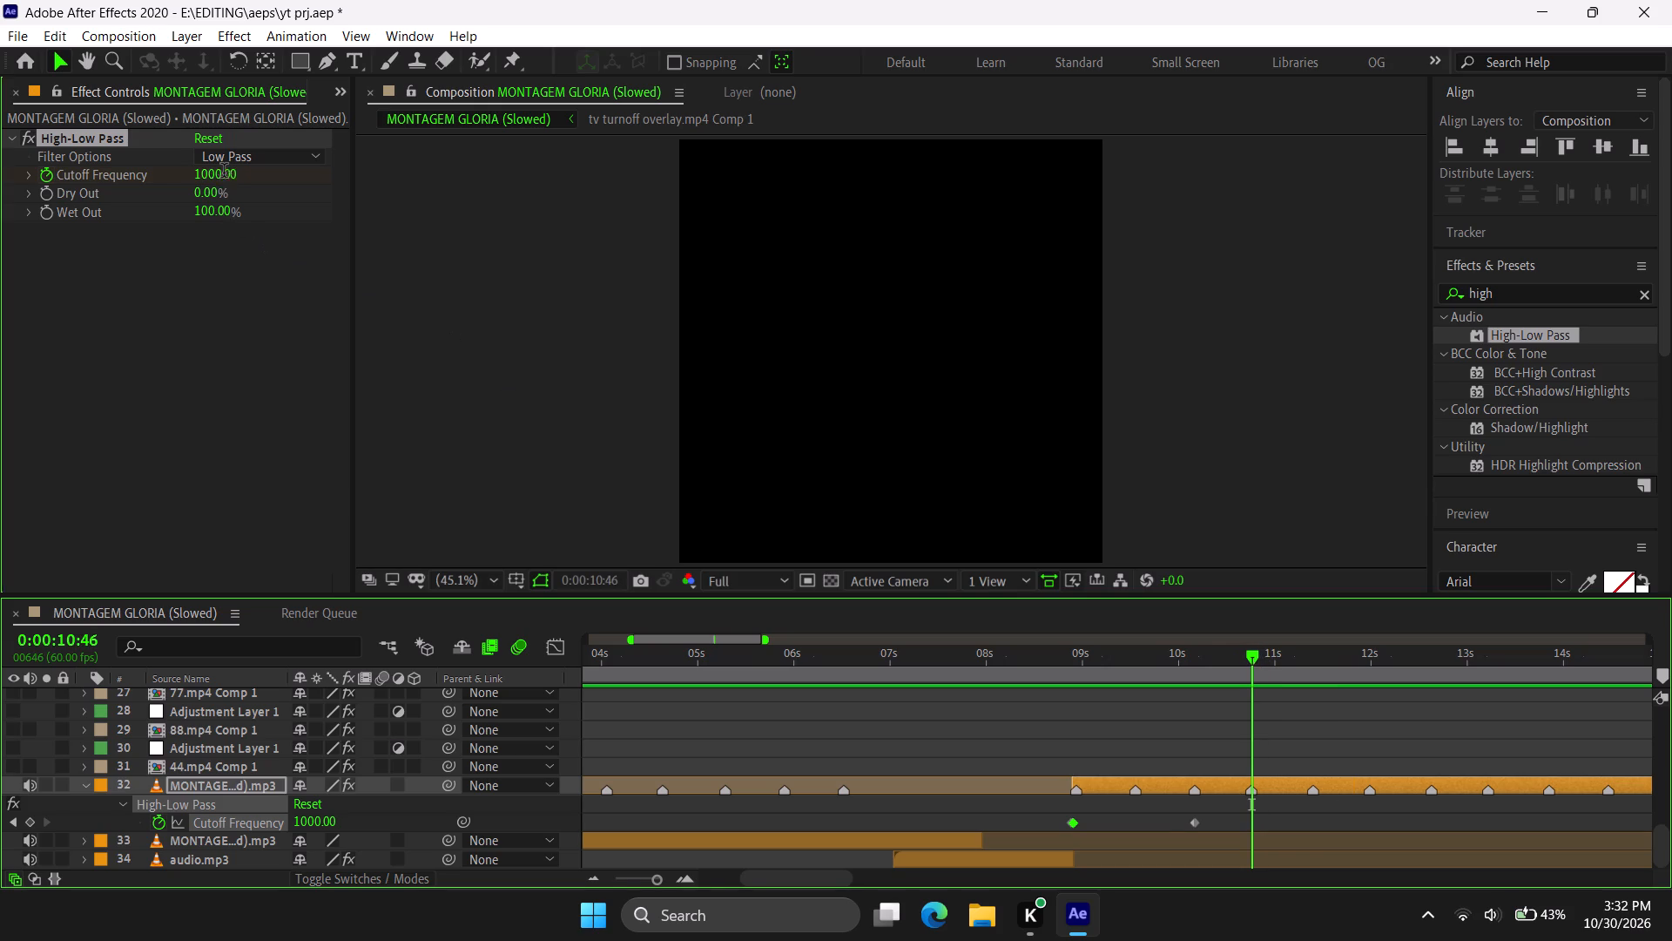
type("5000")
key("Return")
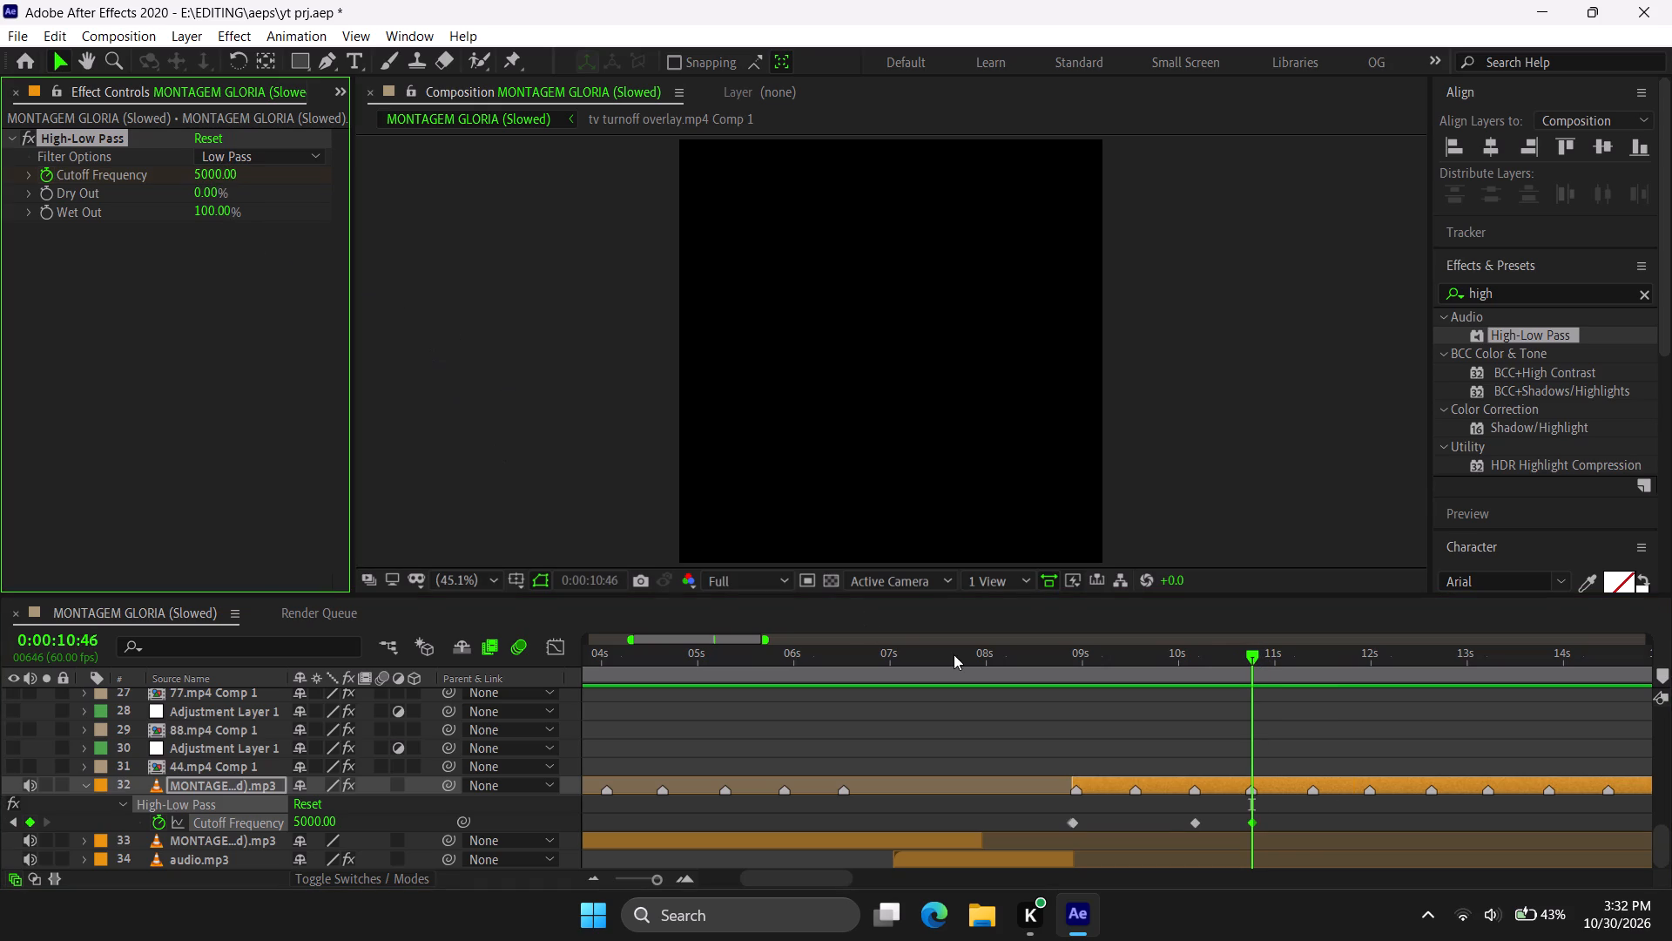
Play back the filter transition from 0:00:08:12 and again from 0:00:07:34.
left_click(1005, 658)
key("space")
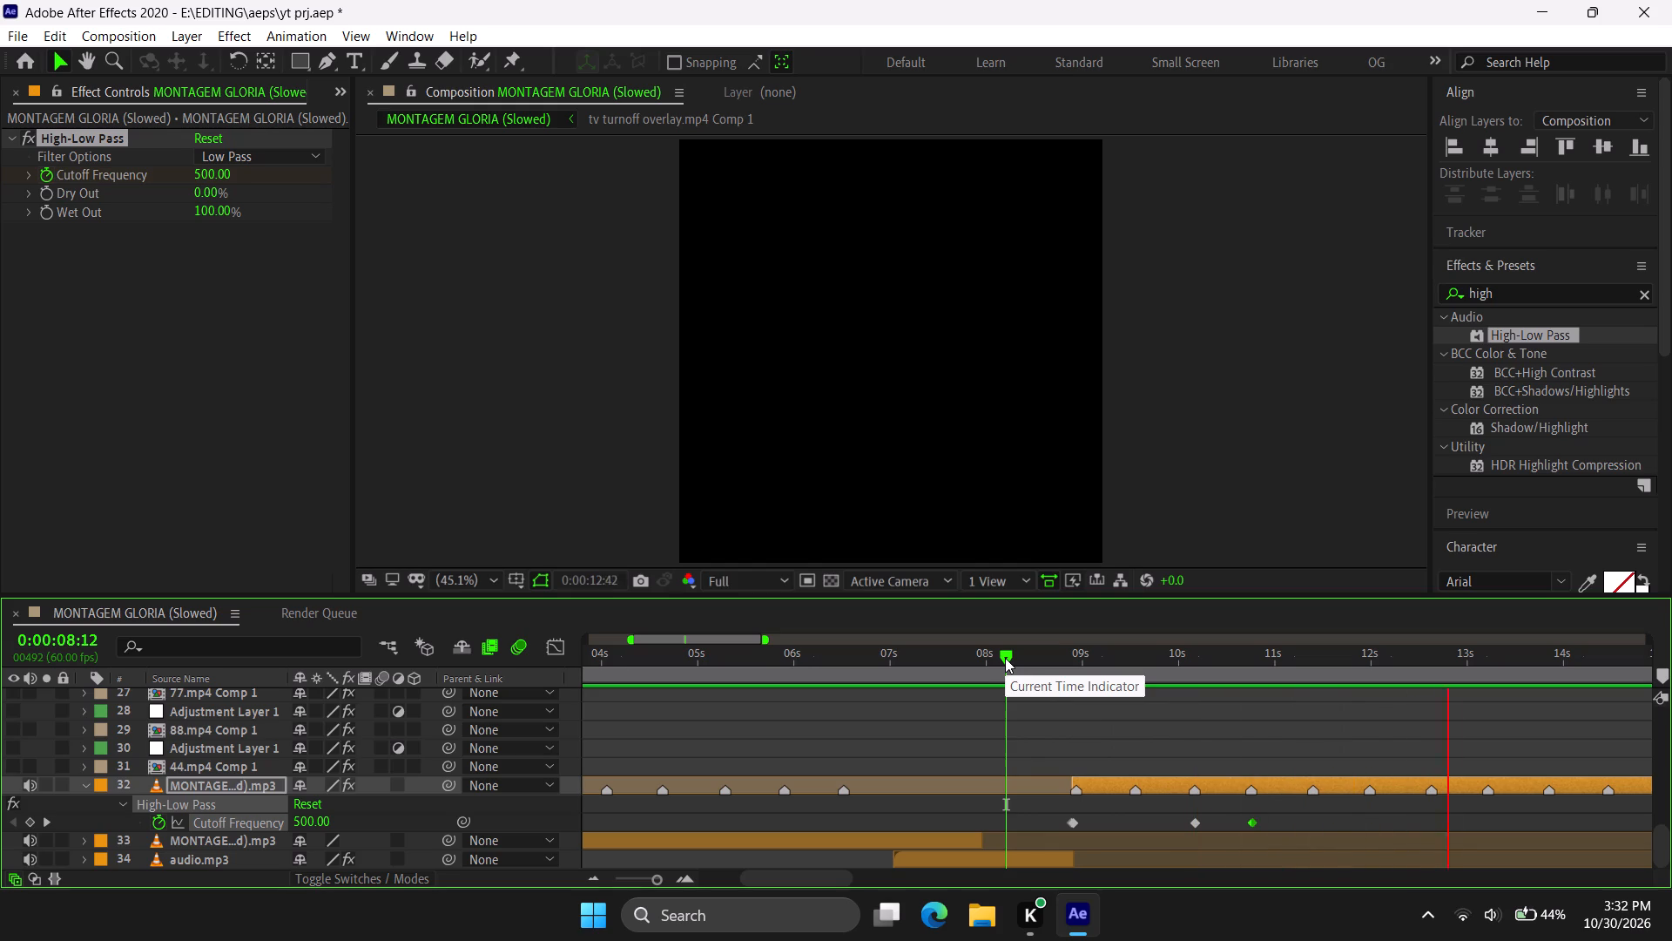
scroll(1127, 818, "left", 1)
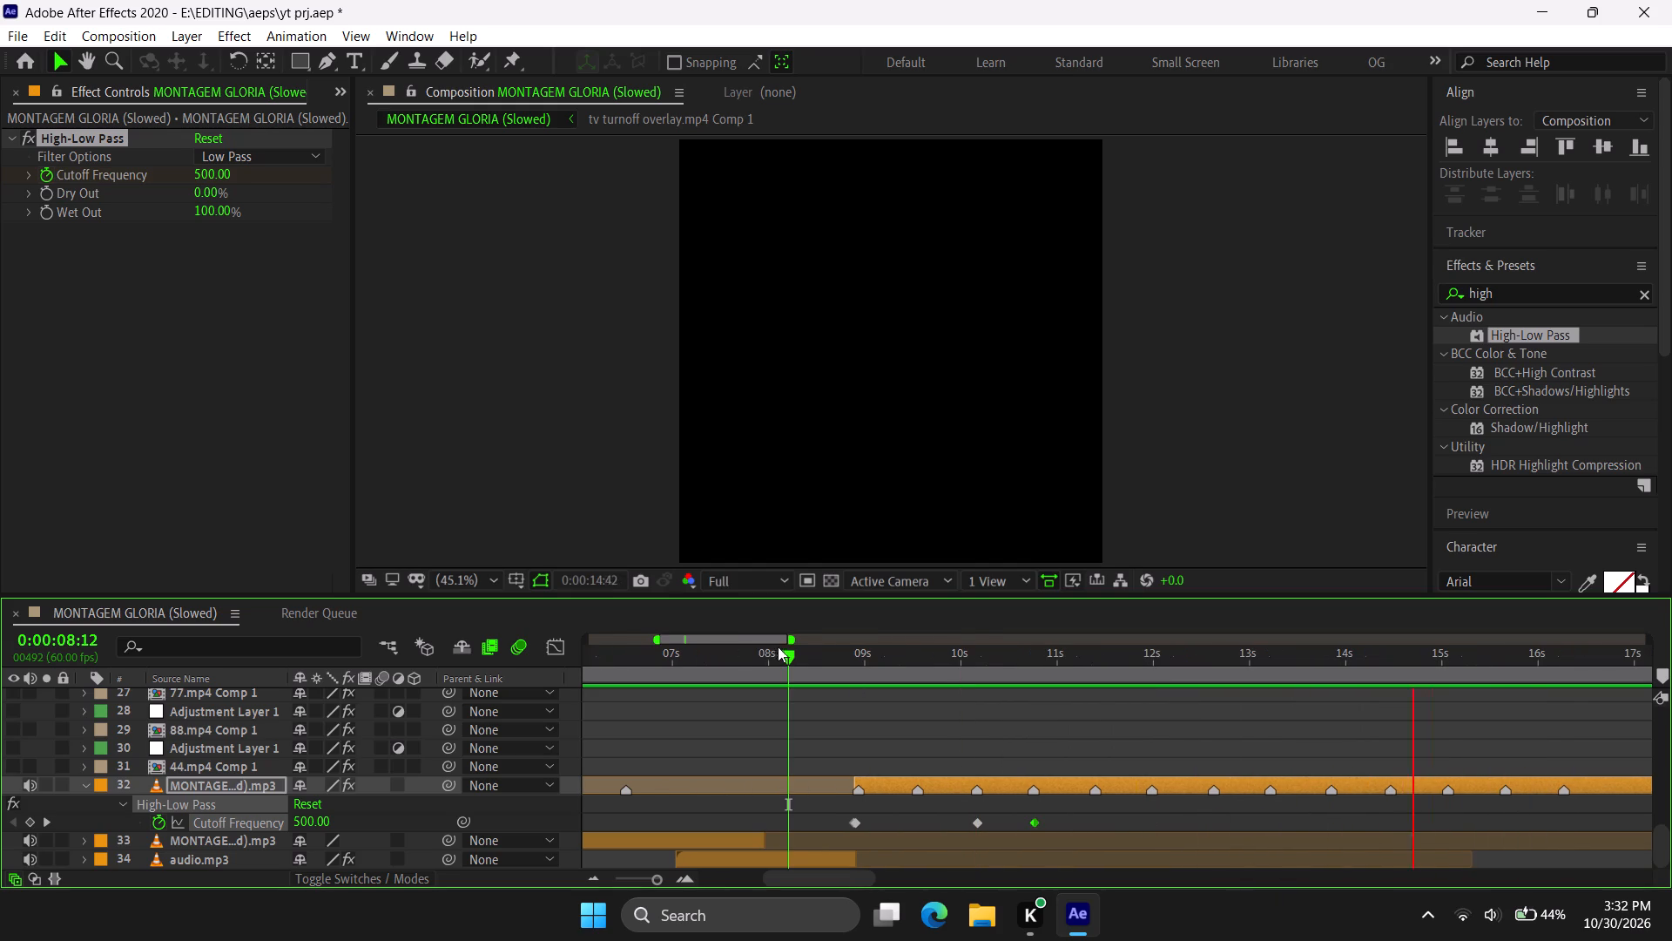
left_click_drag(775, 647, 716, 651)
key("space")
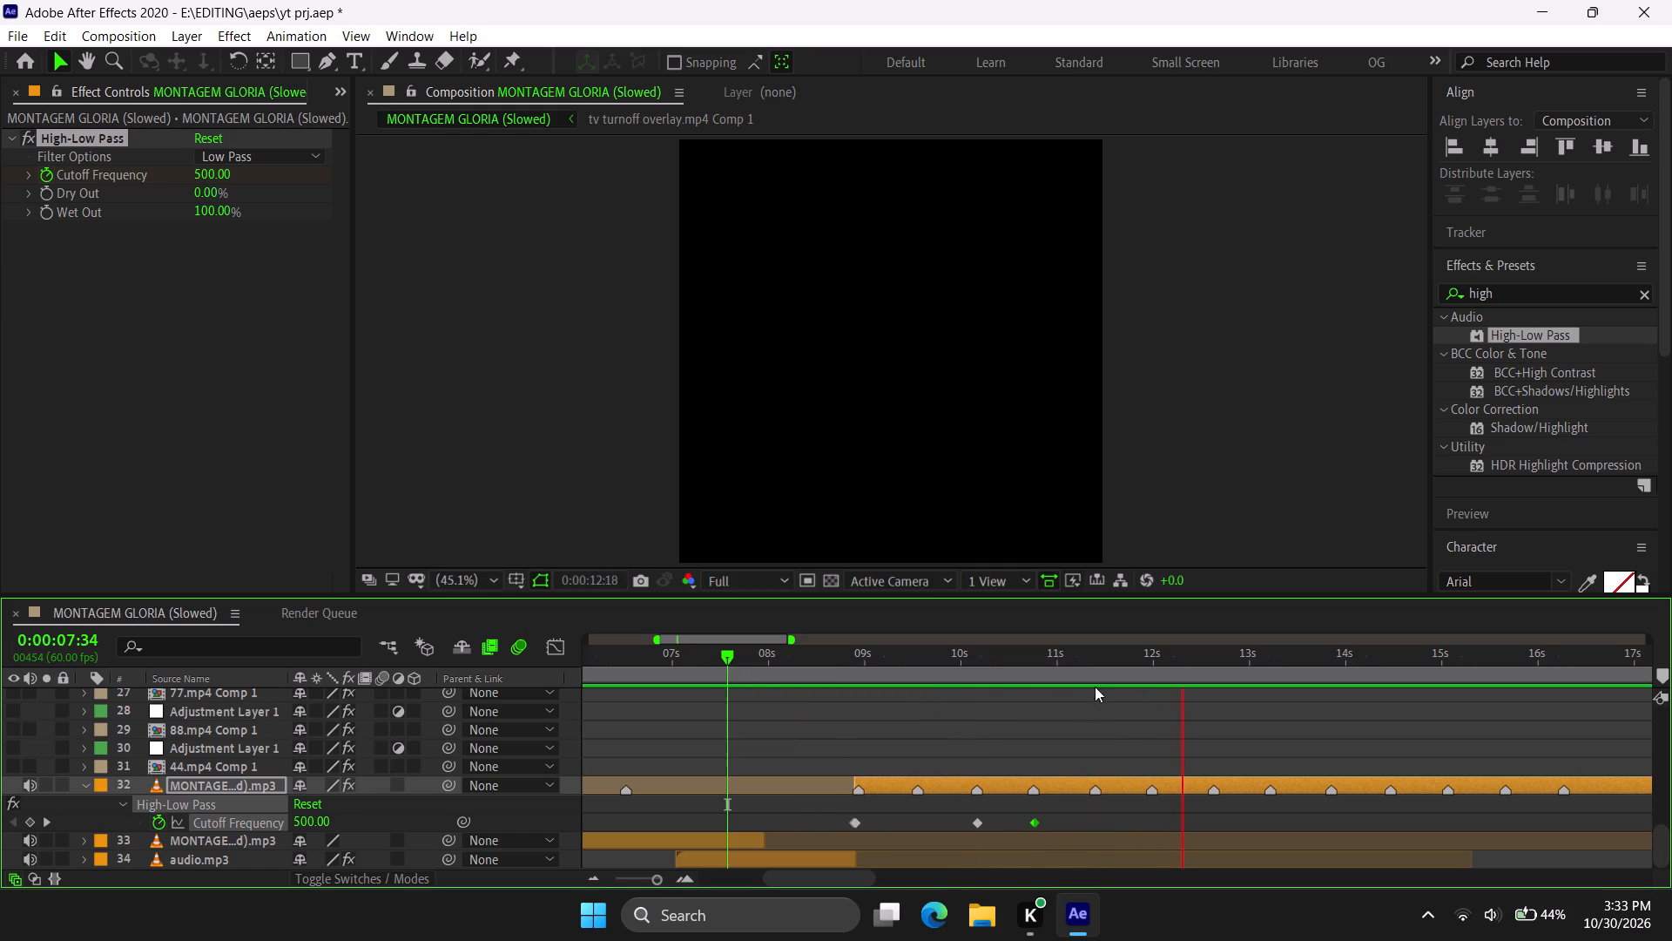
Move the playhead to the layer marker at 0:00:11:24 and keyframe the Cutoff Frequency at 200.
left_click_drag(1116, 665, 1097, 668)
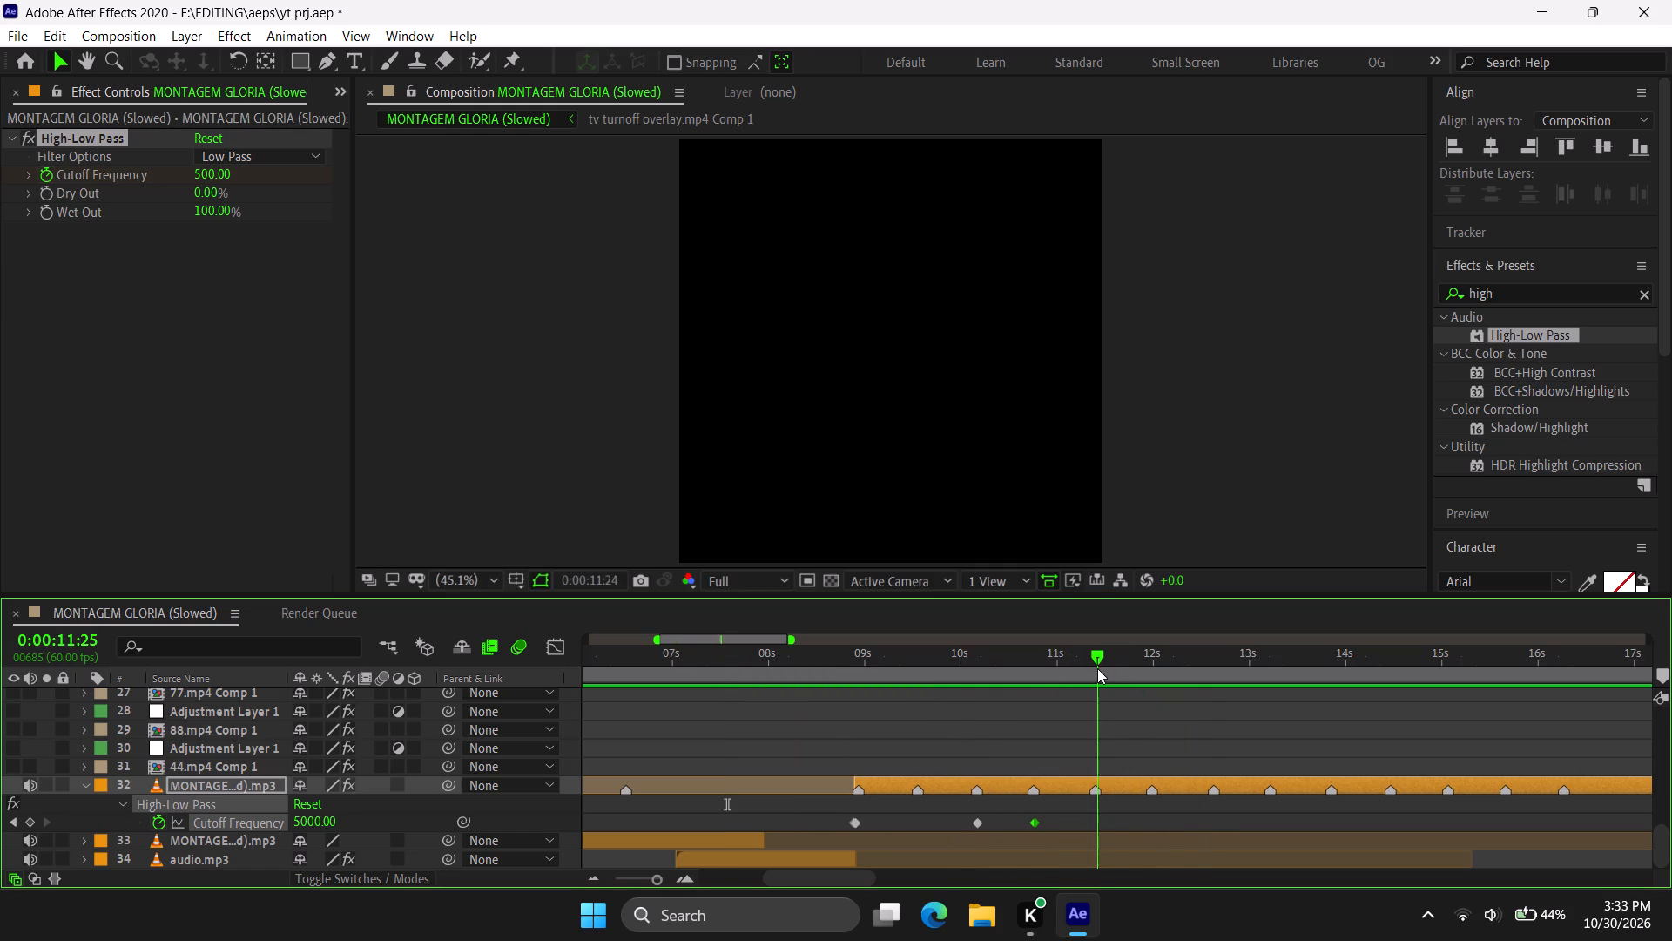
left_click_drag(1097, 668, 1095, 668)
left_click(228, 180)
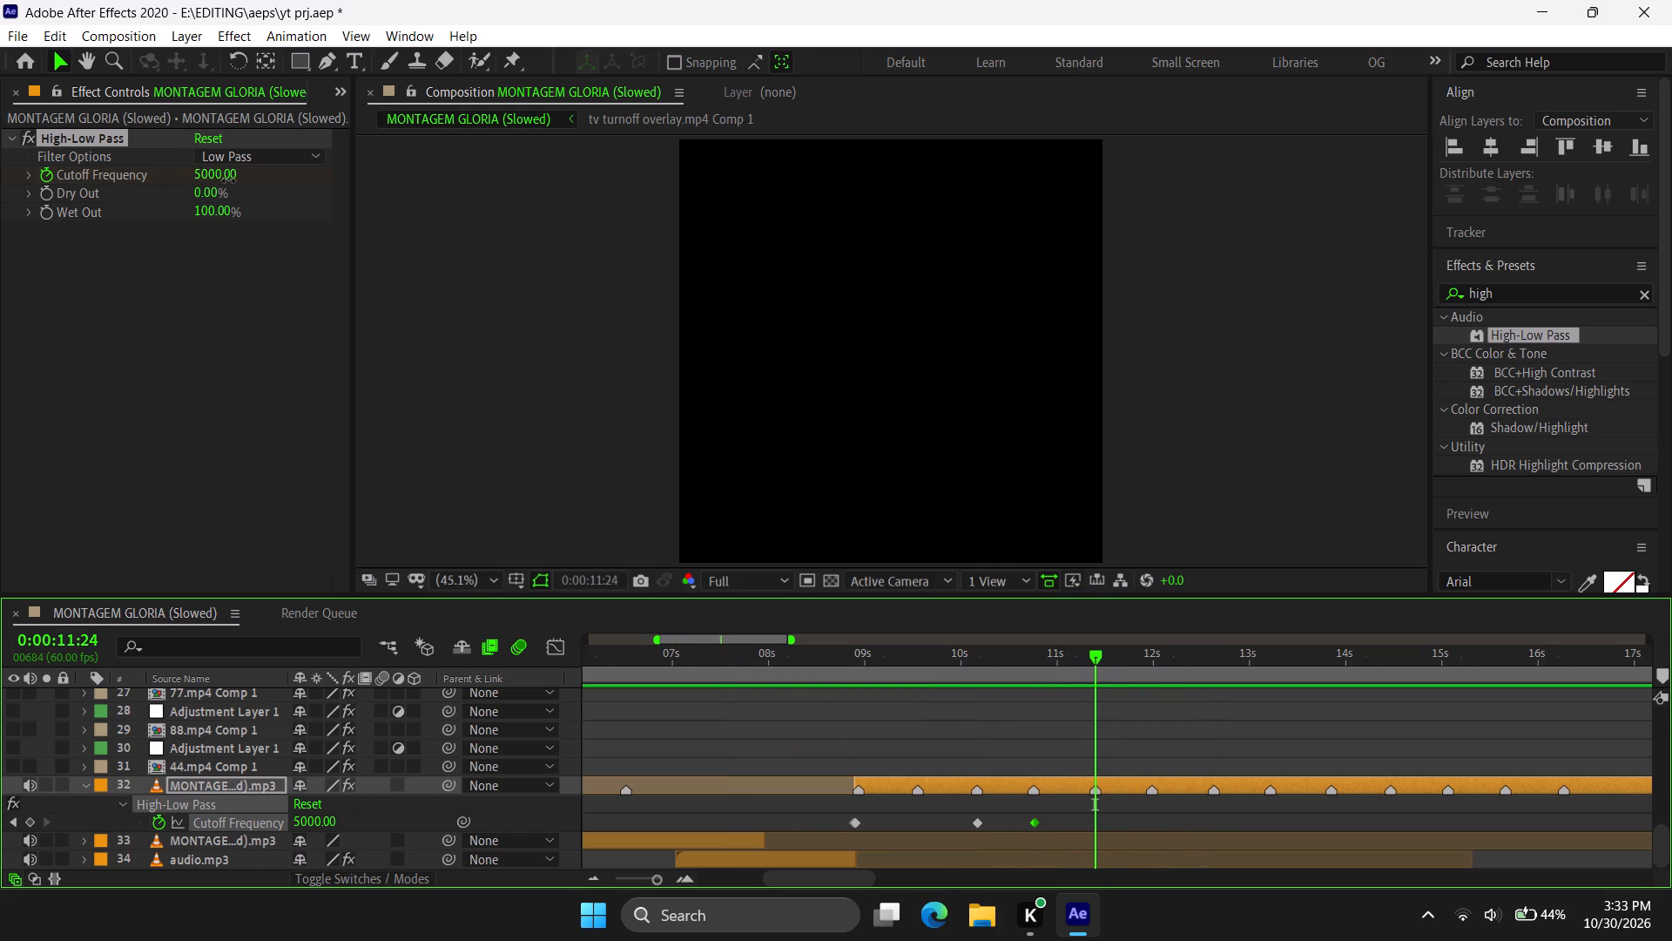
type("200")
key("Return")
Play back the filtered audio from 0:00:08:37 through the cutoff keyframes.
key("k")
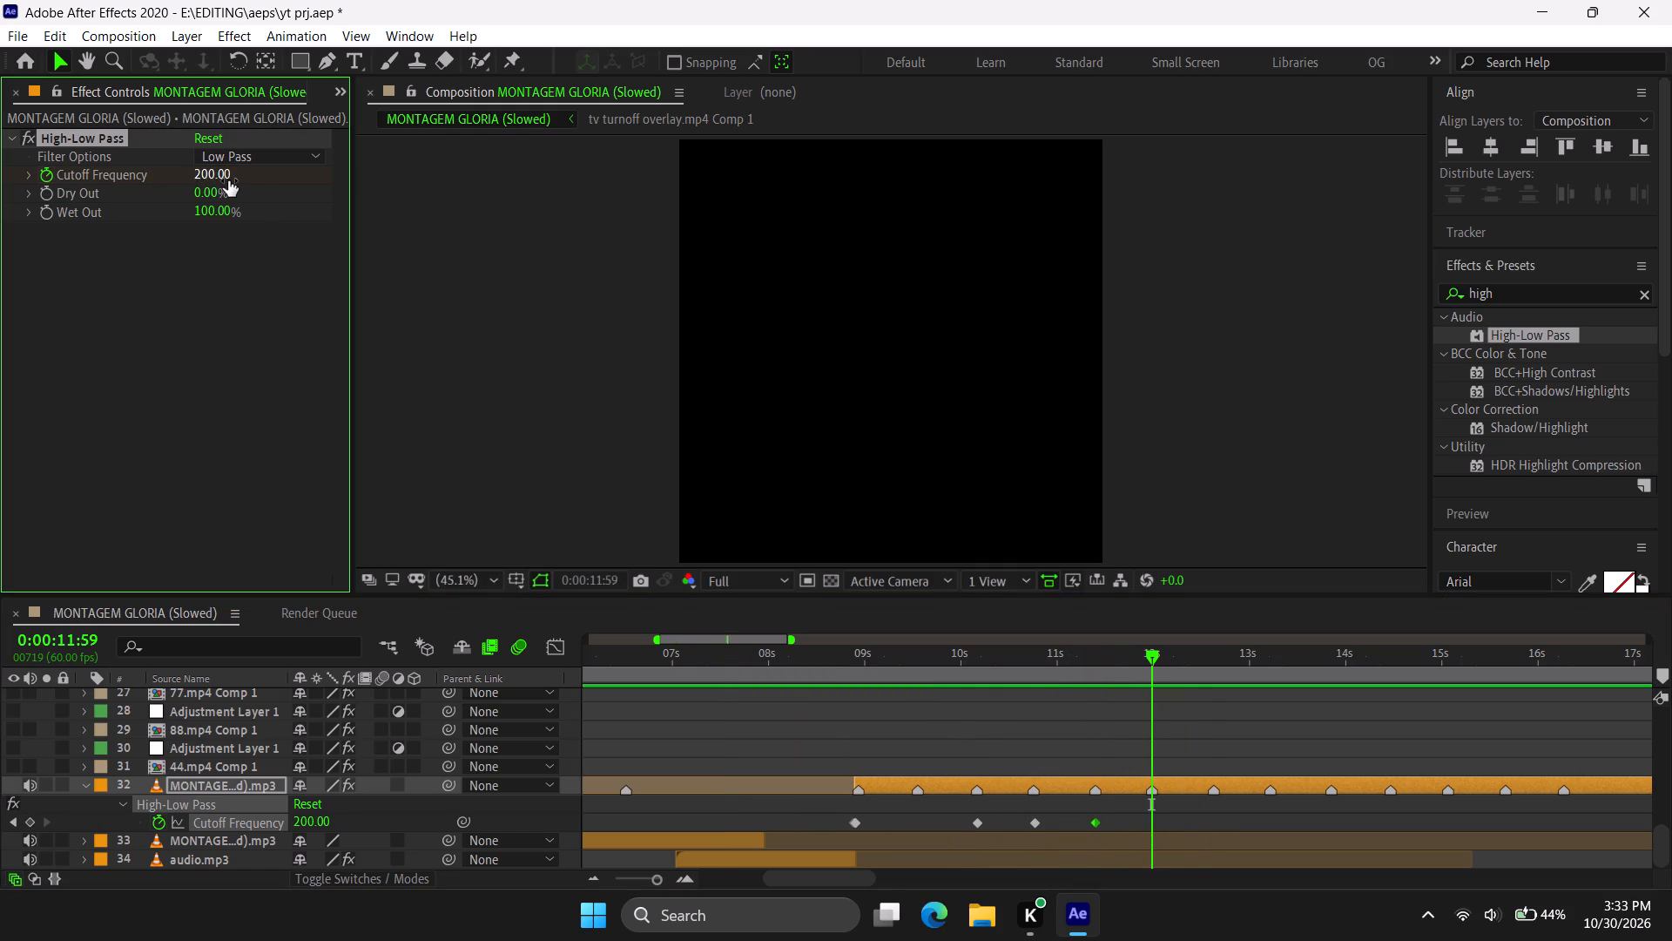
left_click(202, 180)
left_click_drag(920, 654, 882, 656)
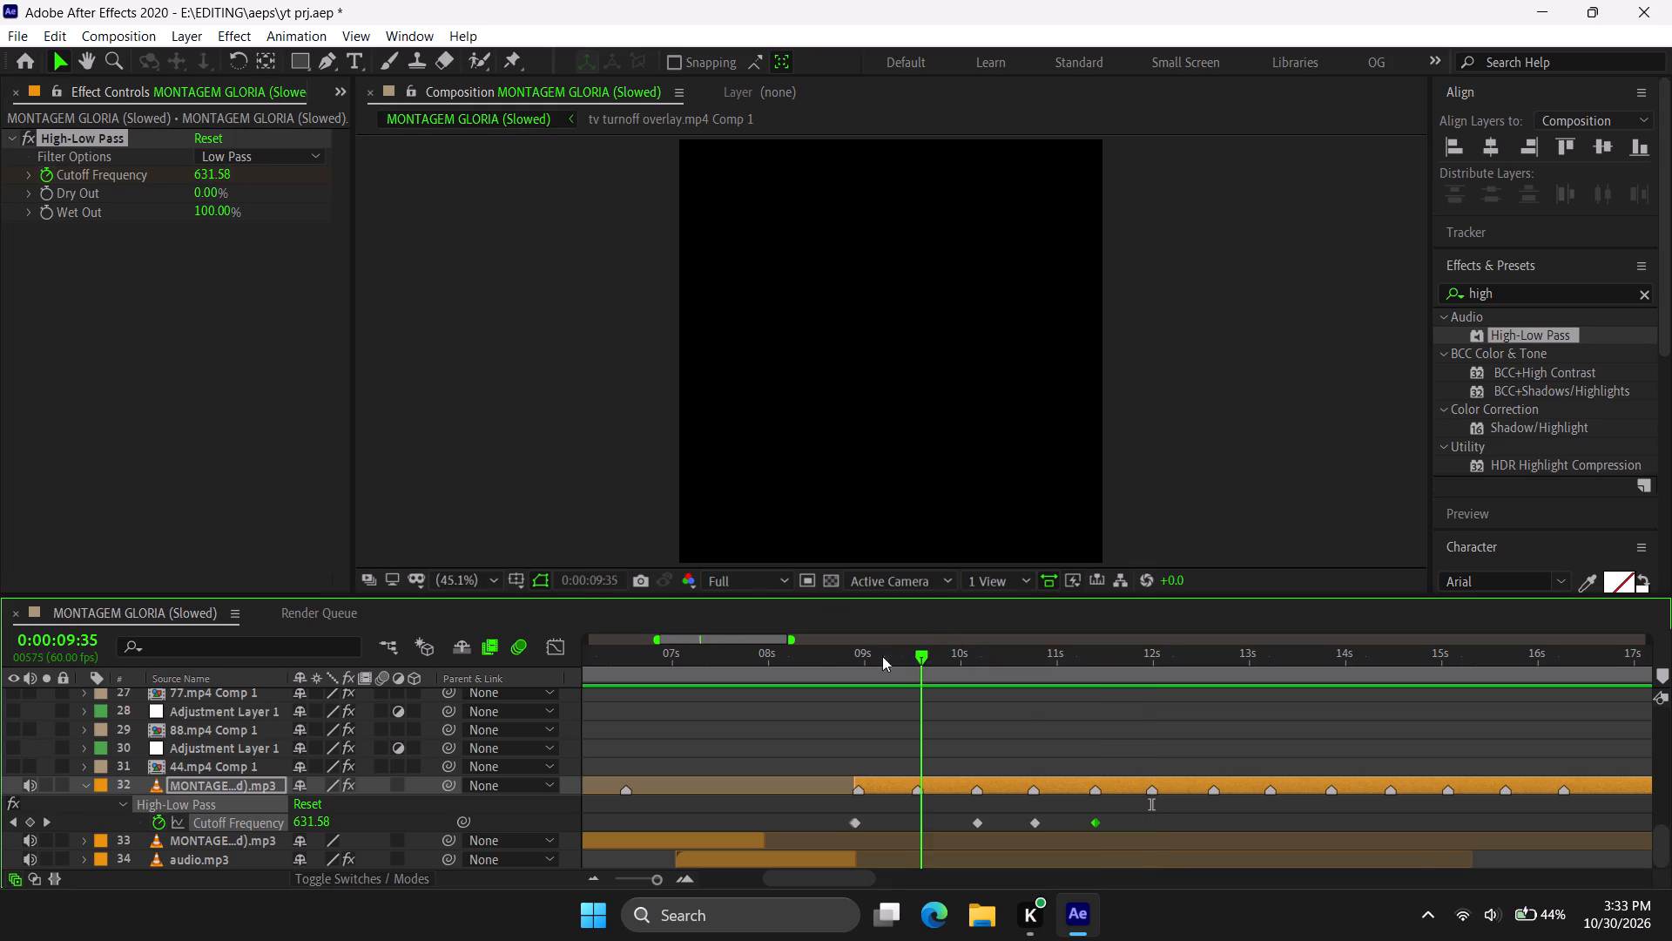
left_click_drag(882, 656, 826, 660)
key("space")
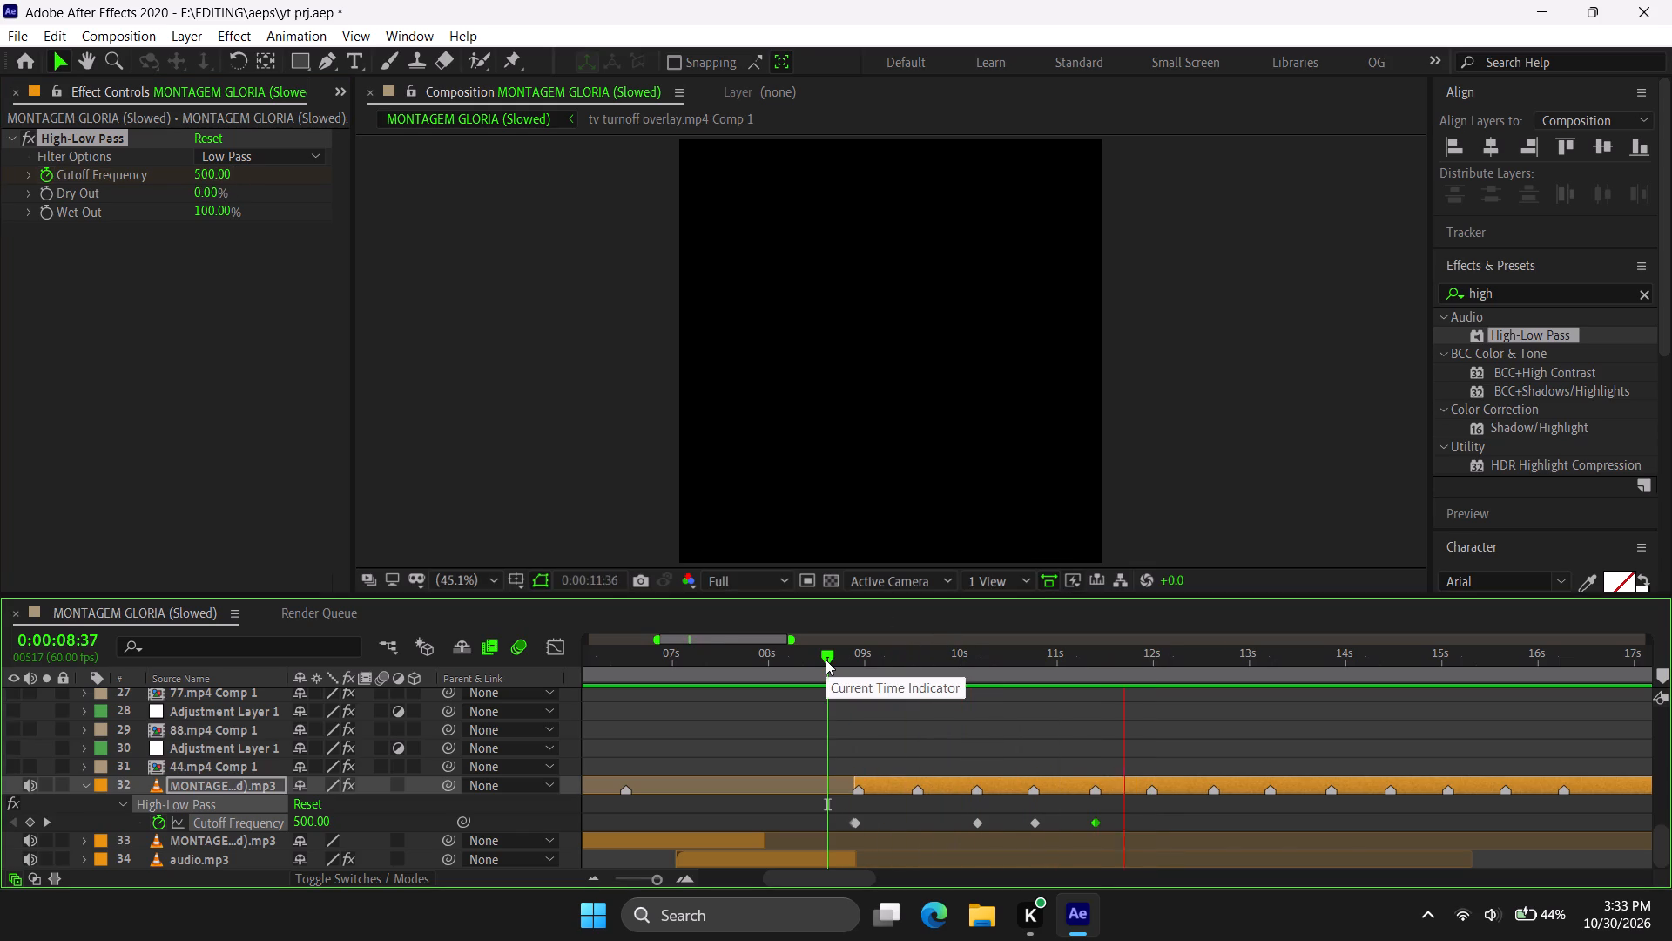
key("space")
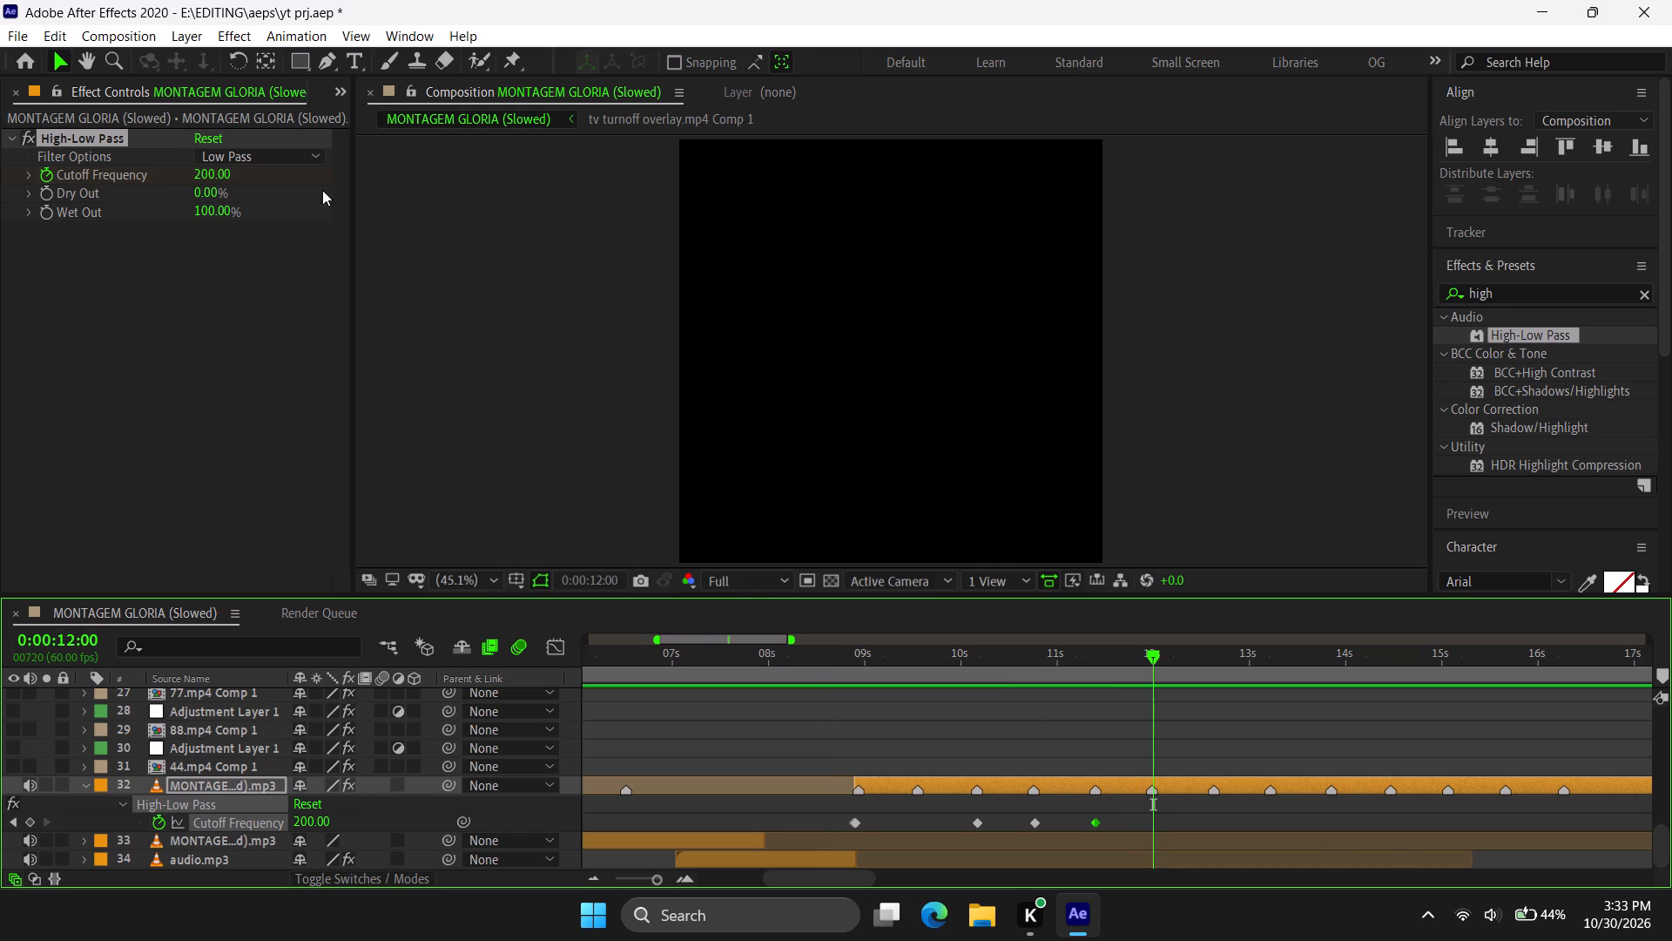
Move the playhead to the layer marker at 0:00:11:59 and keyframe the Cutoff Frequency at 1000.
left_click_drag(996, 648, 975, 652)
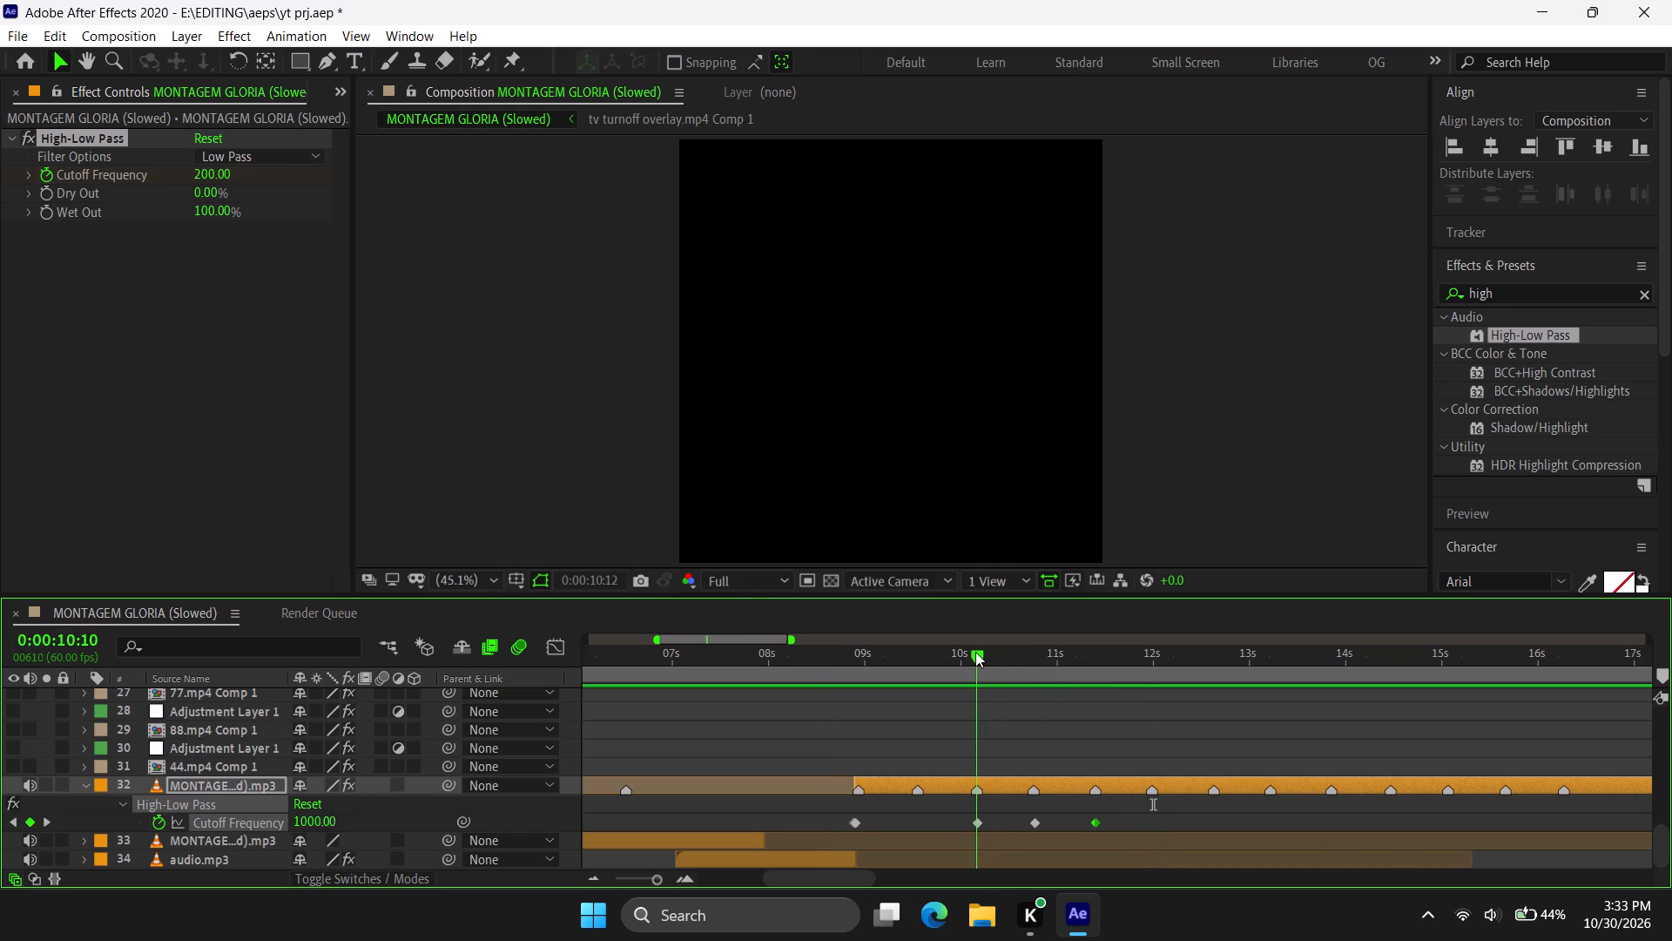
left_click_drag(975, 652, 980, 653)
left_click_drag(980, 653, 975, 653)
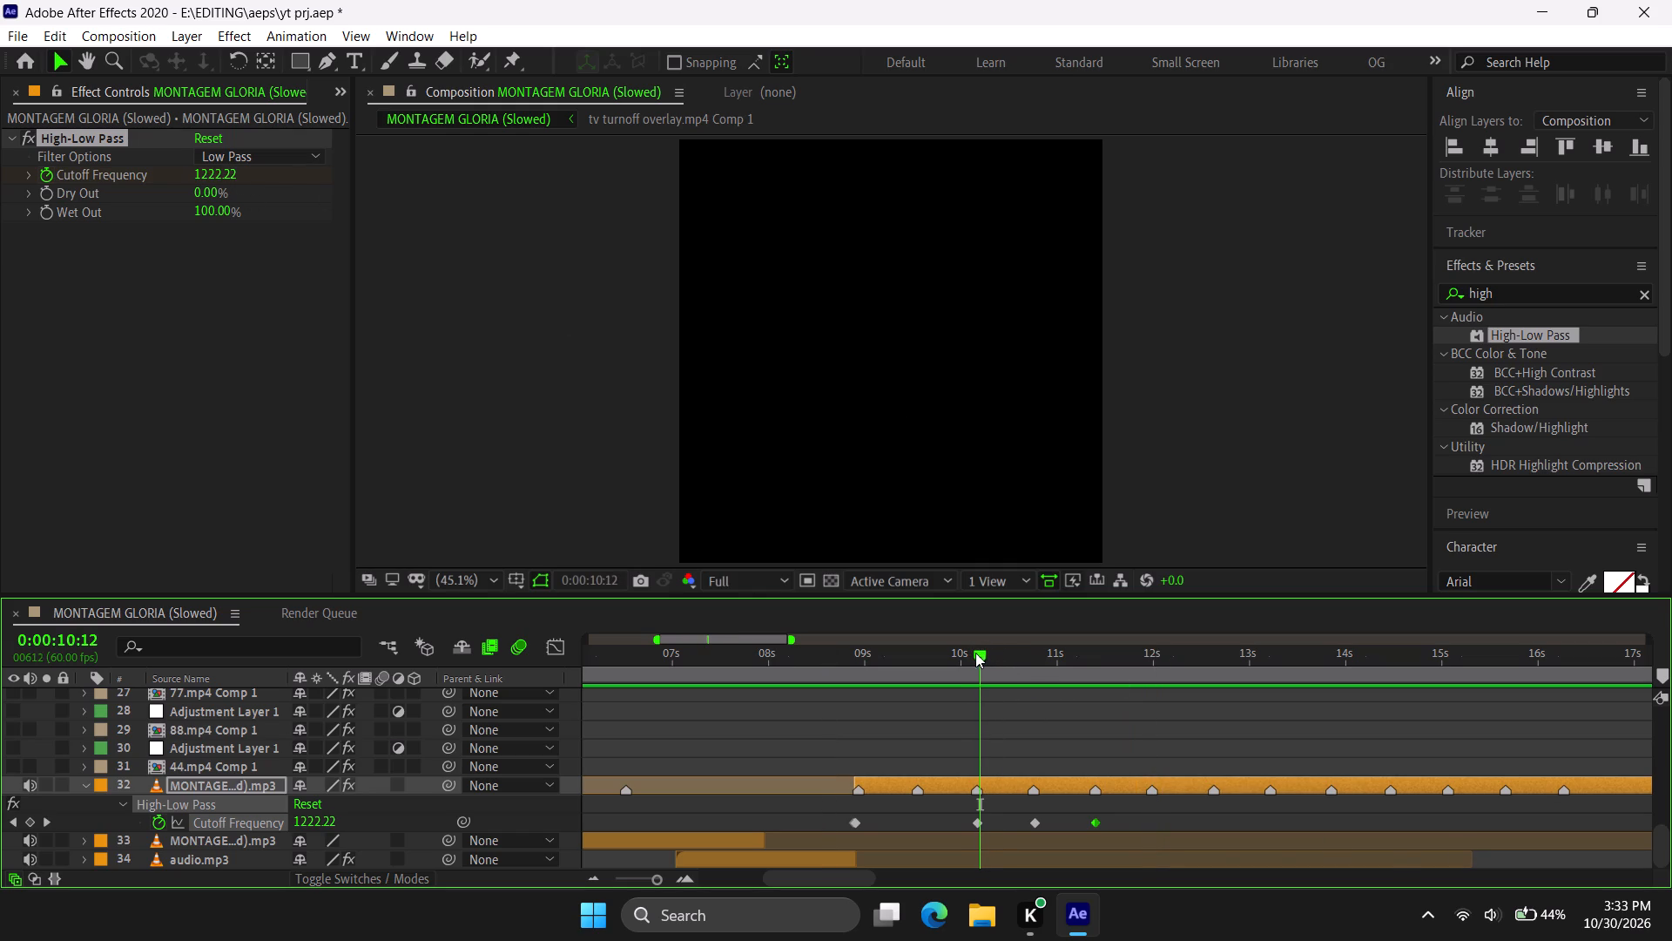
left_click_drag(975, 653, 1197, 686)
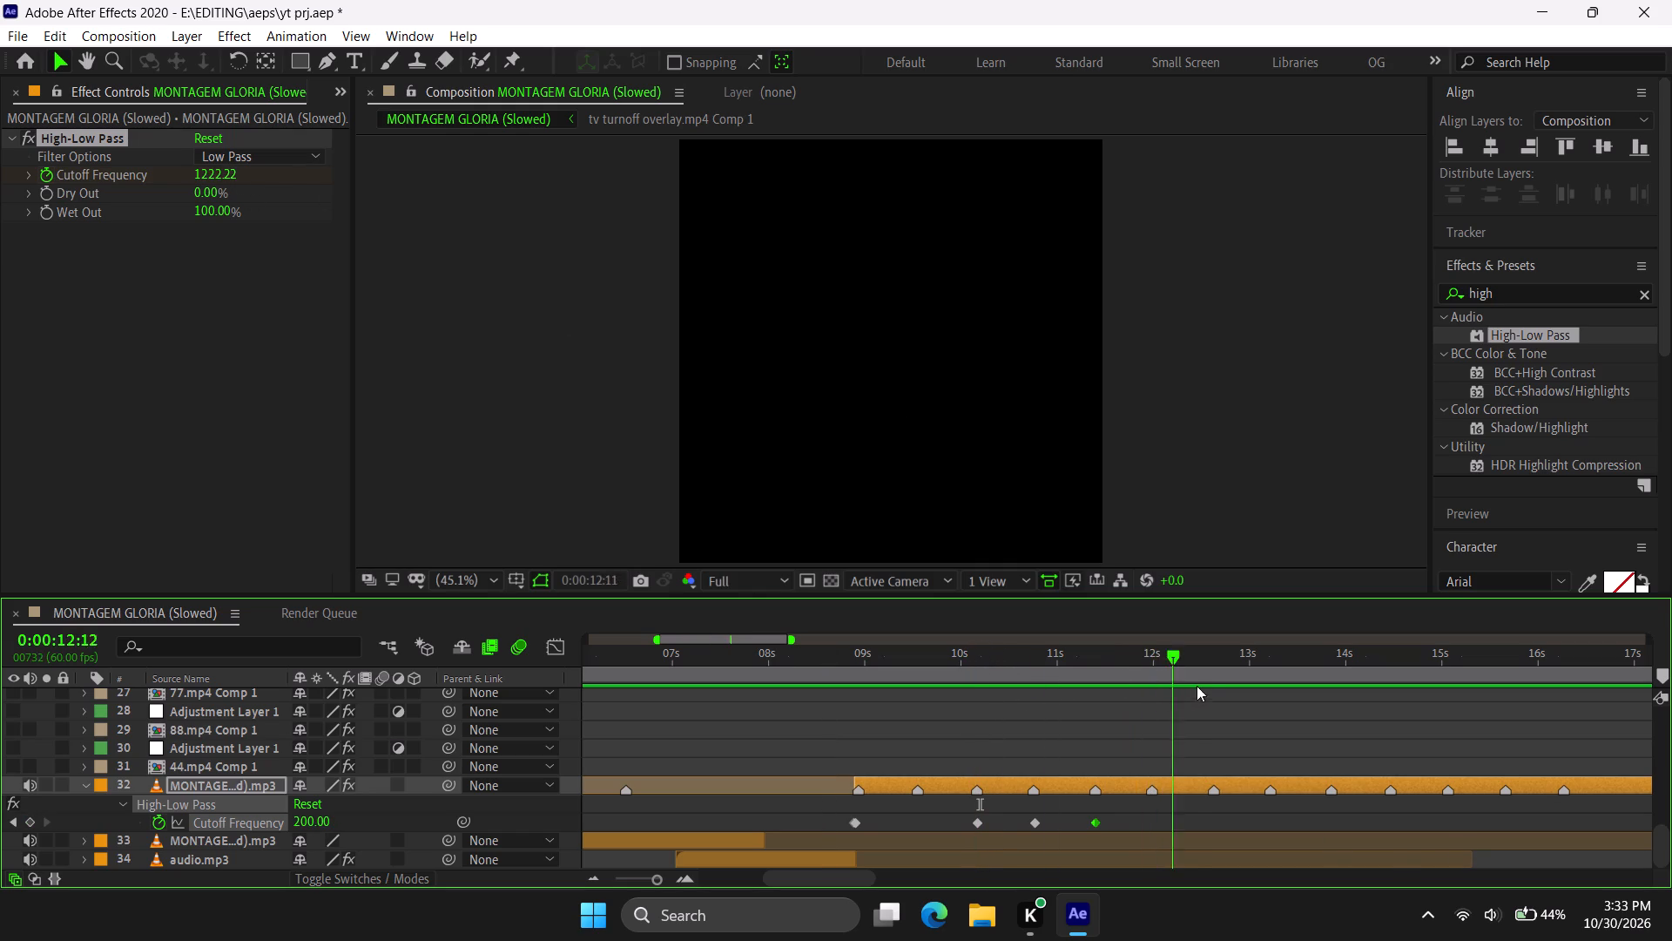
left_click_drag(1197, 686, 1148, 682)
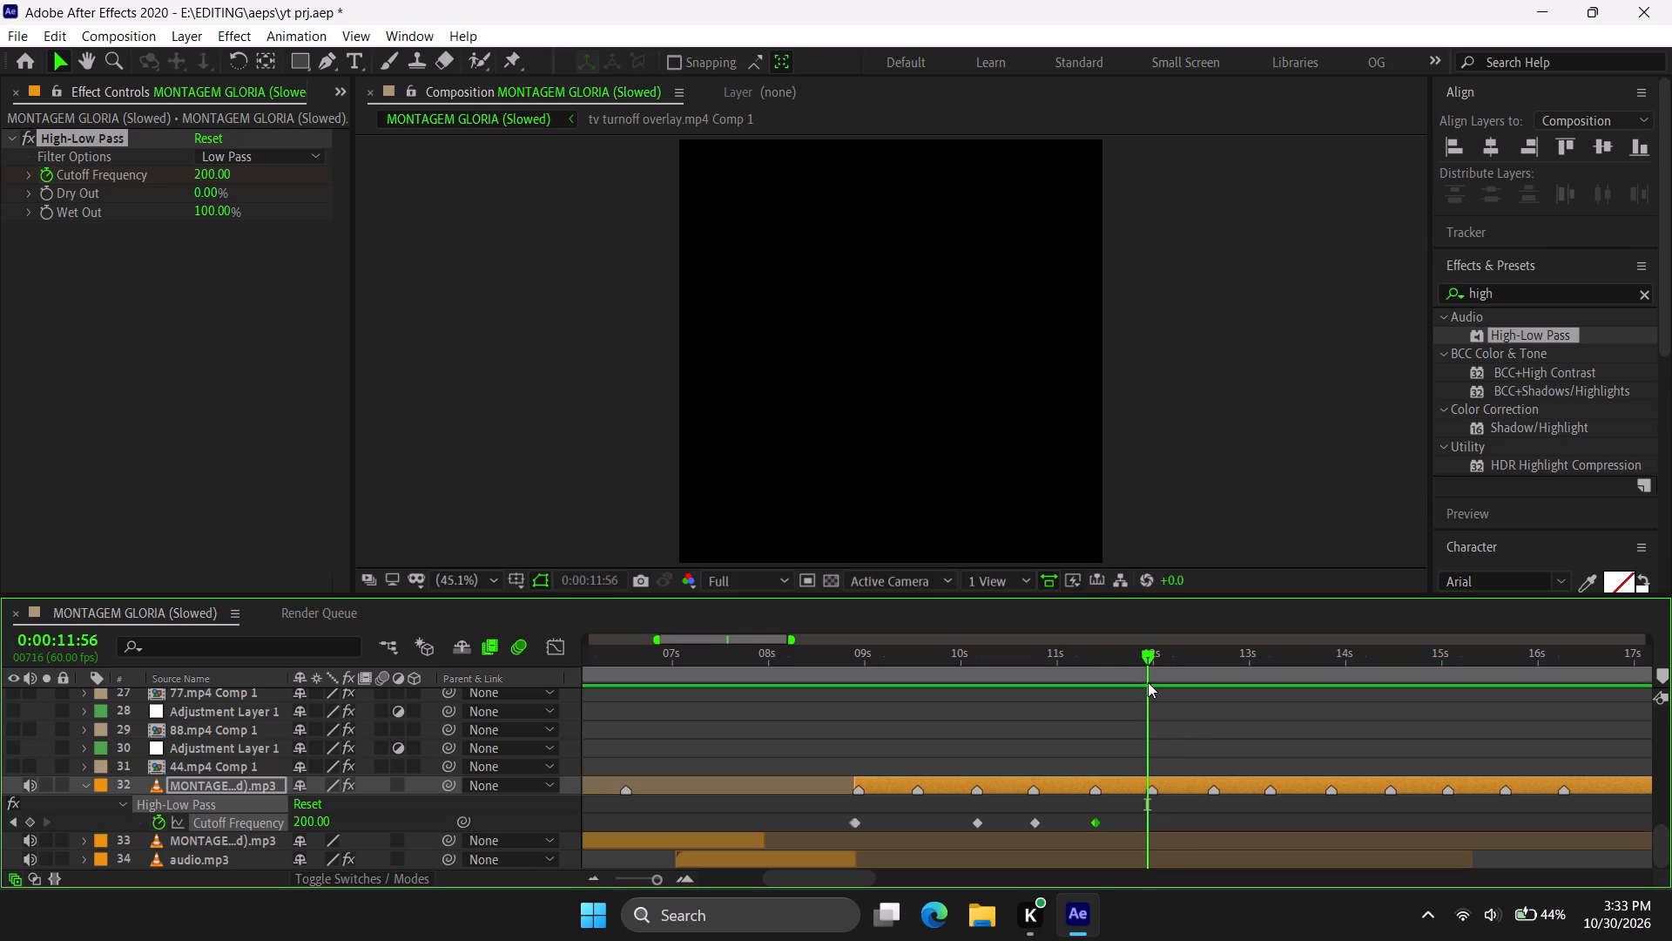
type("jk")
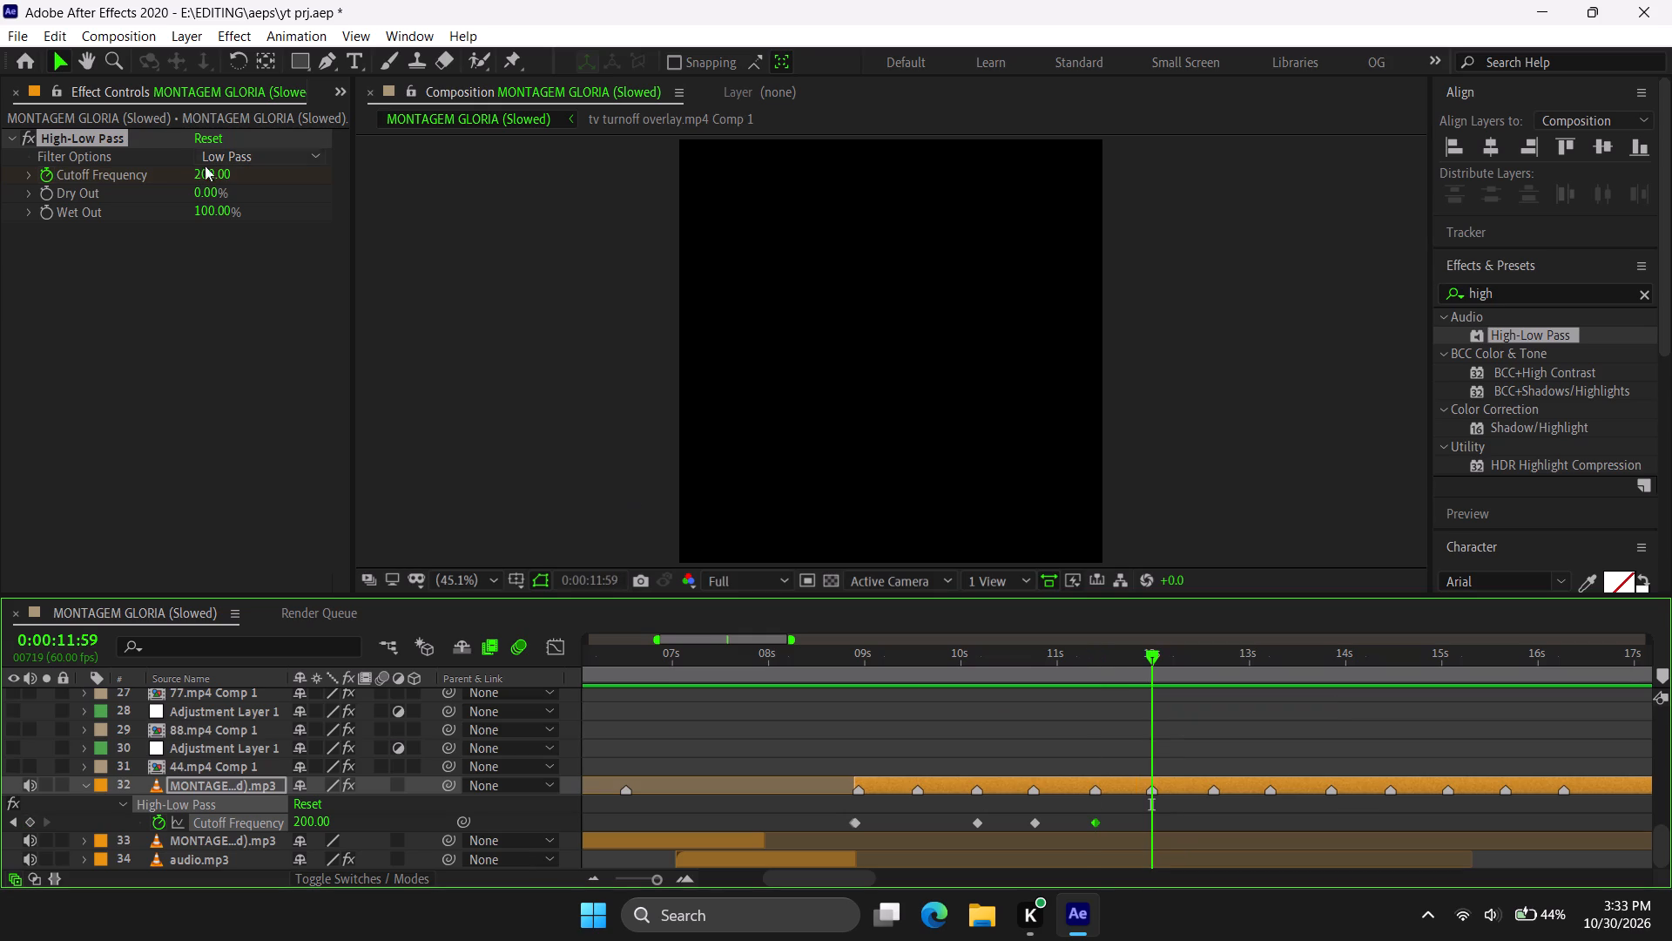
left_click(208, 171)
type("1000")
key("Return")
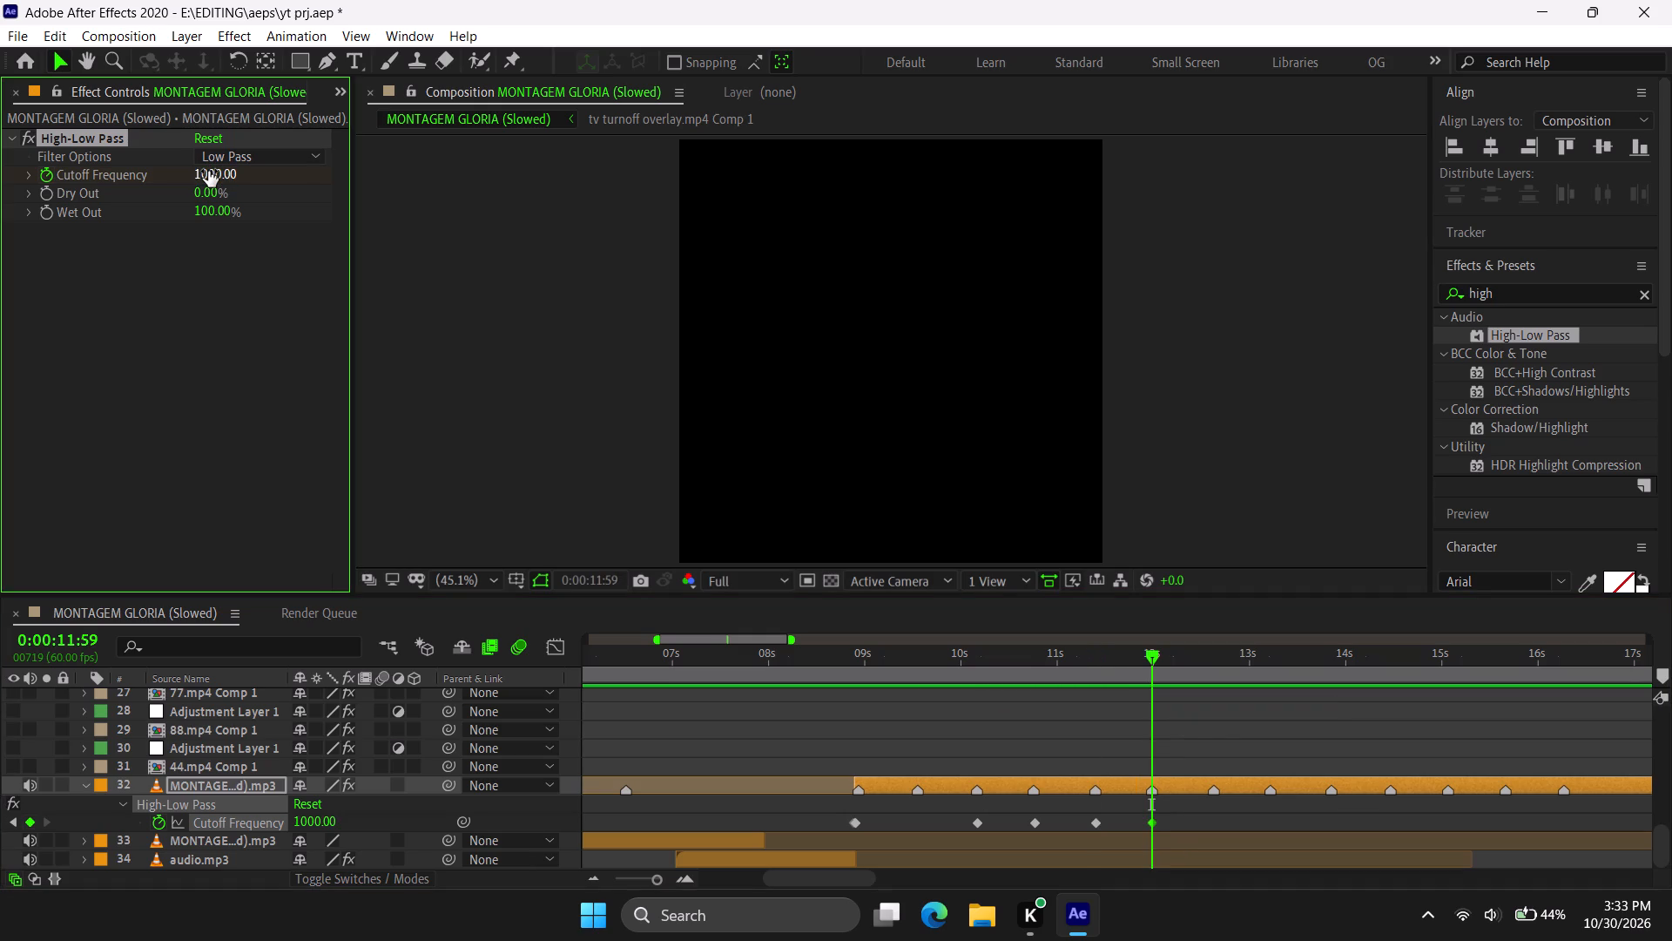
Move to the layer marker at 0:00:12:38 and keyframe the Cutoff Frequency at 5000.
key("k")
left_click(208, 171)
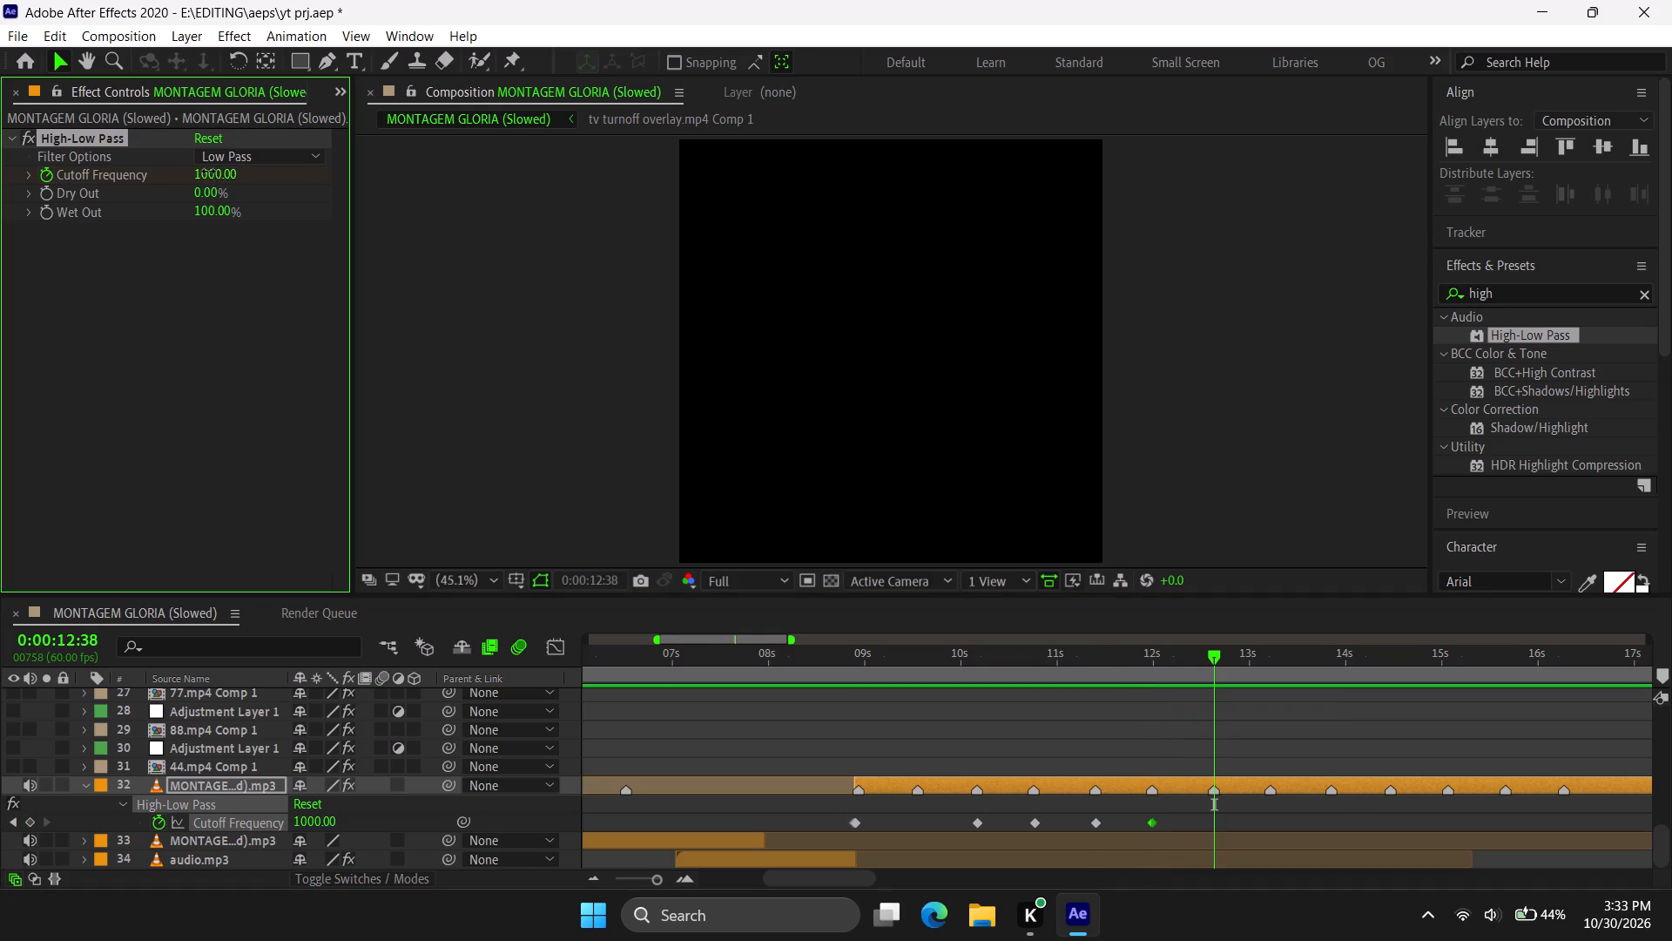
type("5000")
key("Return")
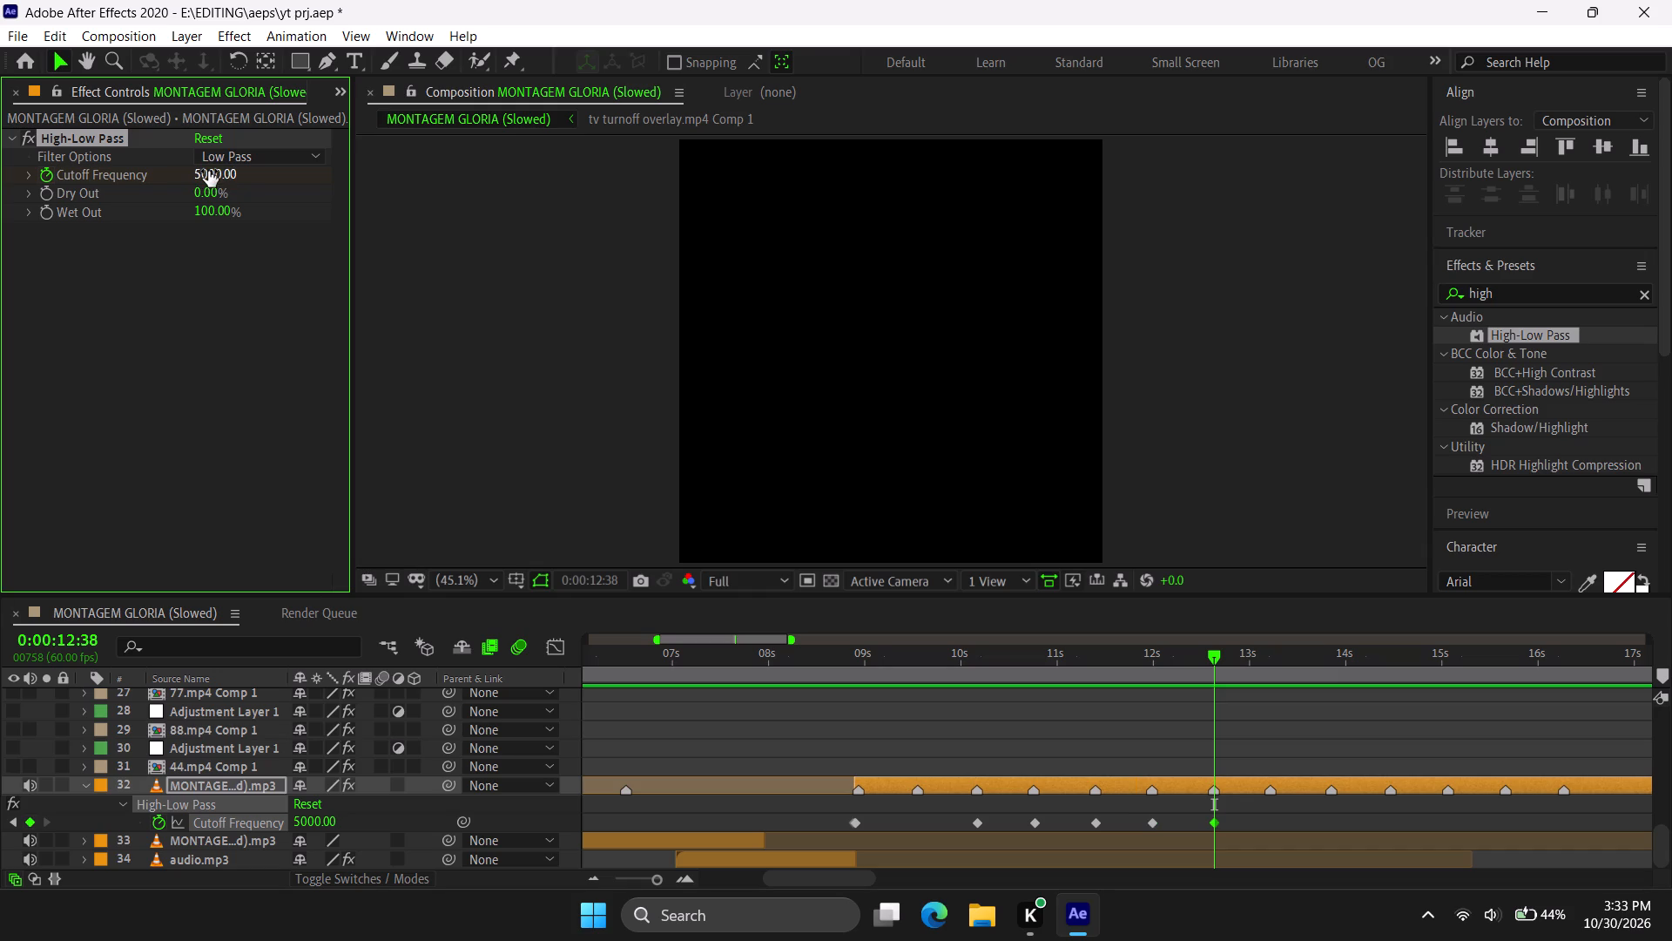
Move to the layer marker at 0:00:13:13 and keyframe the Cutoff Frequency at 200.
key("k")
left_click(200, 171)
key("1")
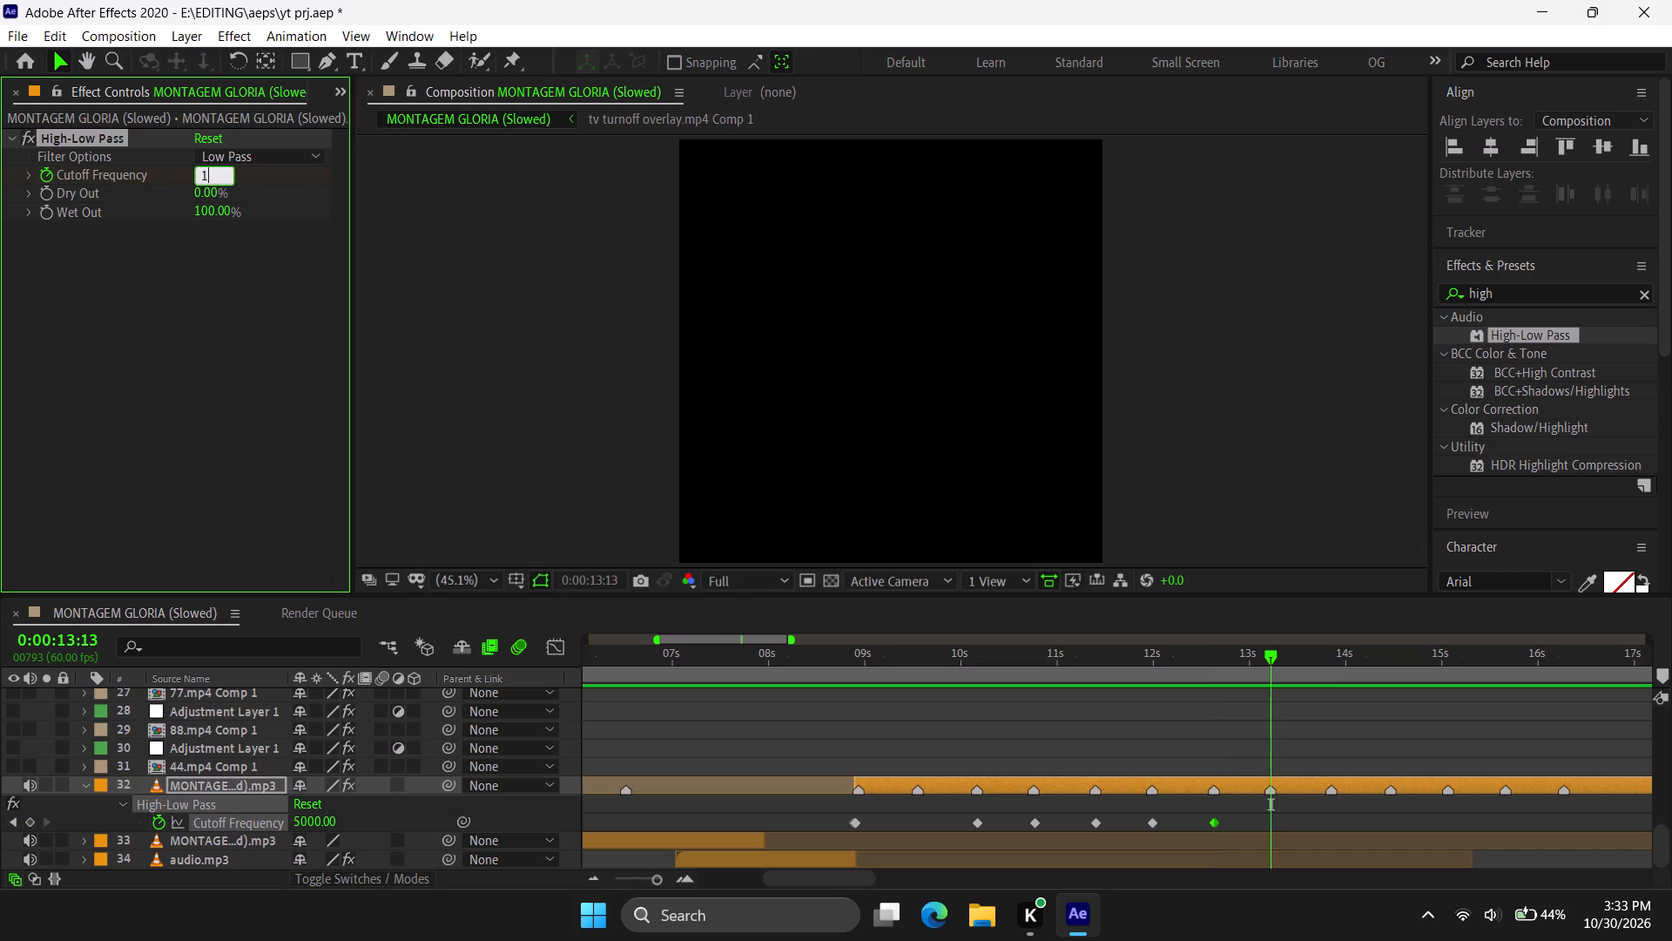
key("BackSpace")
type("20")
key("0")
key("Return")
Move to the layer marker at 0:00:13:51 and keyframe the Cutoff Frequency at 500.
key("k")
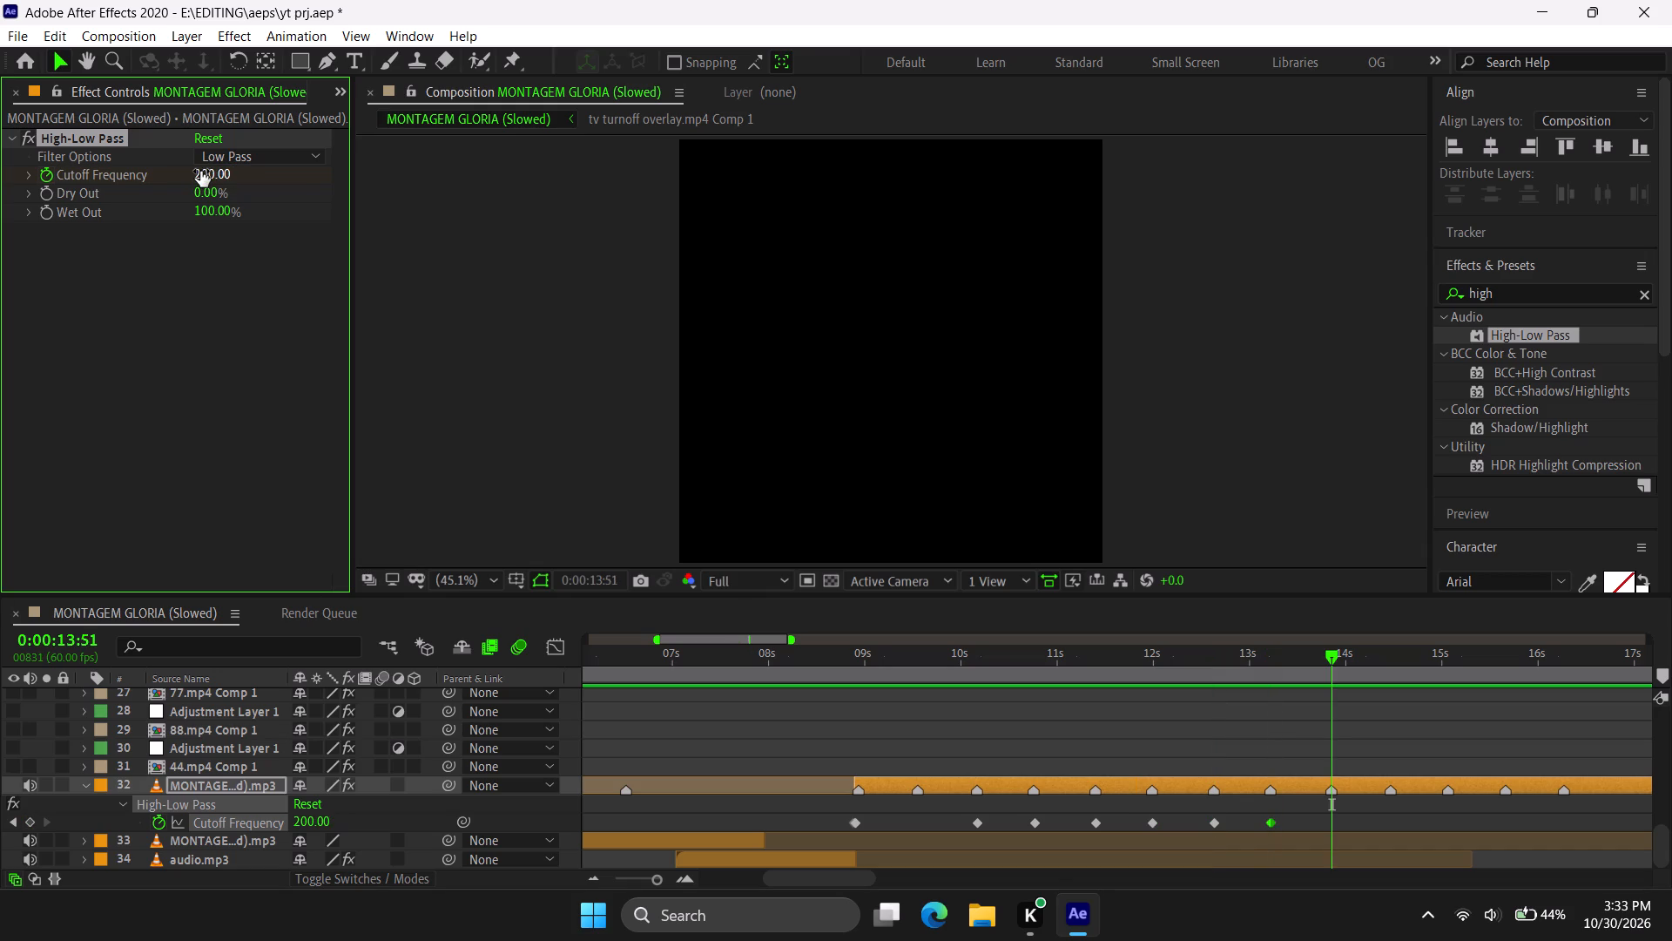
left_click(210, 186)
left_click(211, 175)
type("500")
key("Return")
Move to the last layer marker before the music clip's out point, at 0:00:16:16, and keyframe the Cutoff Frequency at 1000.
key("o")
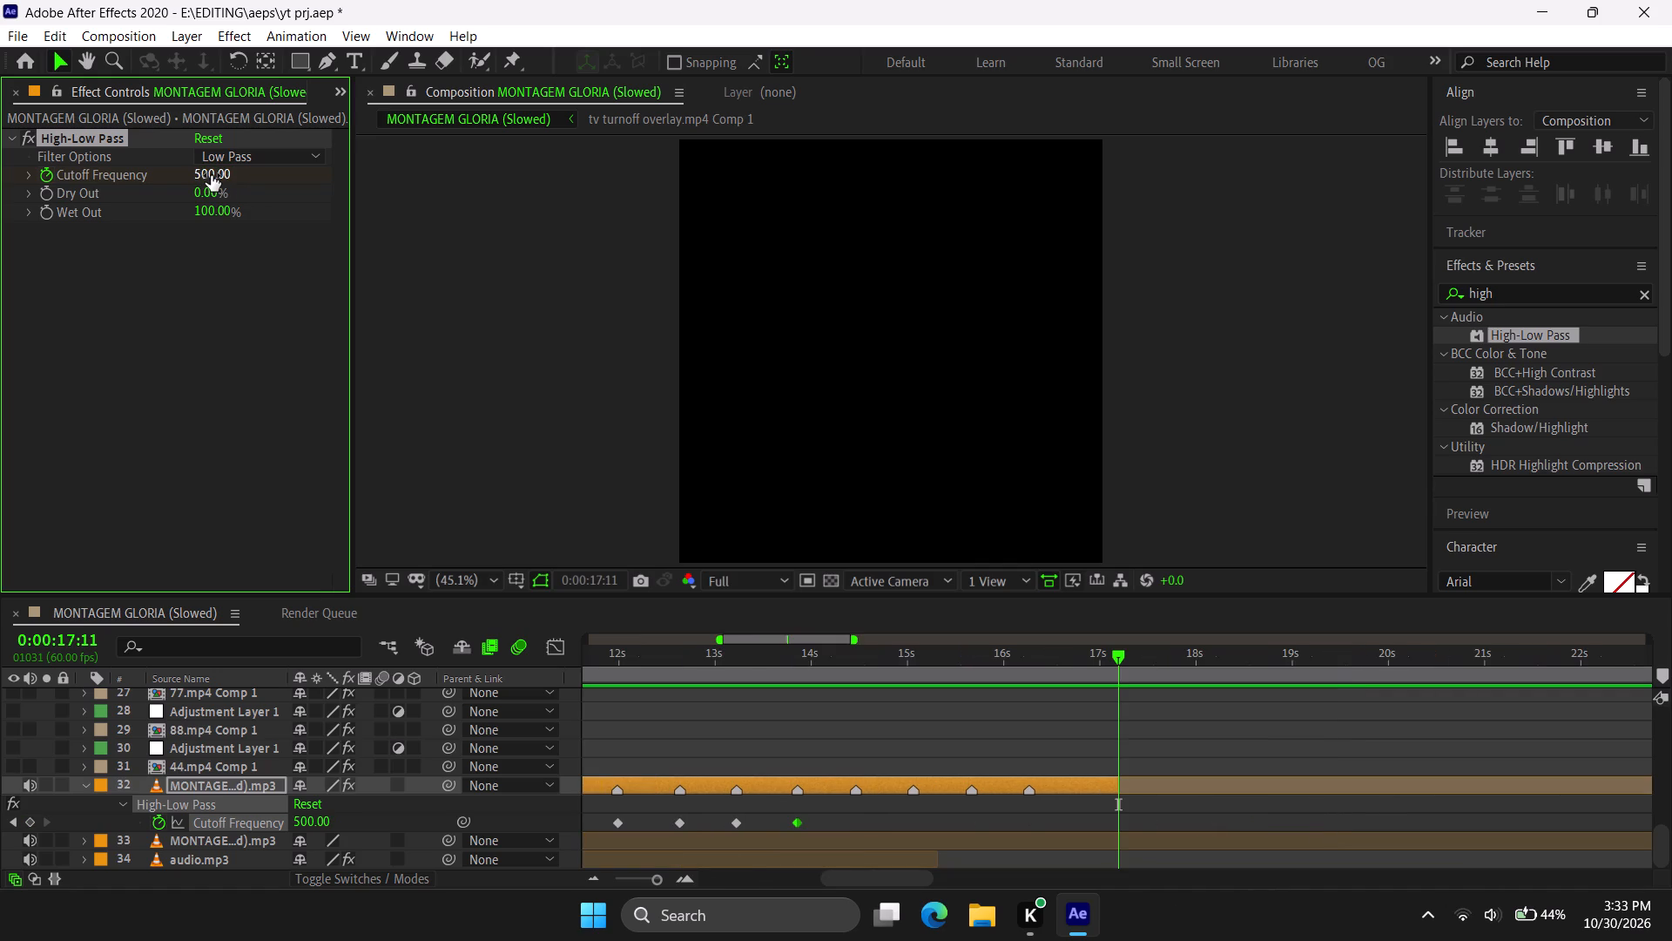
key("j")
left_click(211, 175)
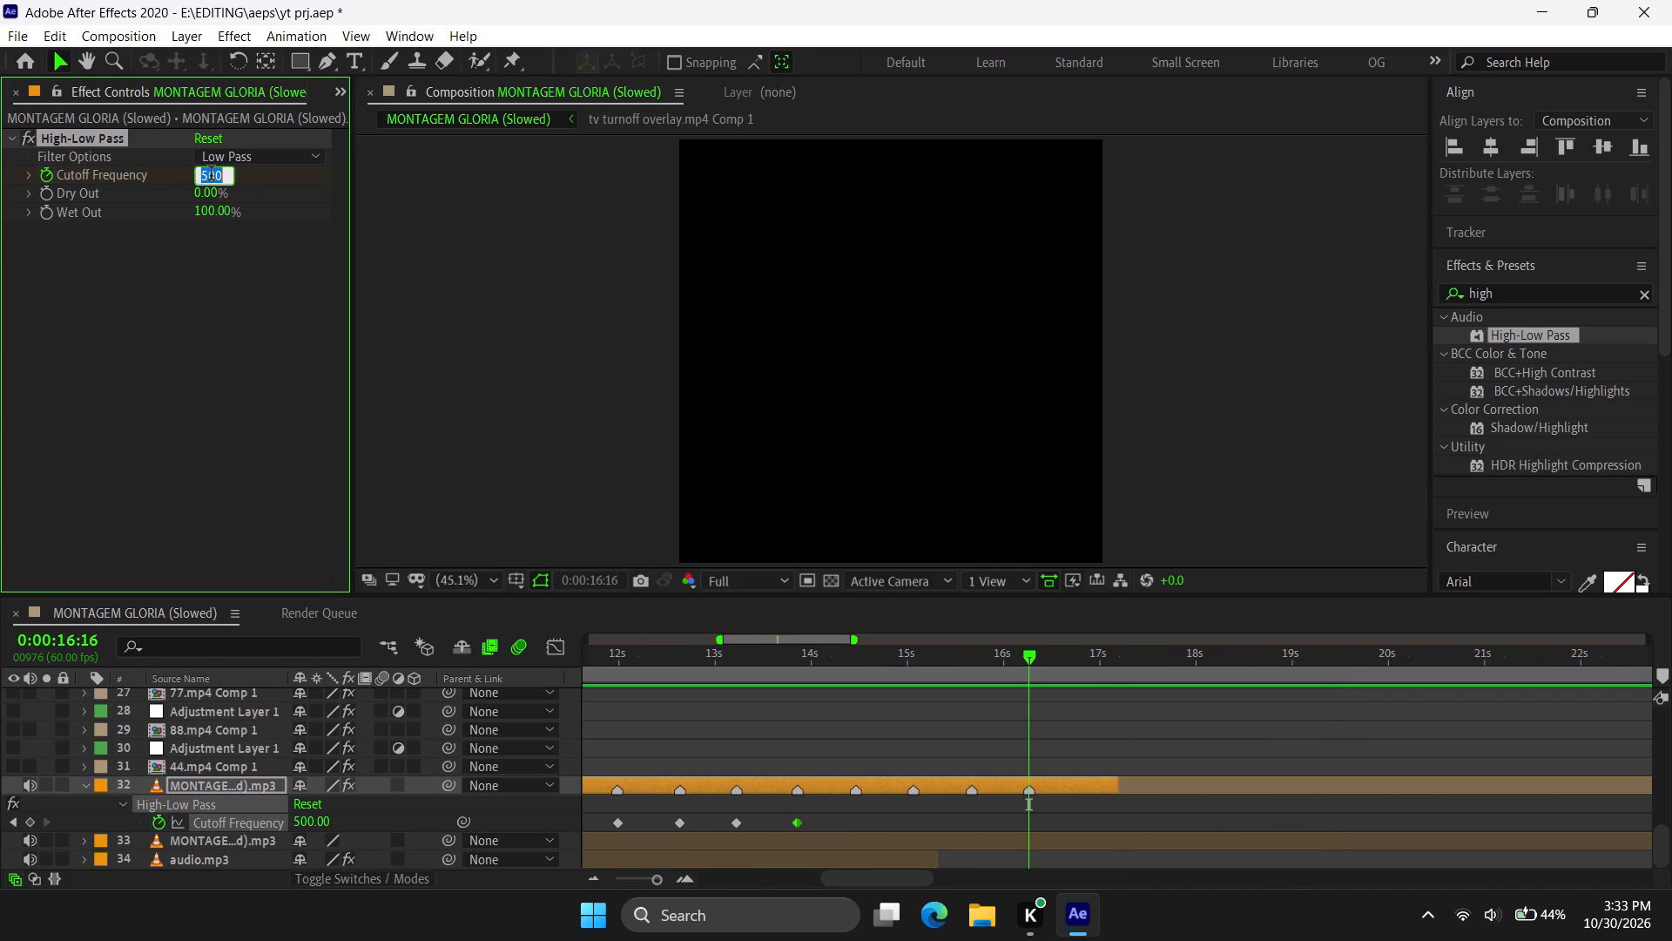
type("1000")
key("Return")
Bring the playhead back to about 0:00:09:18, near the start of the layer 32 music clip.
key("l")
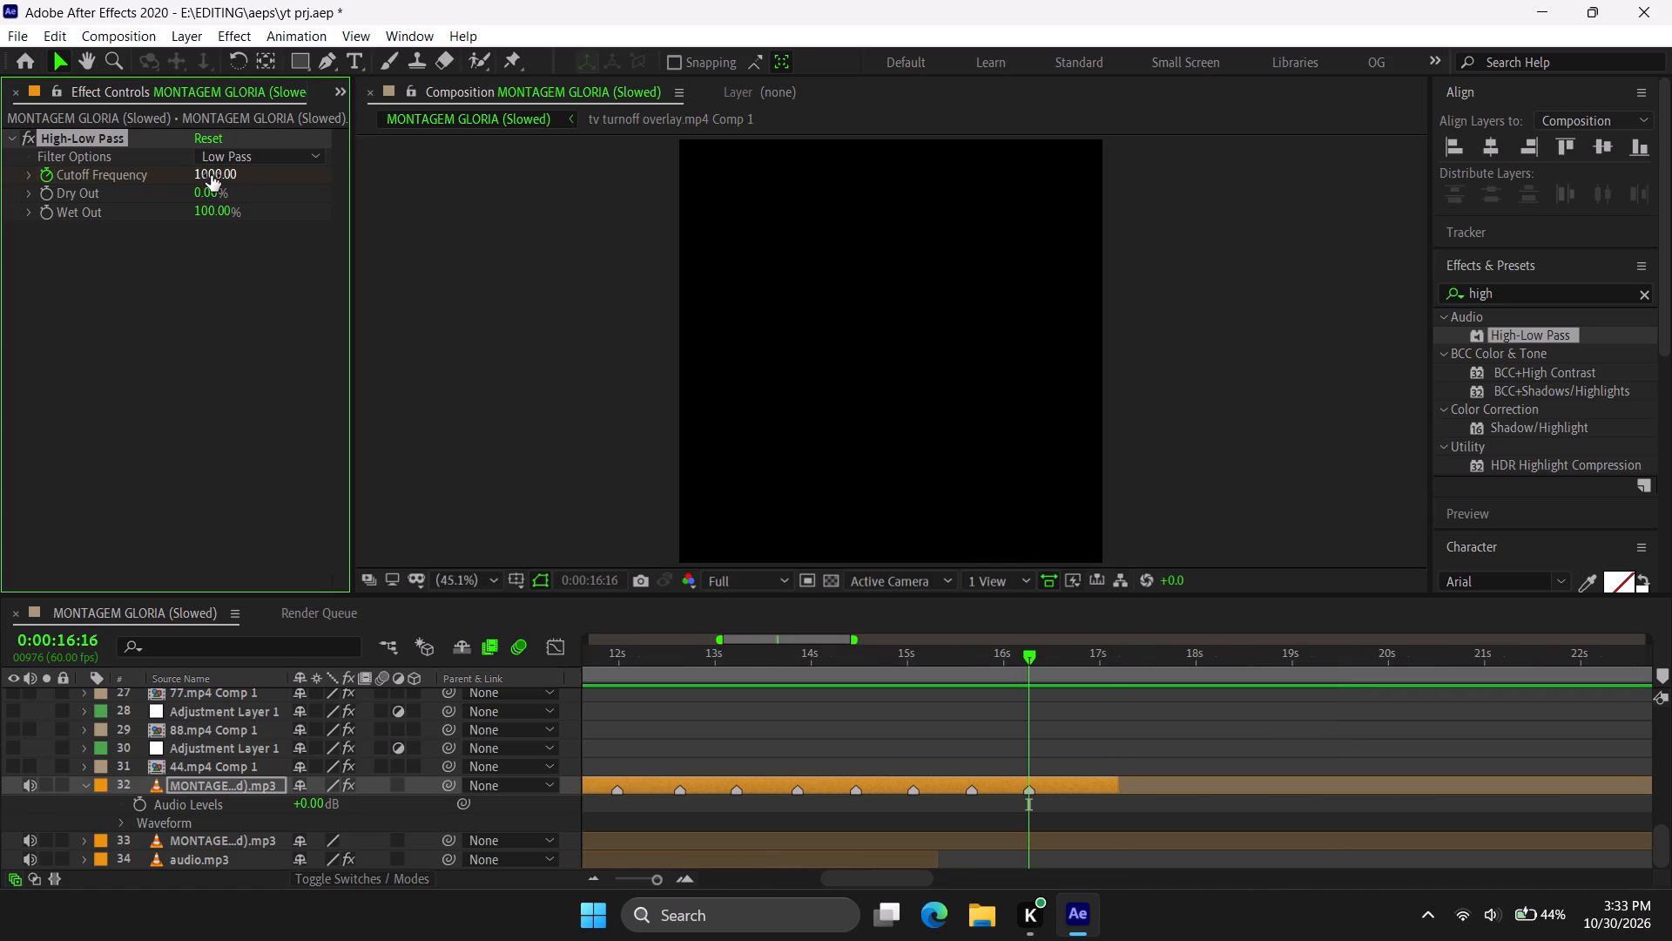
key("k")
scroll(1008, 820, "right", 8)
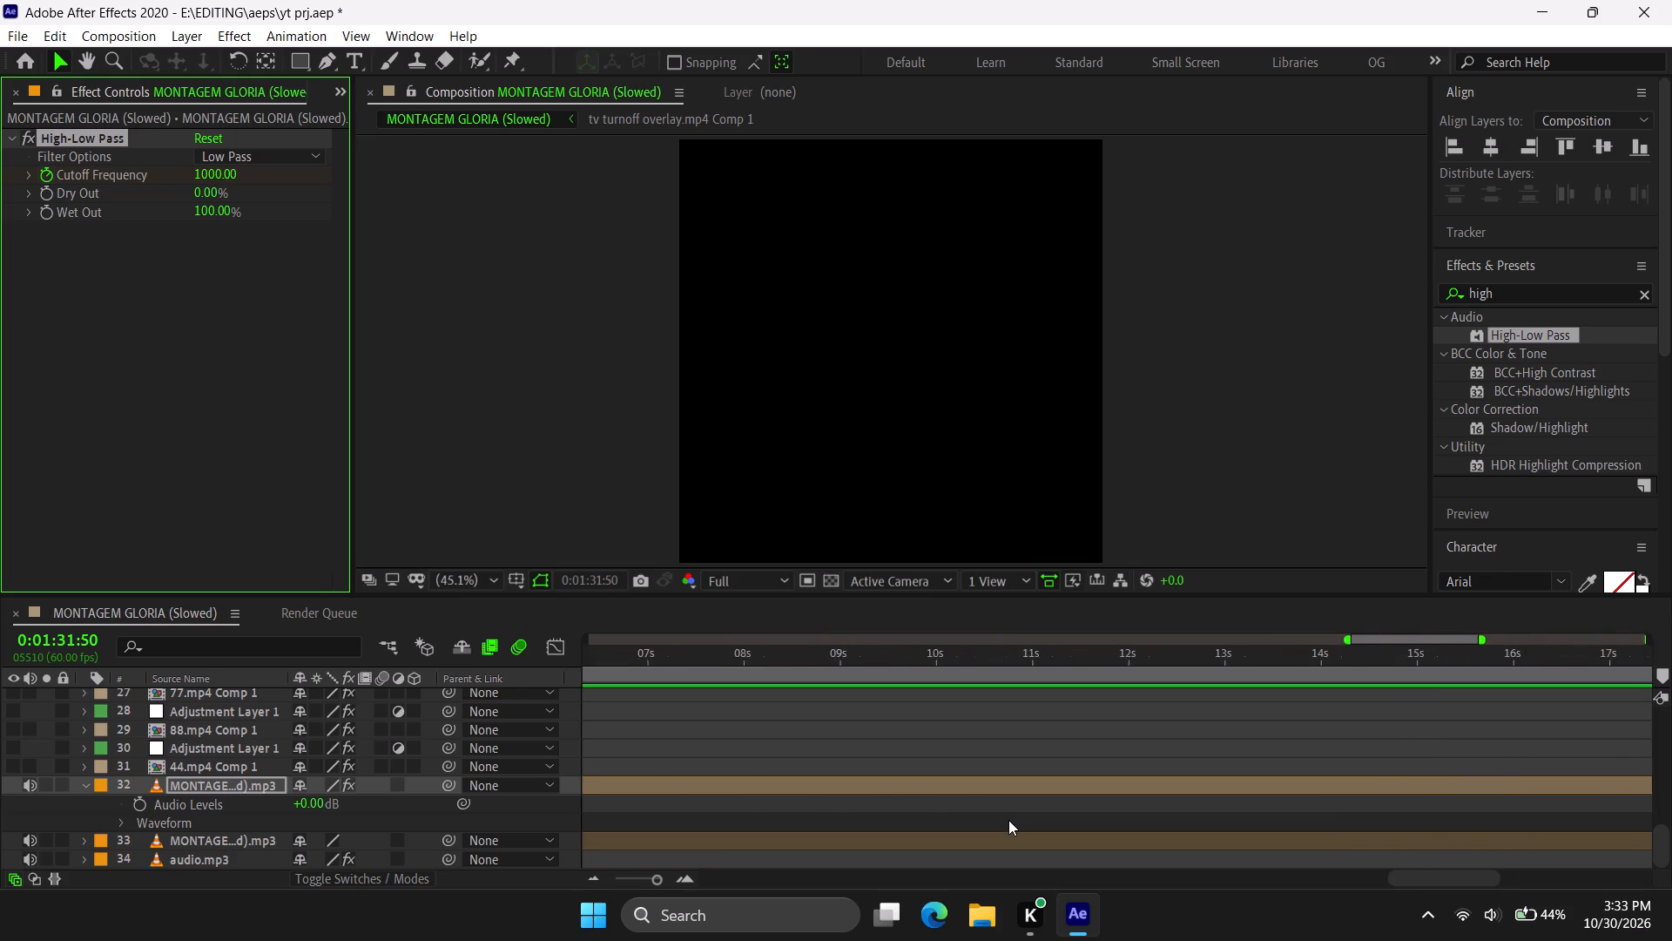
scroll(1008, 820, "right", 2)
scroll(796, 787, "right", 2)
left_click_drag(655, 883, 622, 884)
scroll(622, 884, "right", 2)
scroll(758, 754, "right", 5)
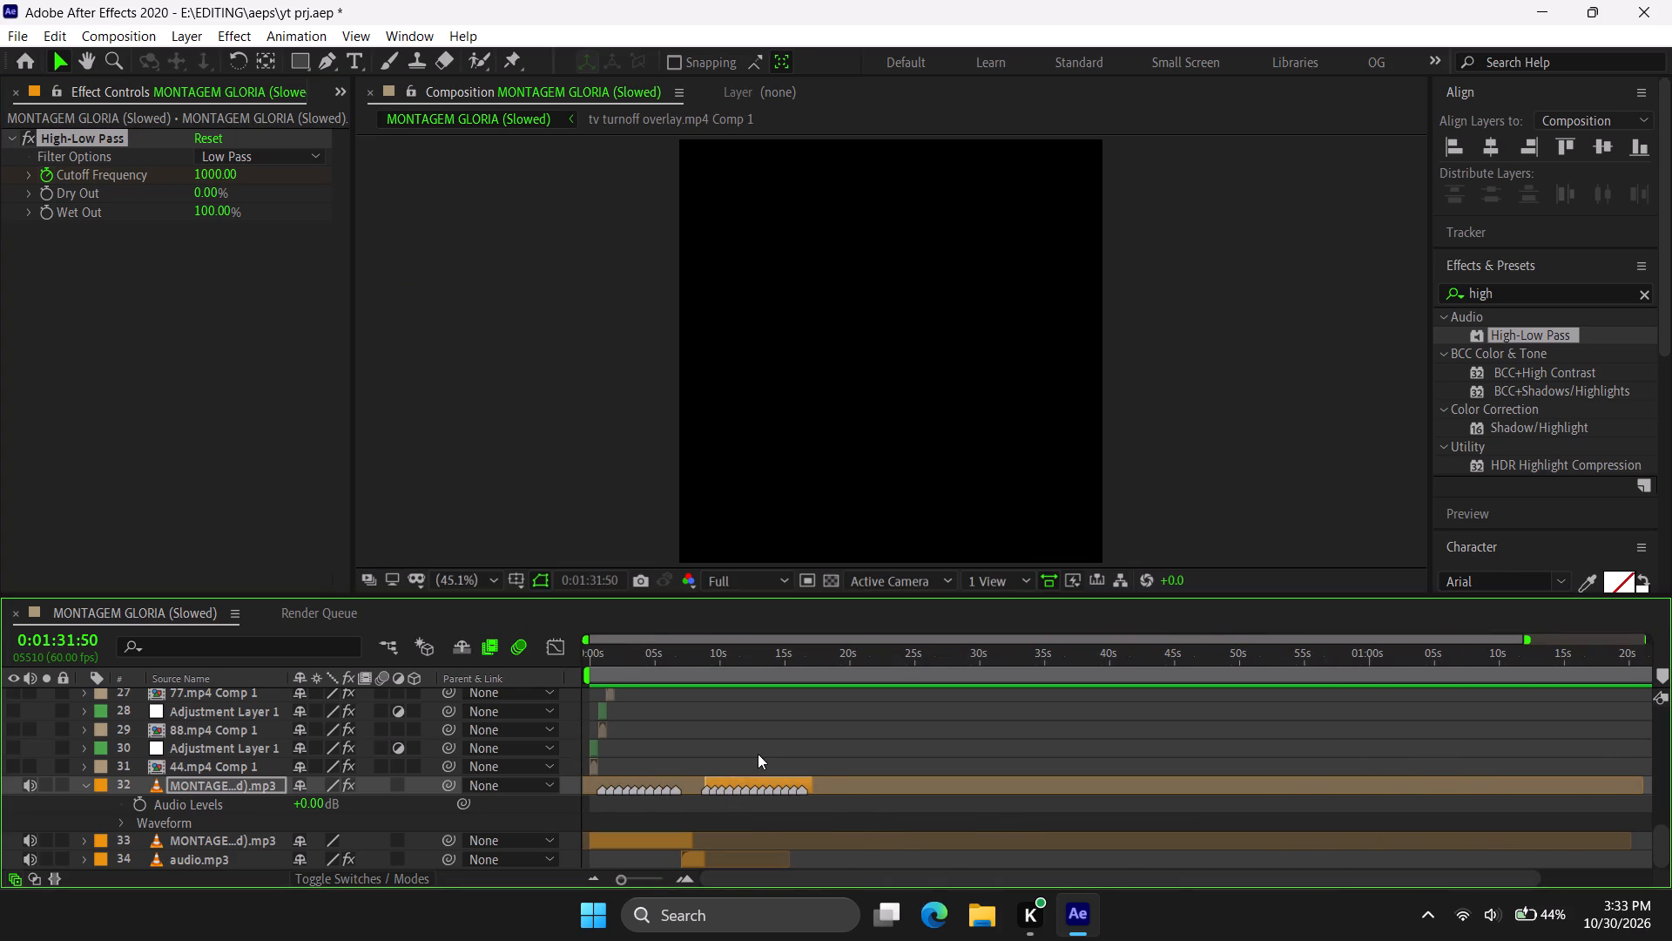
scroll(758, 754, "right", 1)
left_click(711, 671)
double_click(678, 885)
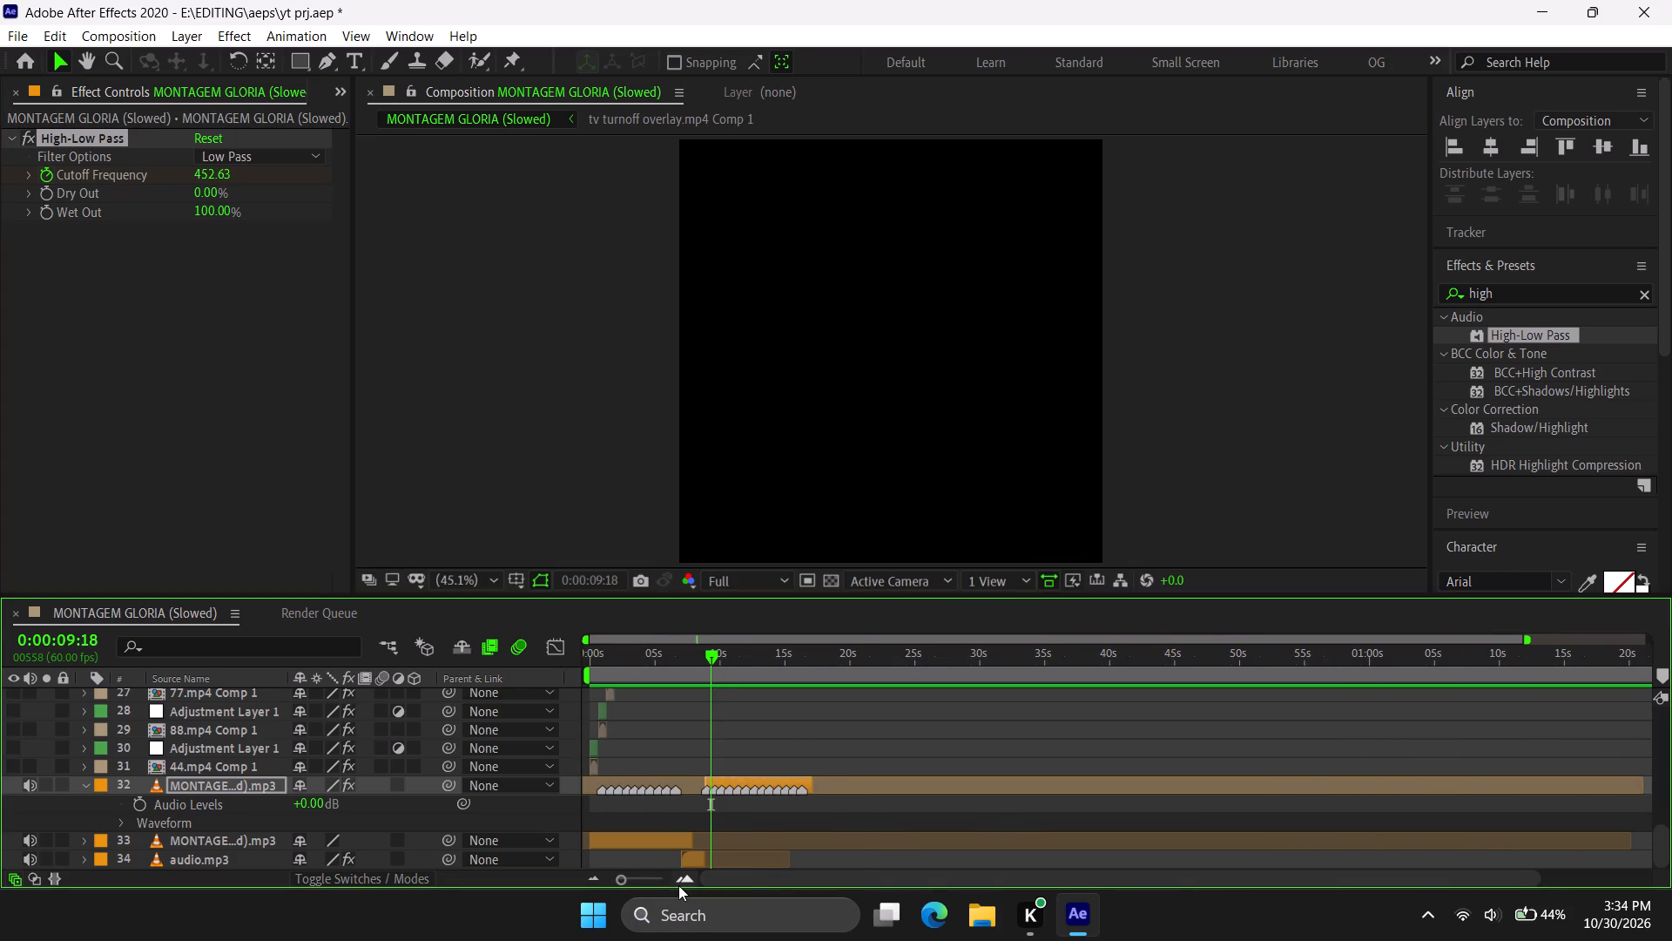
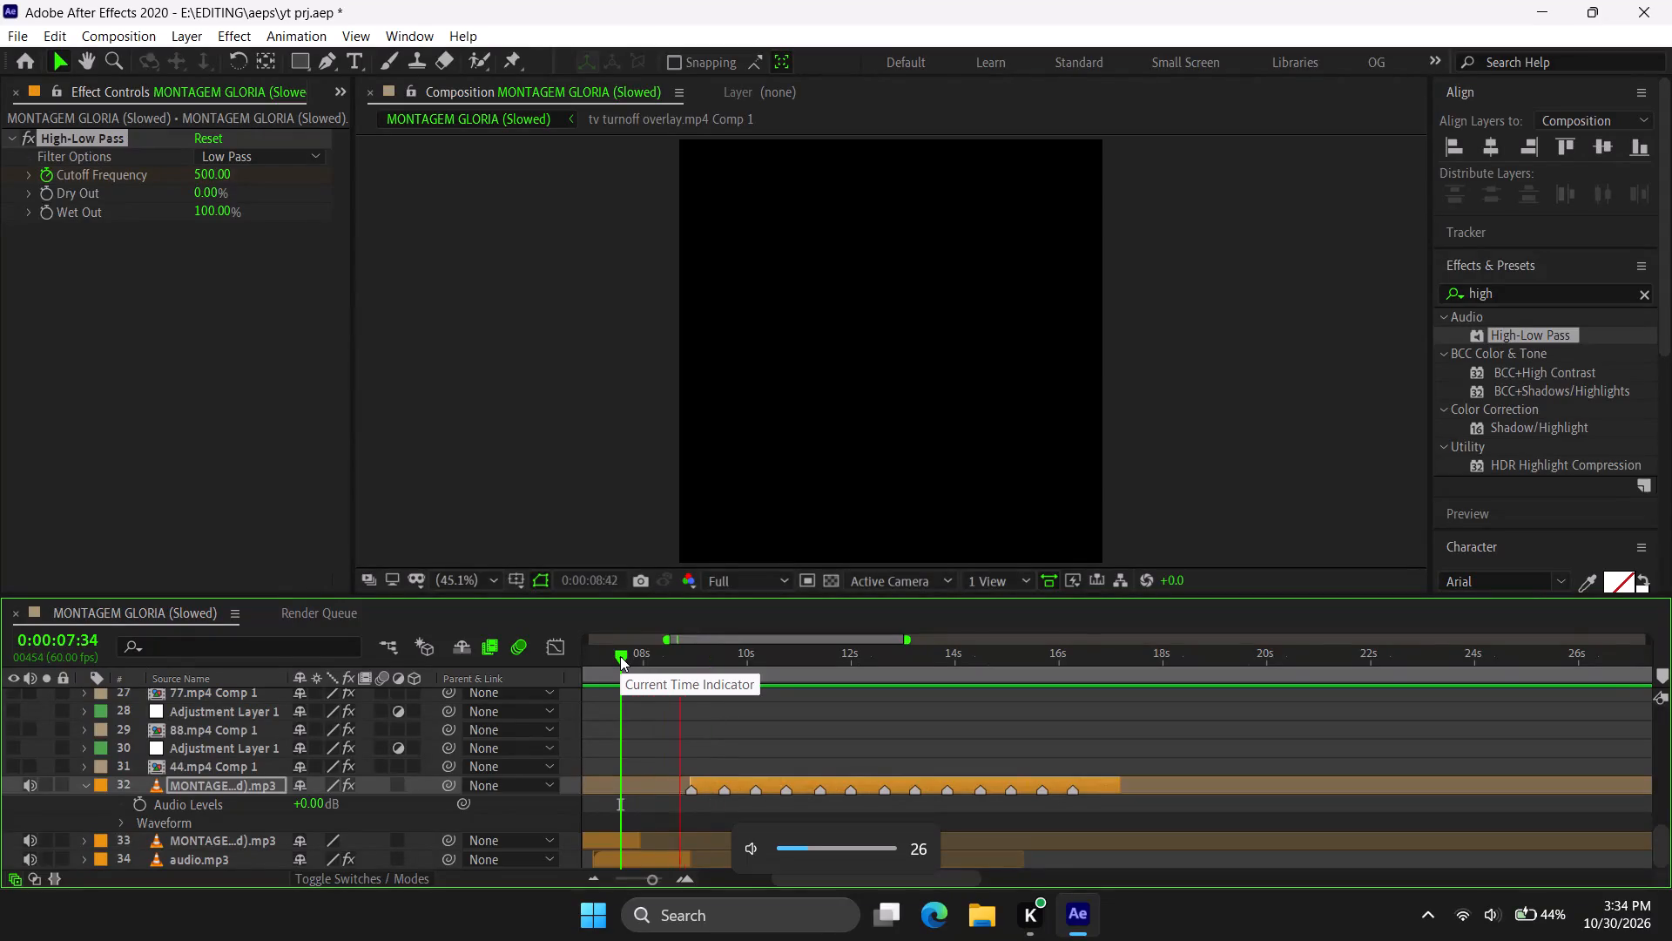
Move the playhead back to about 0:00:07:09, ahead of the start of the layer 32 music clip.
left_click_drag(620, 656, 596, 658)
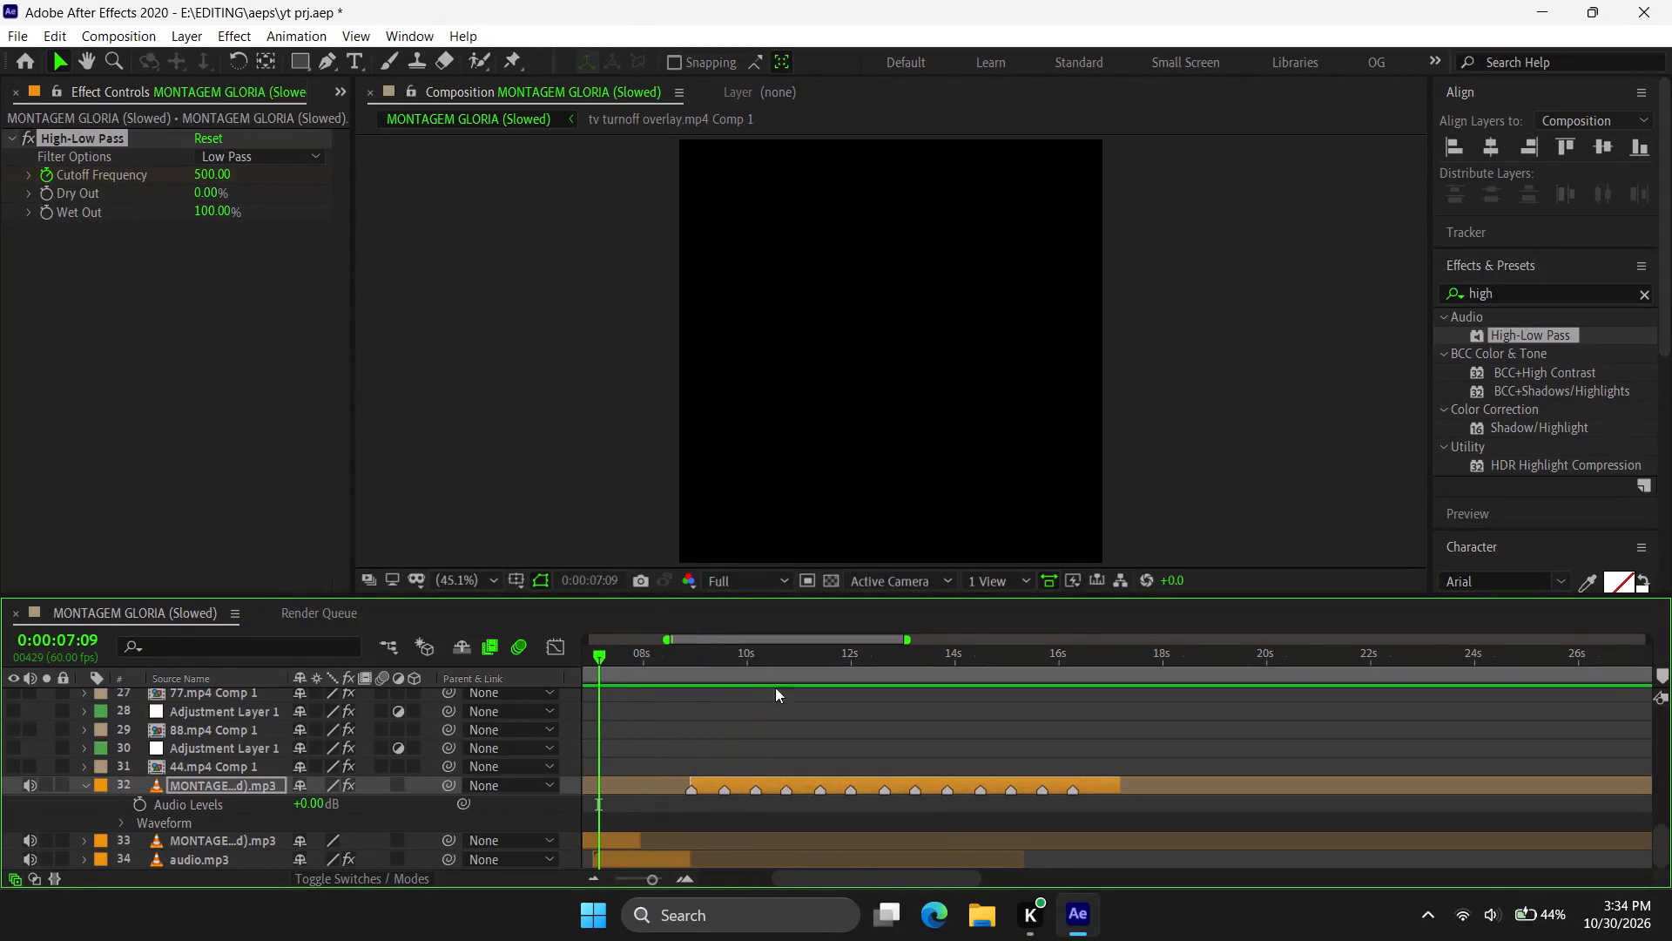
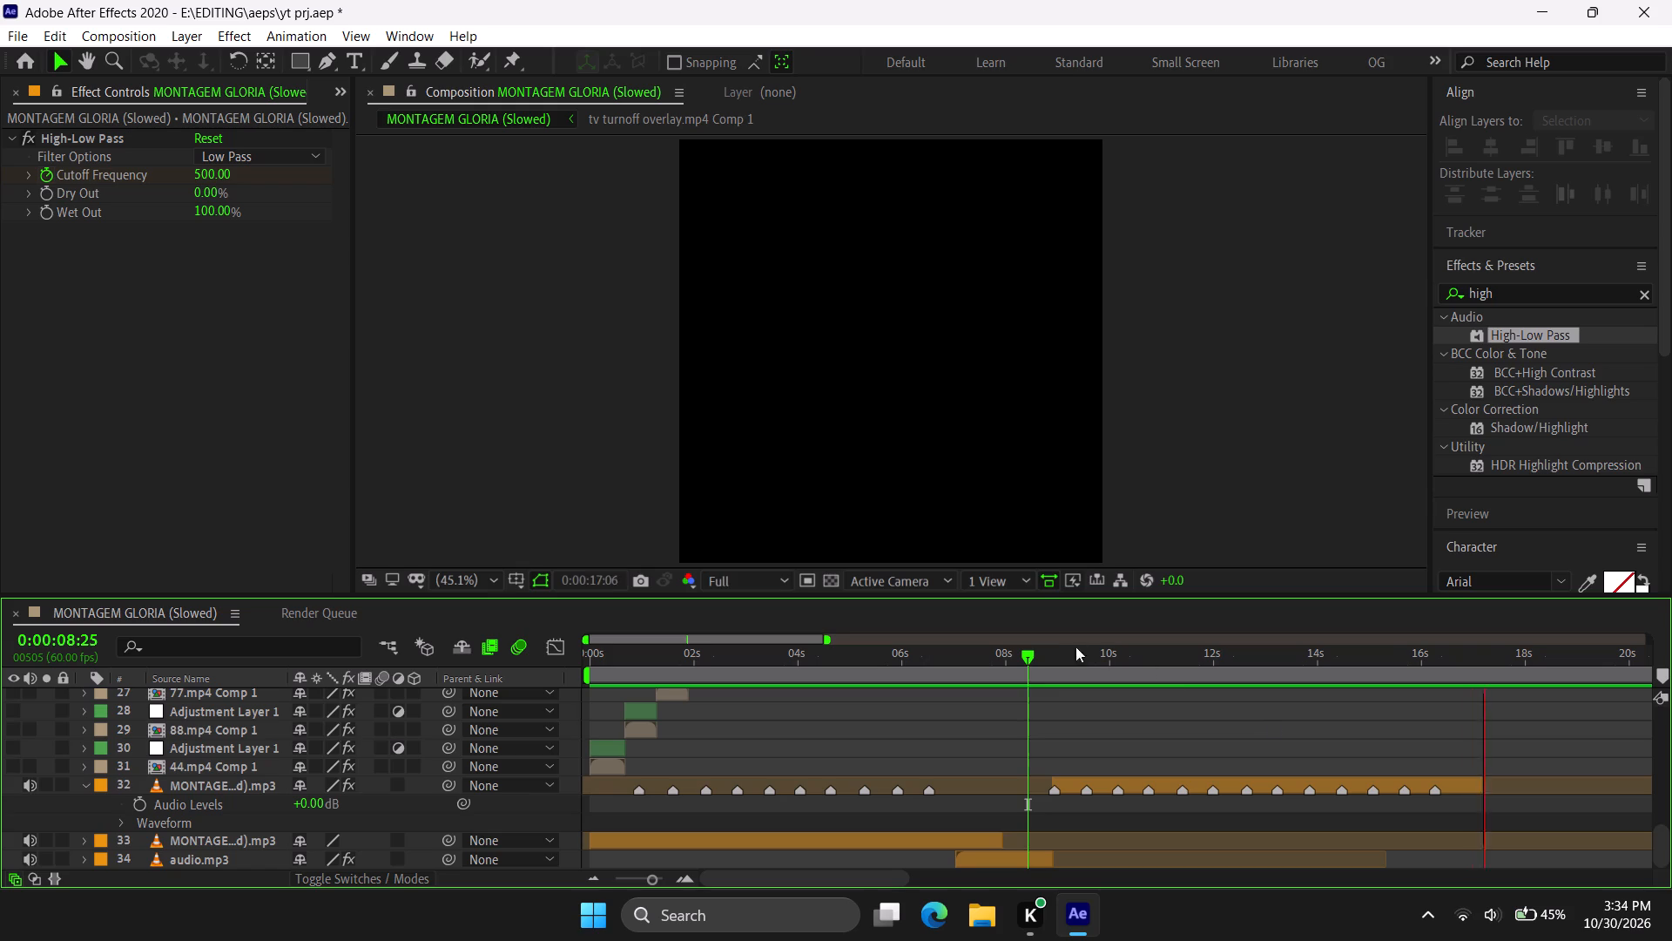
Play back the composition from its beginning to review the filtered music.
left_click_drag(1041, 657, 590, 680)
key("space")
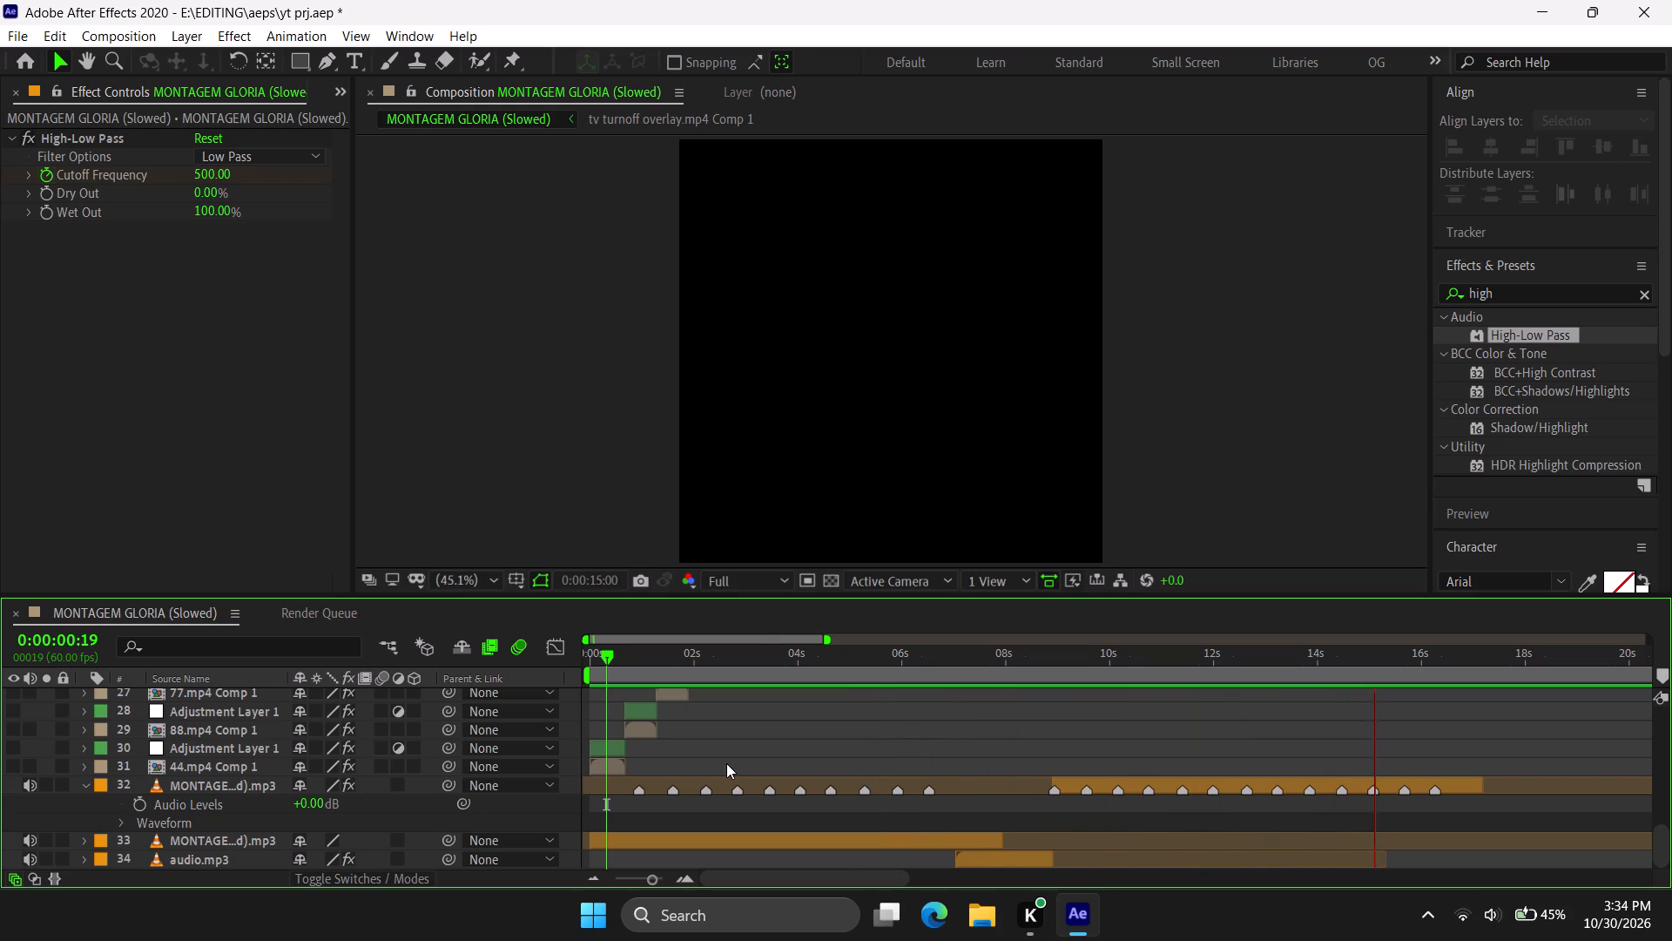
key("space")
Import DMC.jpg and the tanjiro-kamado image, and place both in the timeline directly above the layer 32 music.
left_click_drag(1062, 652, 1052, 657)
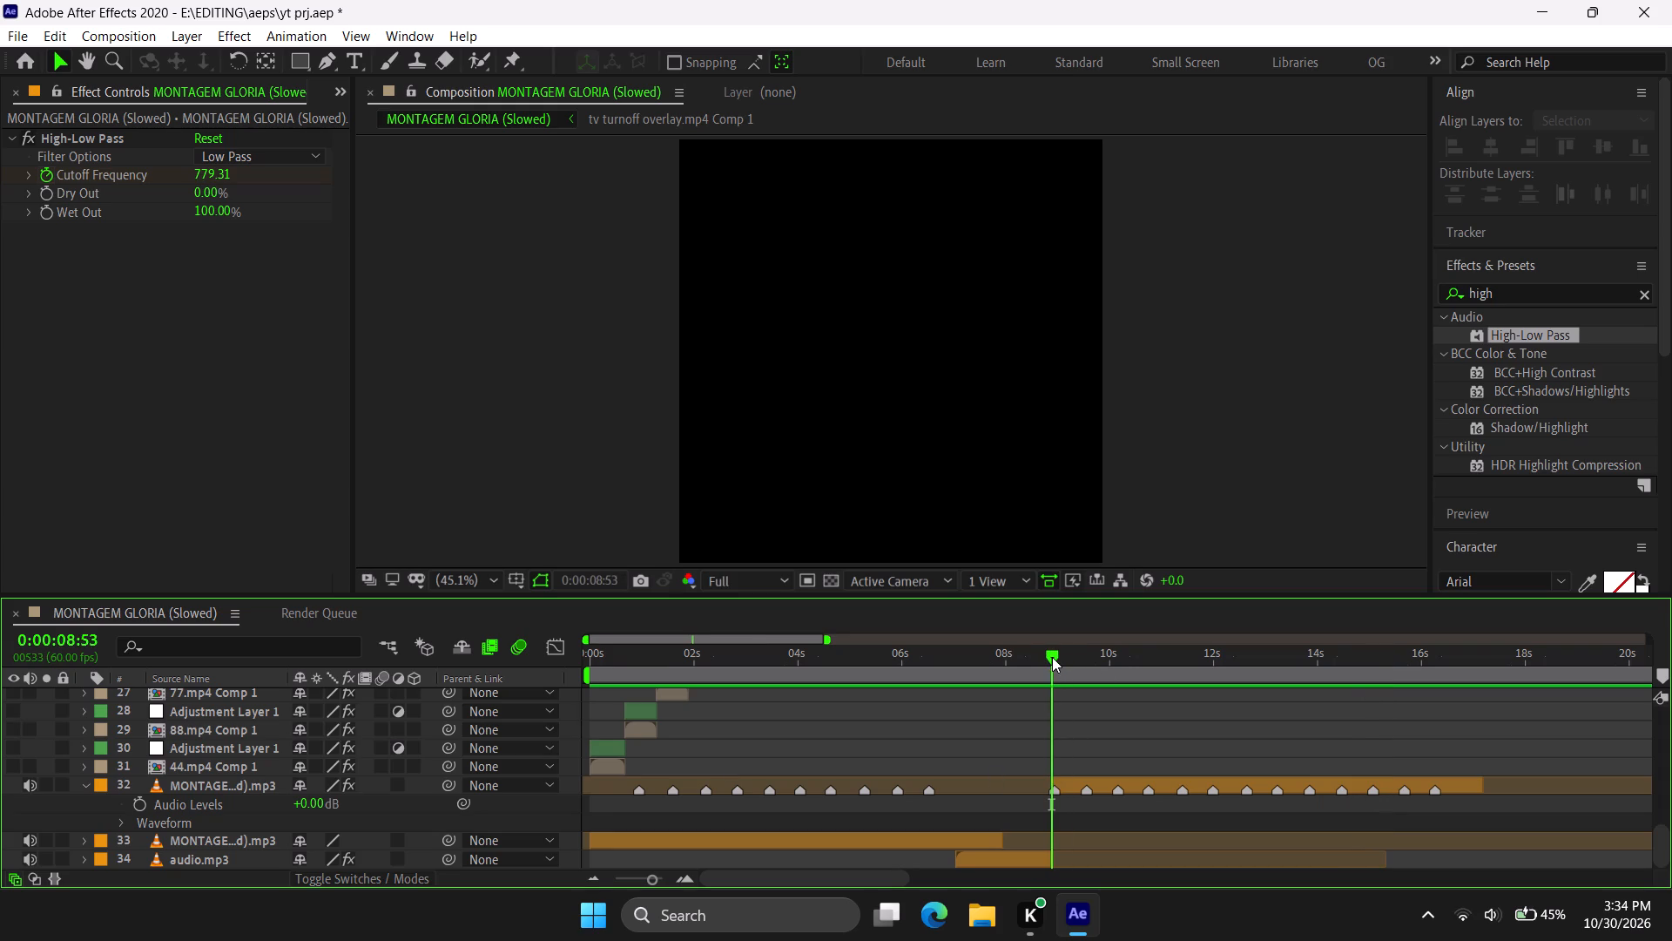
left_click(1069, 791)
key("i")
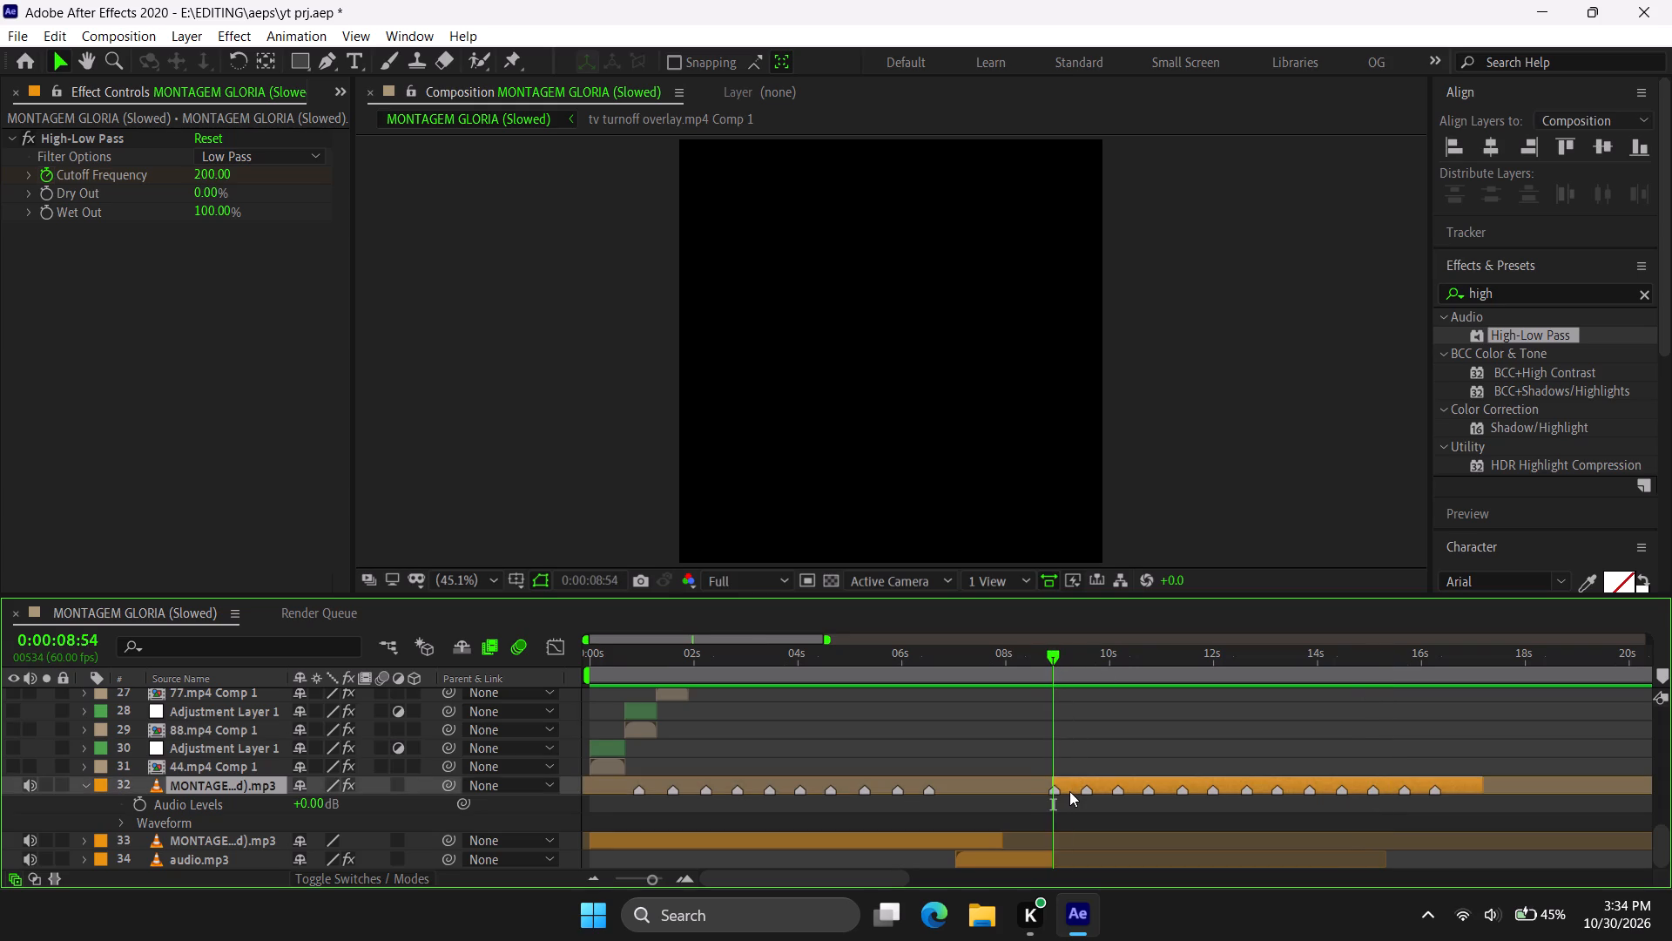
key("ctrl+j")
key("ctrl+i")
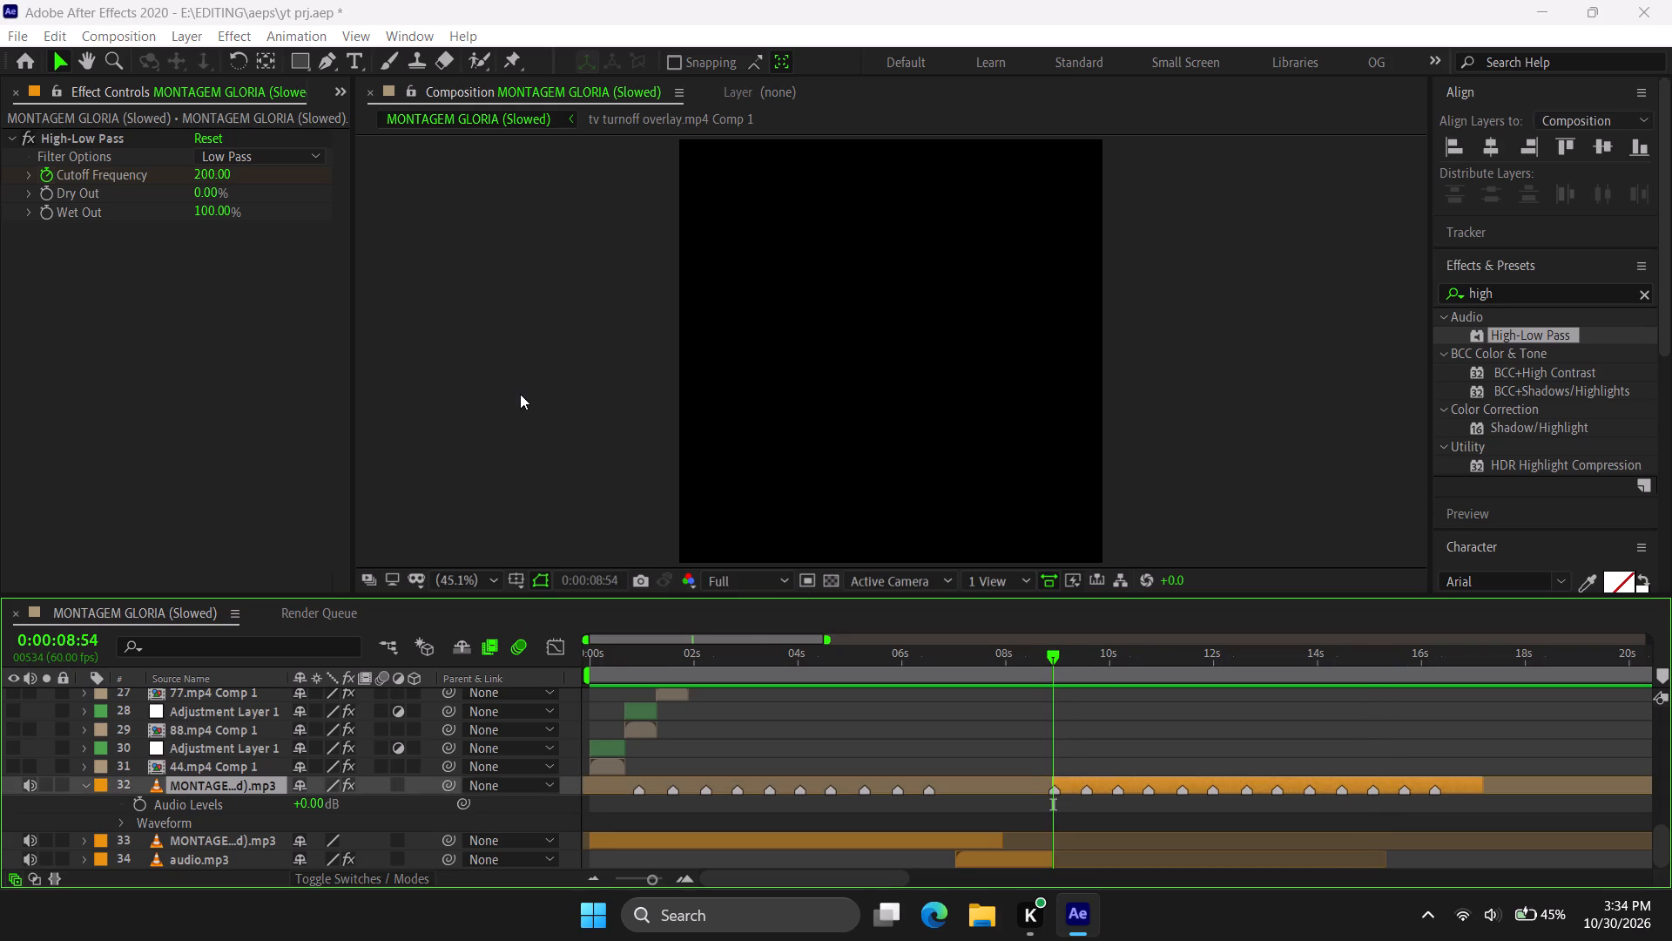
scroll(297, 289, "down", 1)
left_click(731, 267)
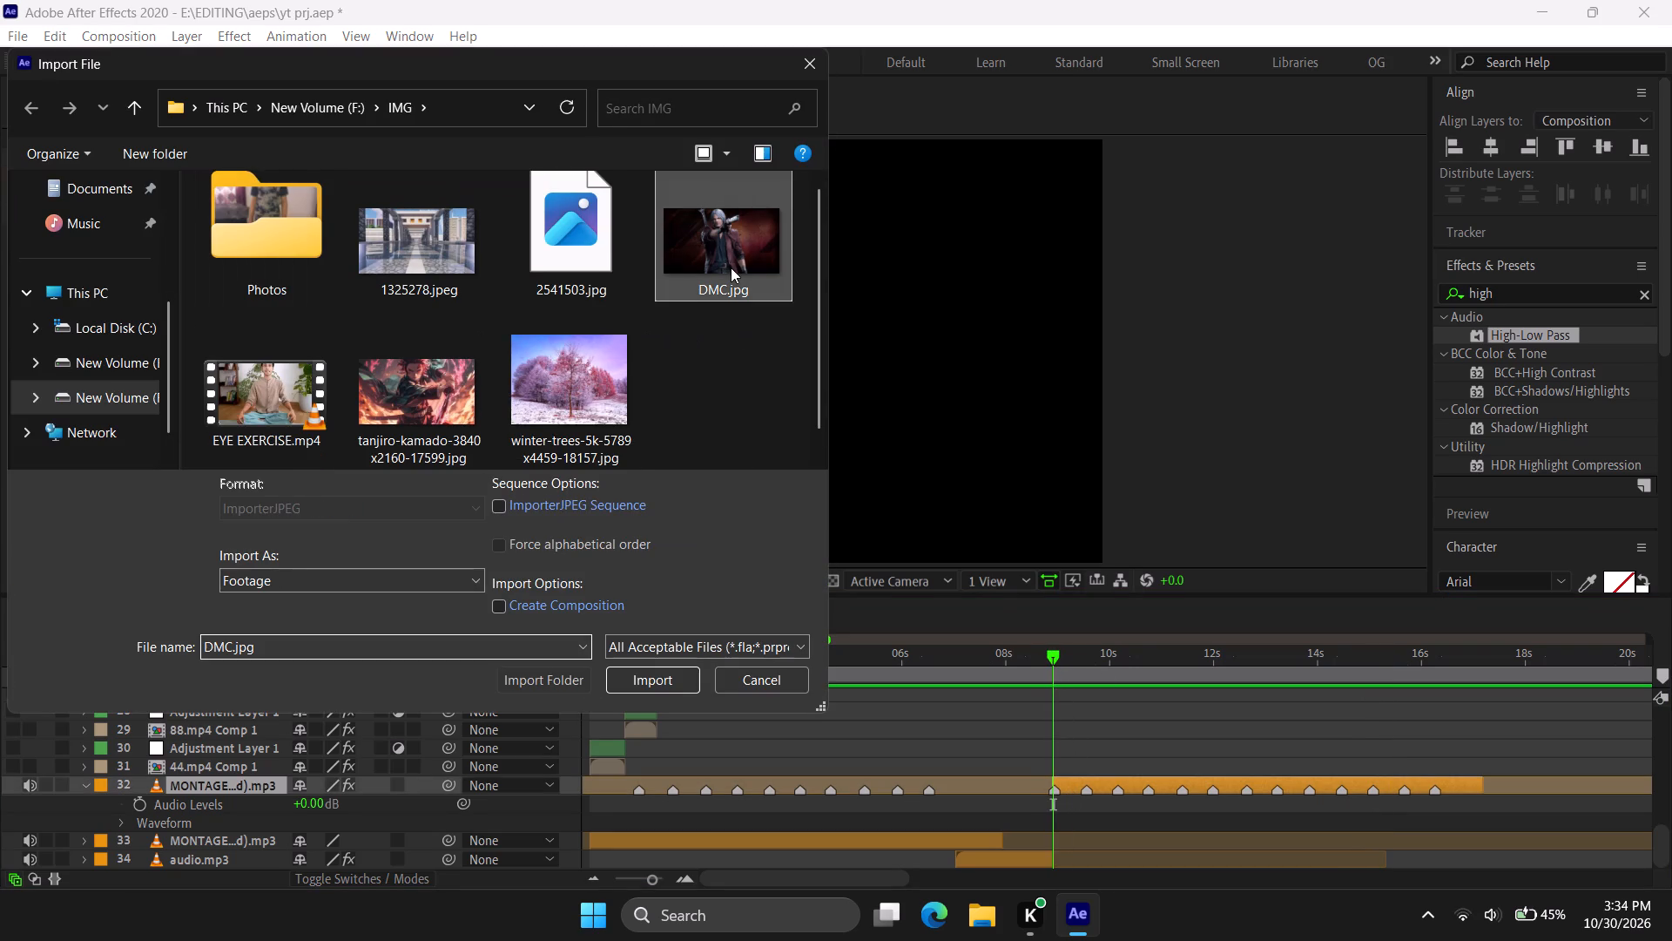
left_click_drag(451, 426, 646, 674, "ctrl")
left_click(646, 674)
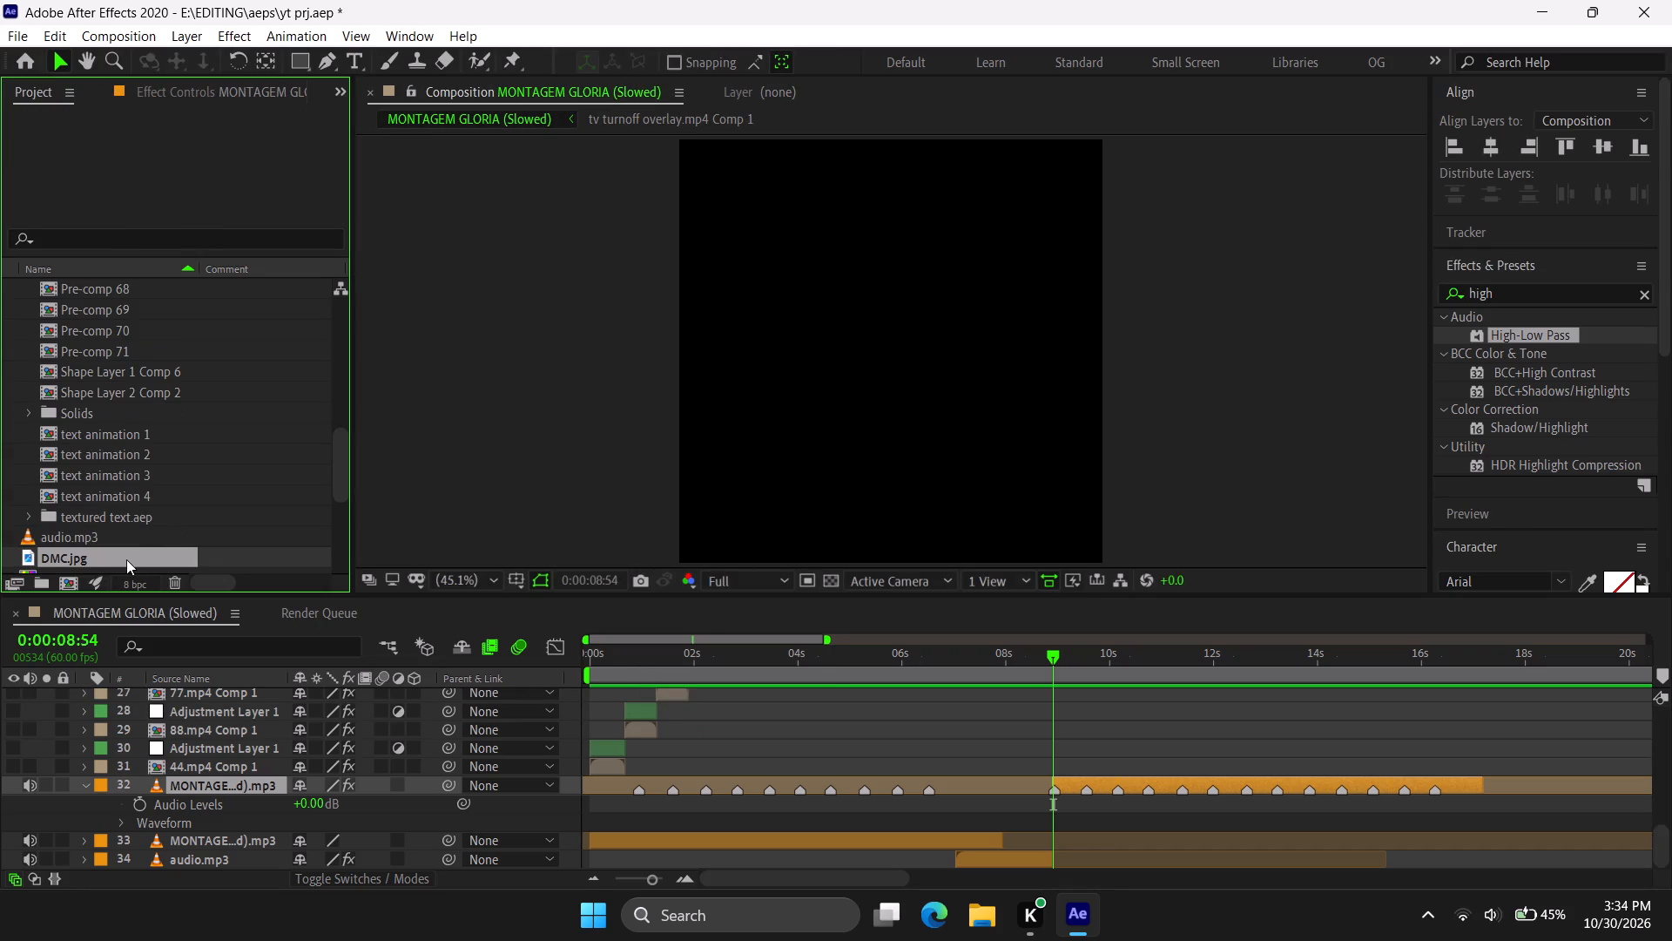
left_click_drag(124, 559, 928, 763)
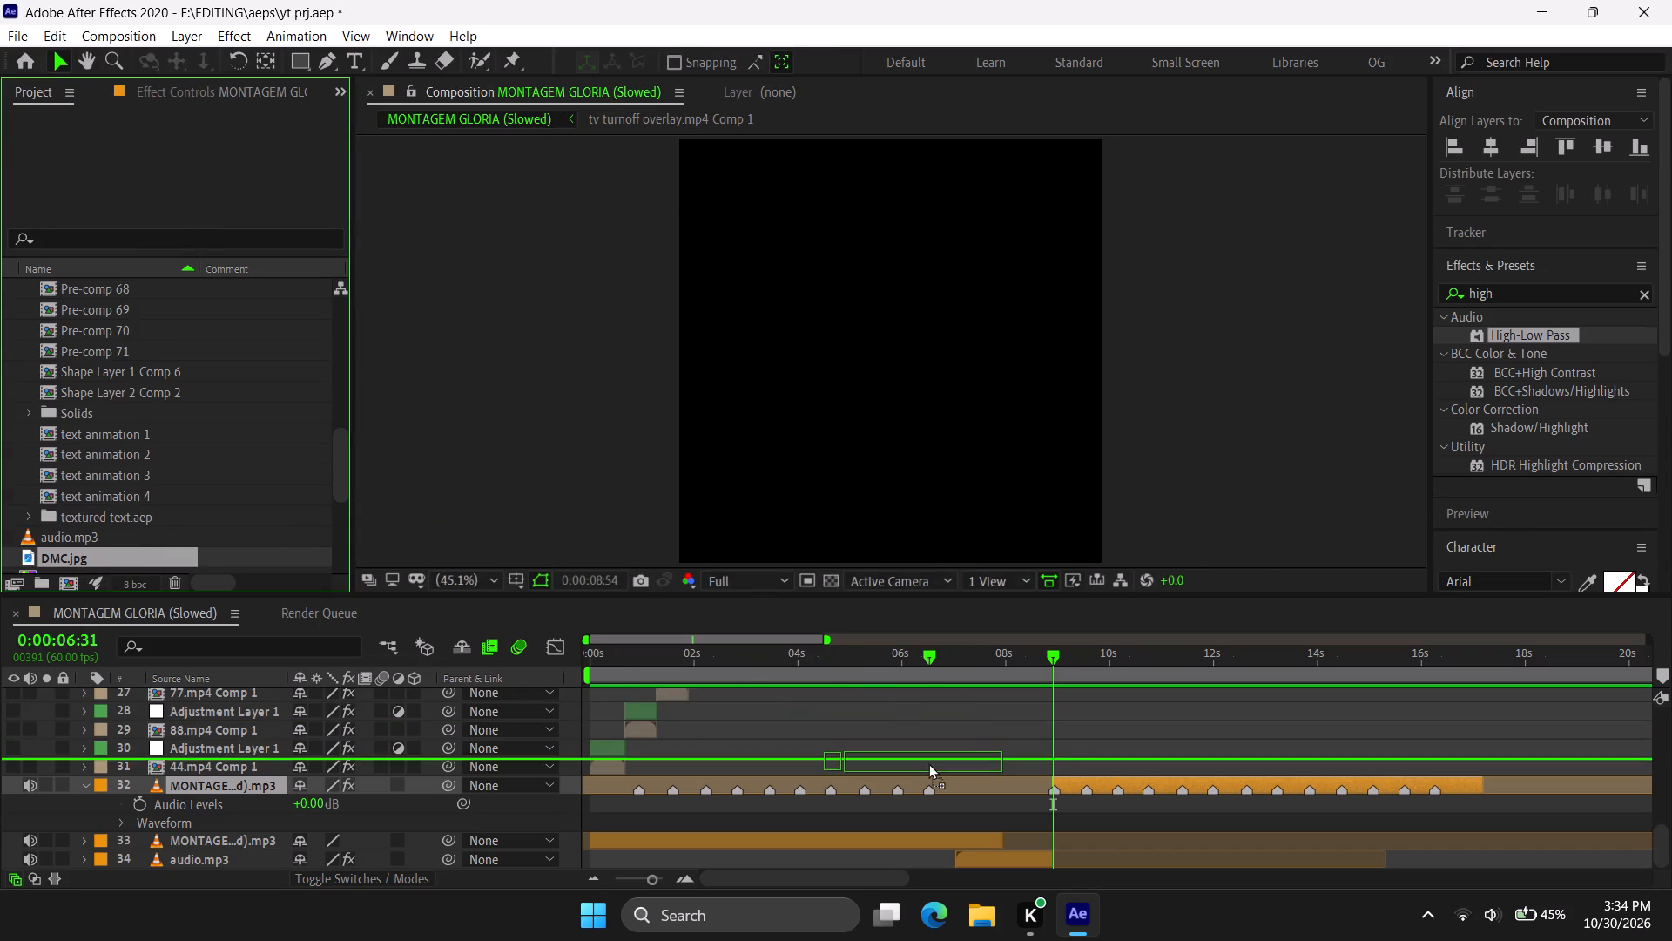
left_click_drag(928, 763, 934, 775)
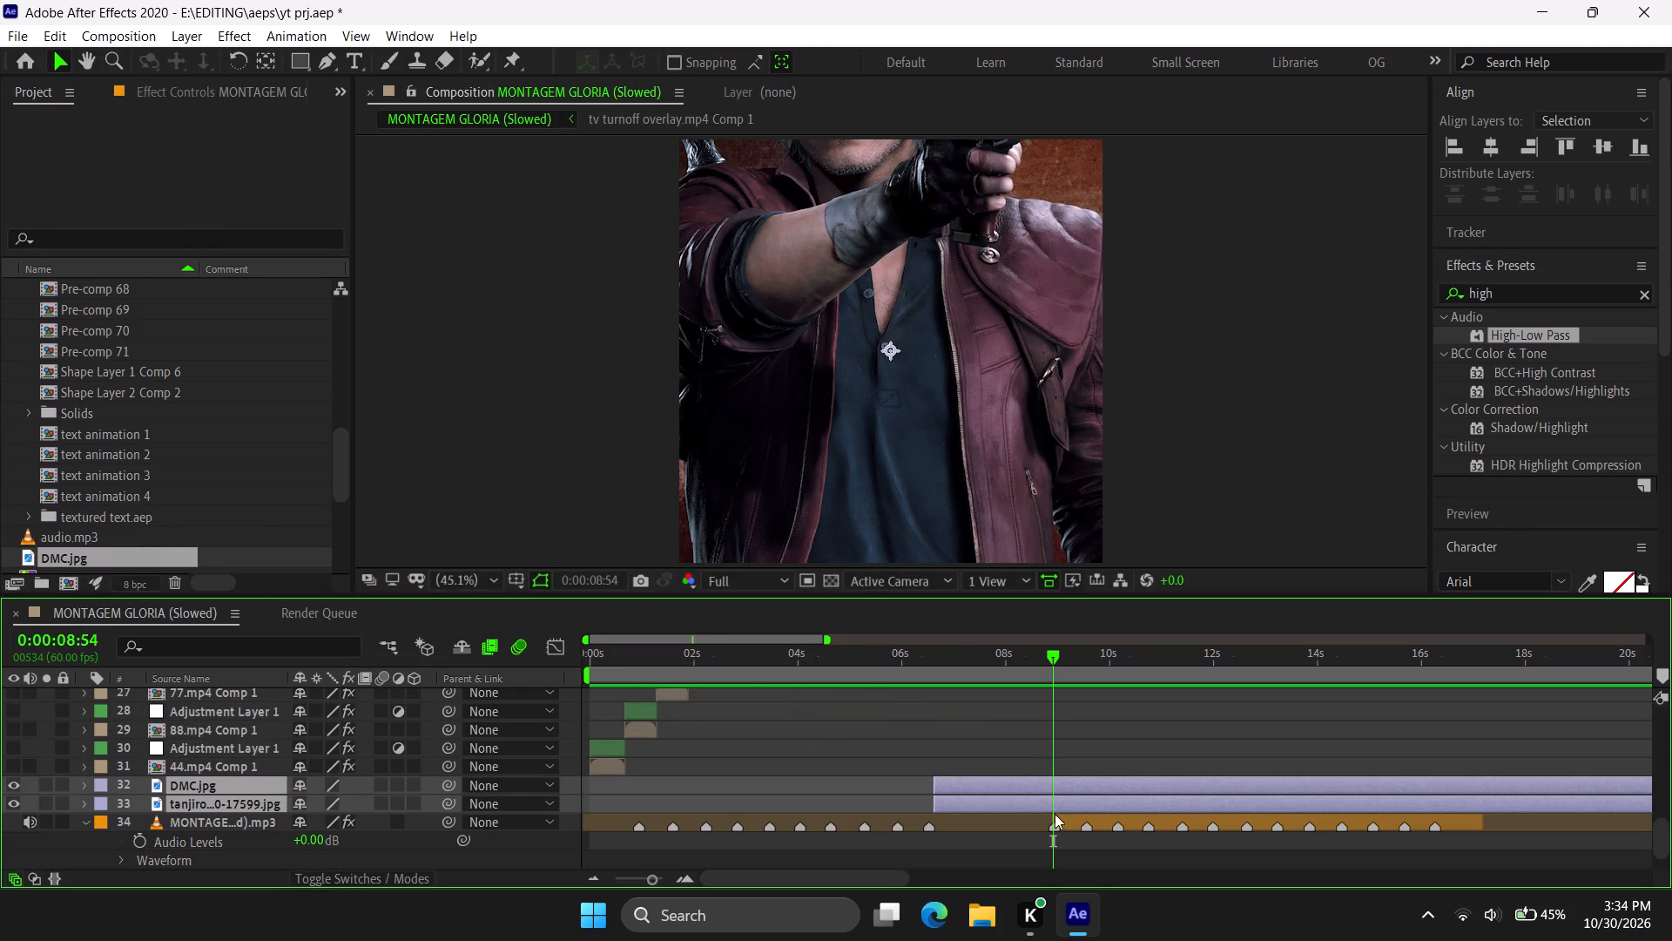
Scale both the DMC.jpg and tanjiro image layers down to 50%.
key("s")
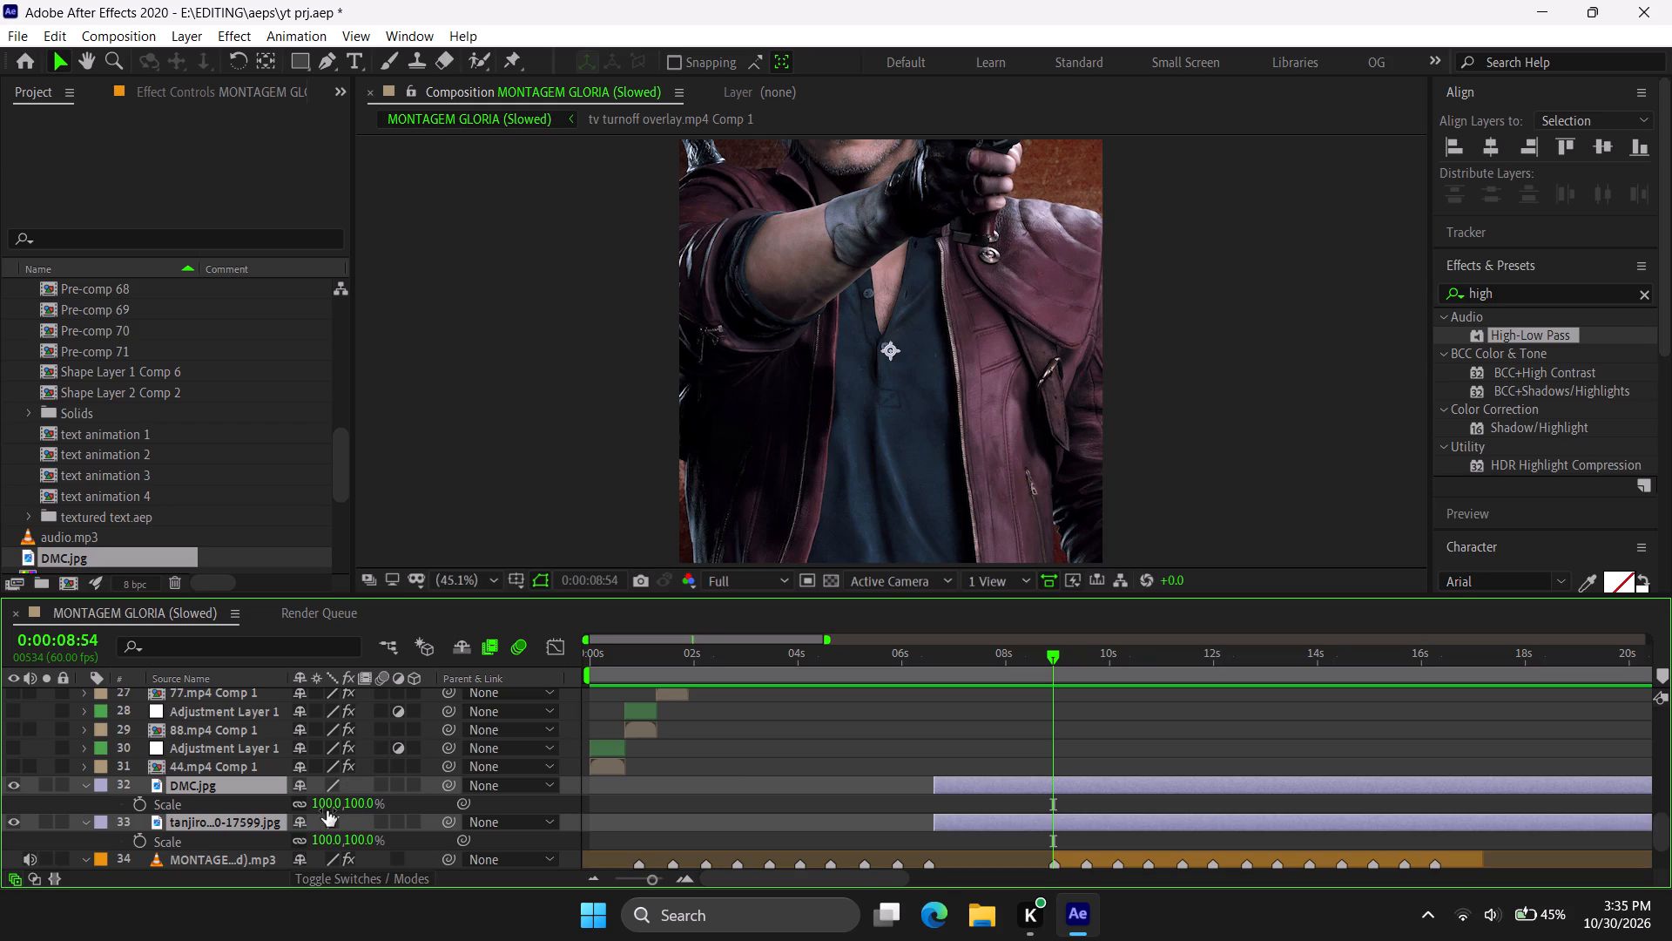
left_click_drag(327, 810, 295, 824)
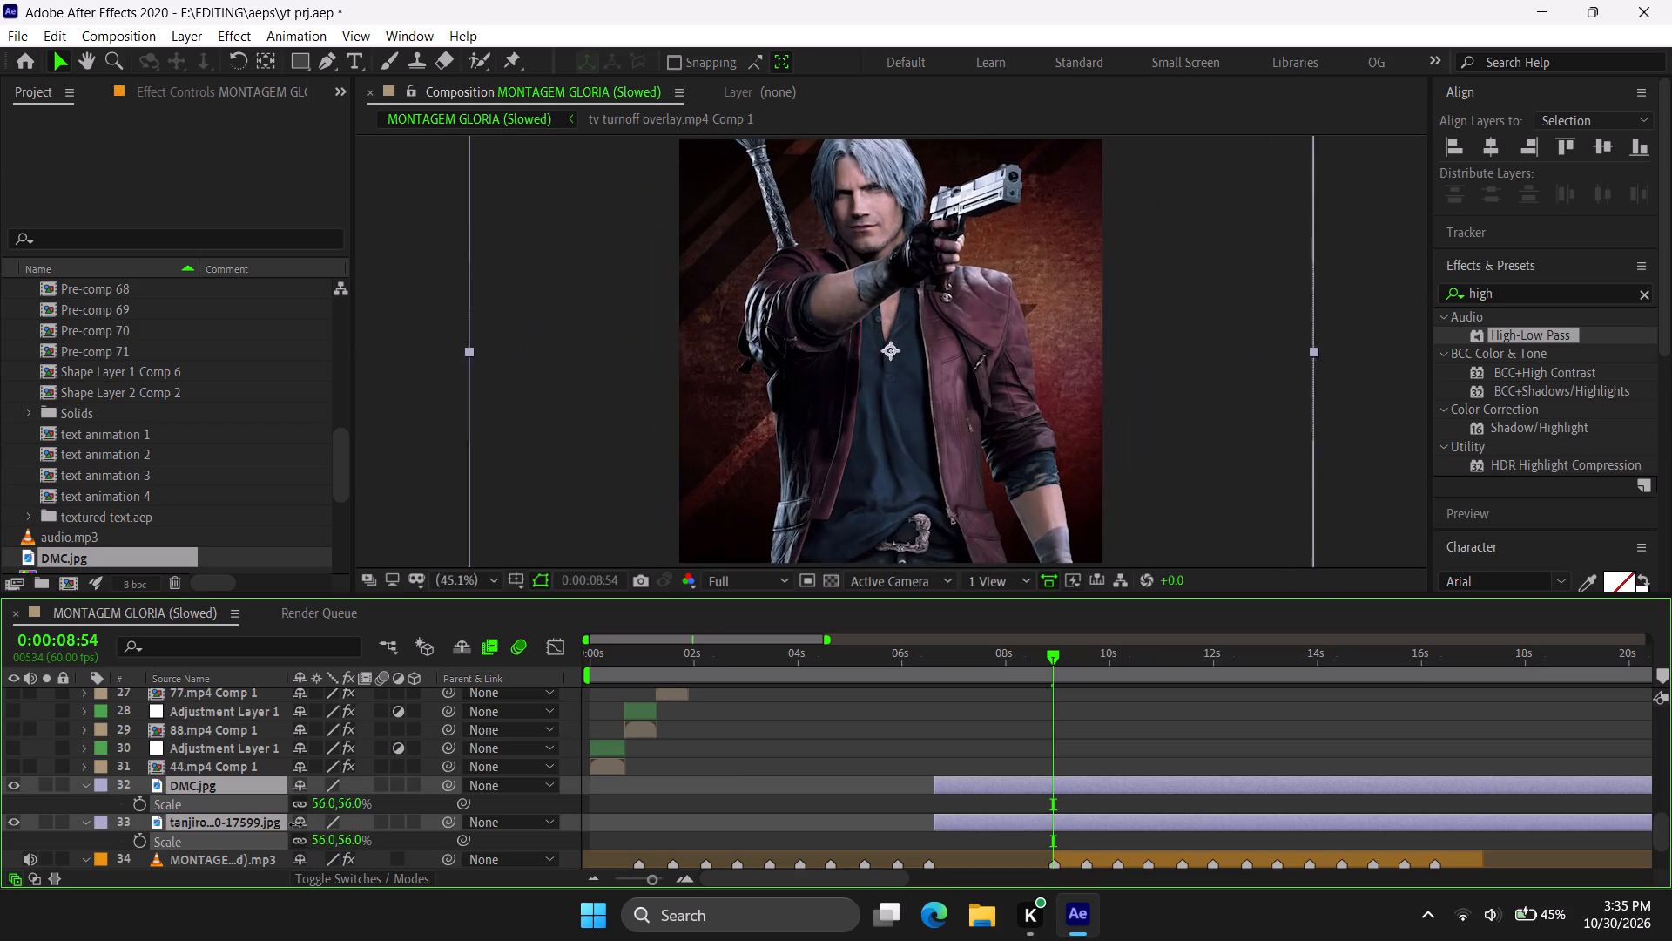
left_click_drag(295, 824, 290, 827)
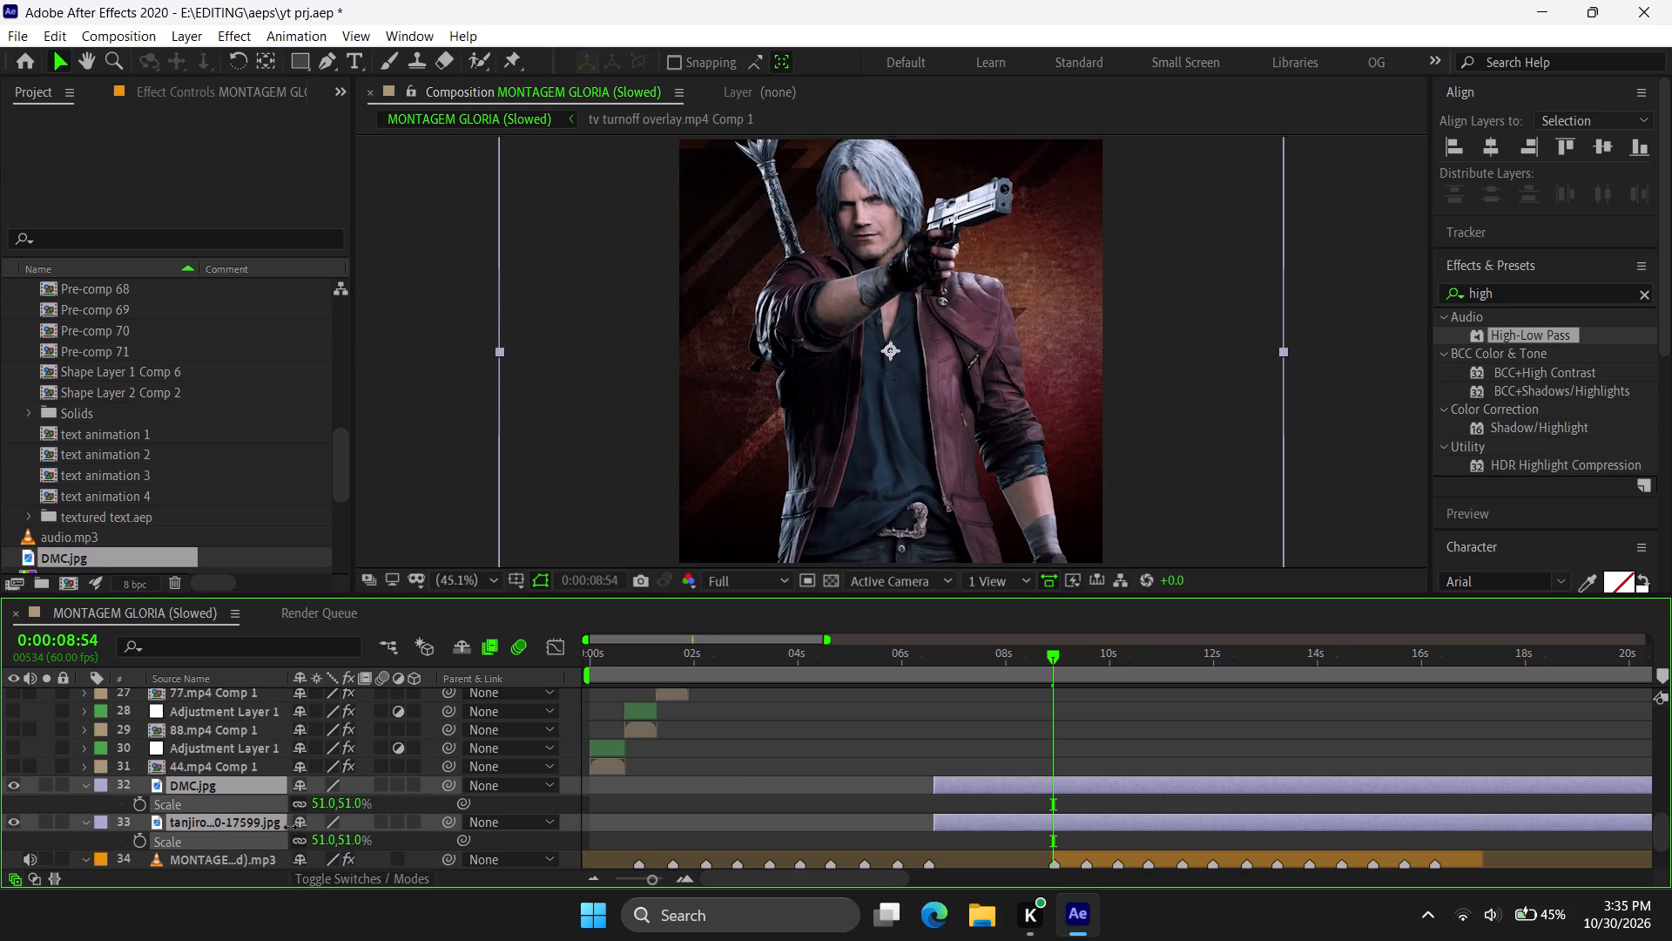
left_click_drag(290, 827, 290, 828)
key("s")
Start the tanjiro image layer at 0:00:08:54 and trim its end to the next beat marker at 0:00:09:33.
left_click(893, 802)
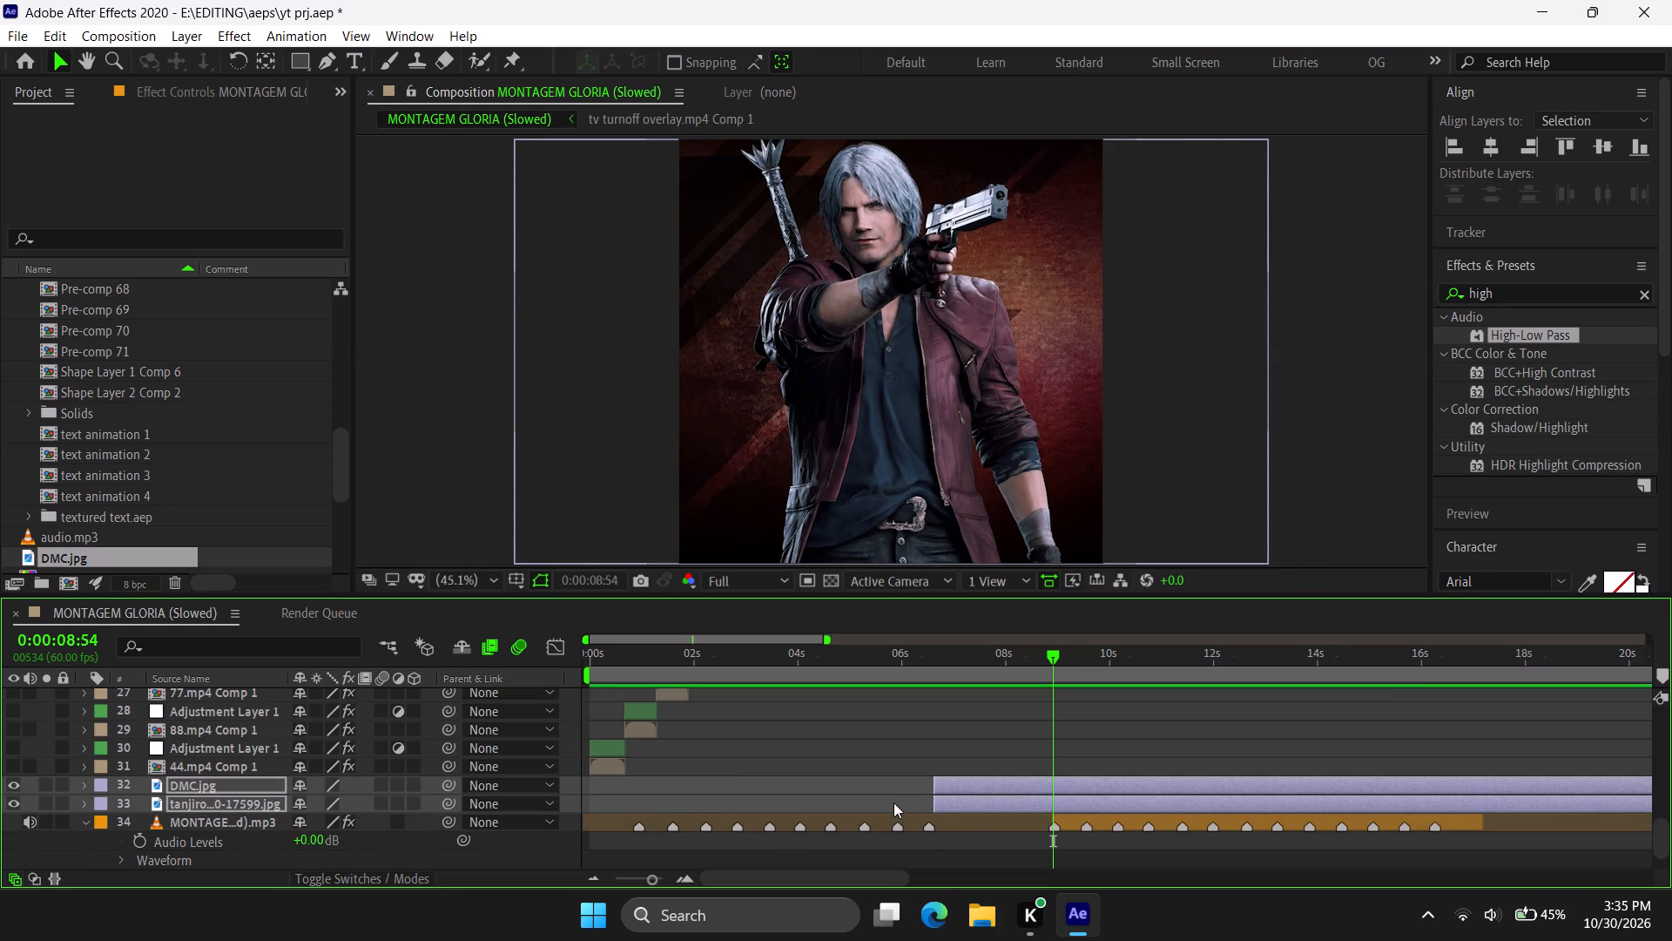
left_click_drag(997, 806, 1214, 801)
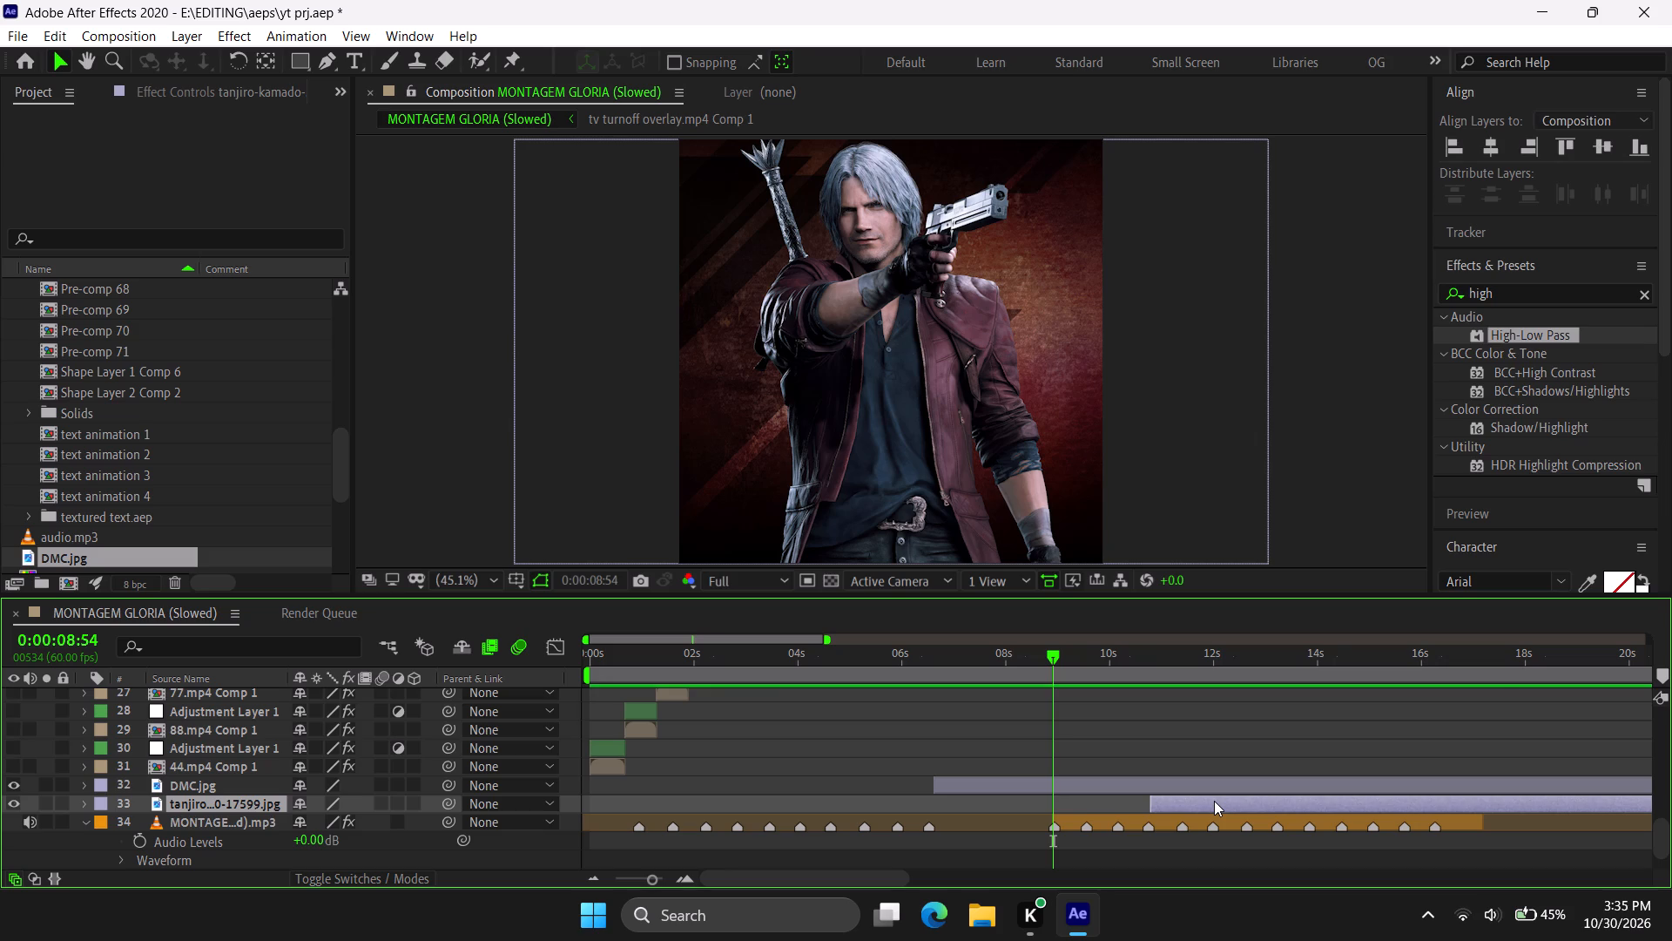
key("bracketleft")
key("k")
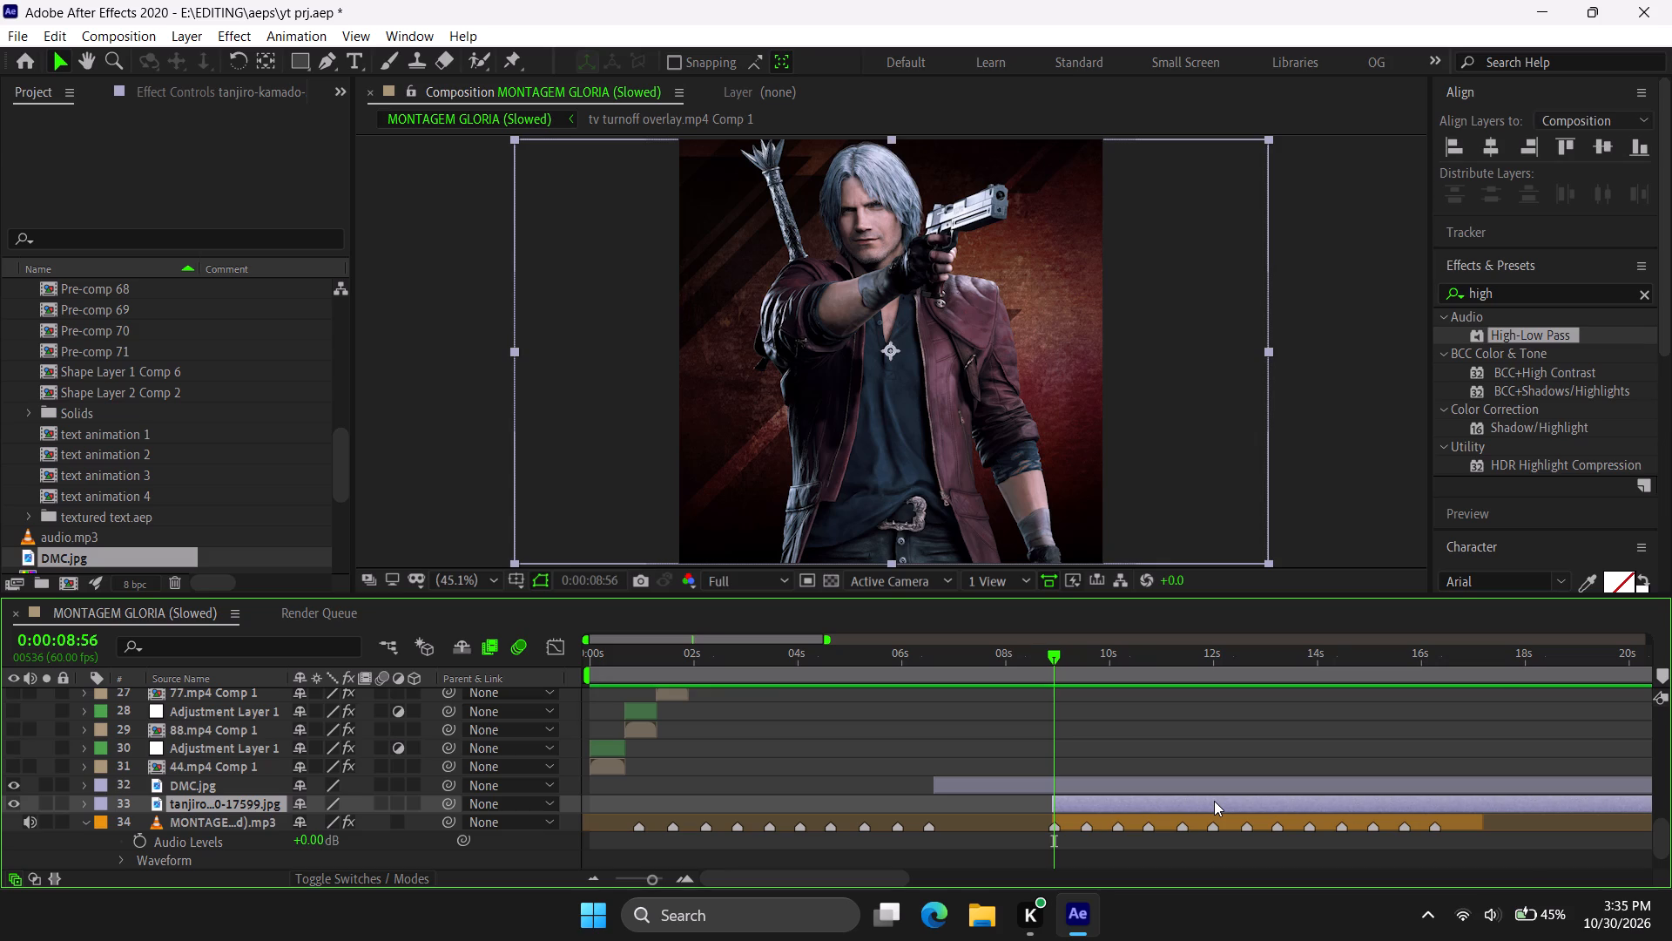
key("k")
key("alt+bracketright")
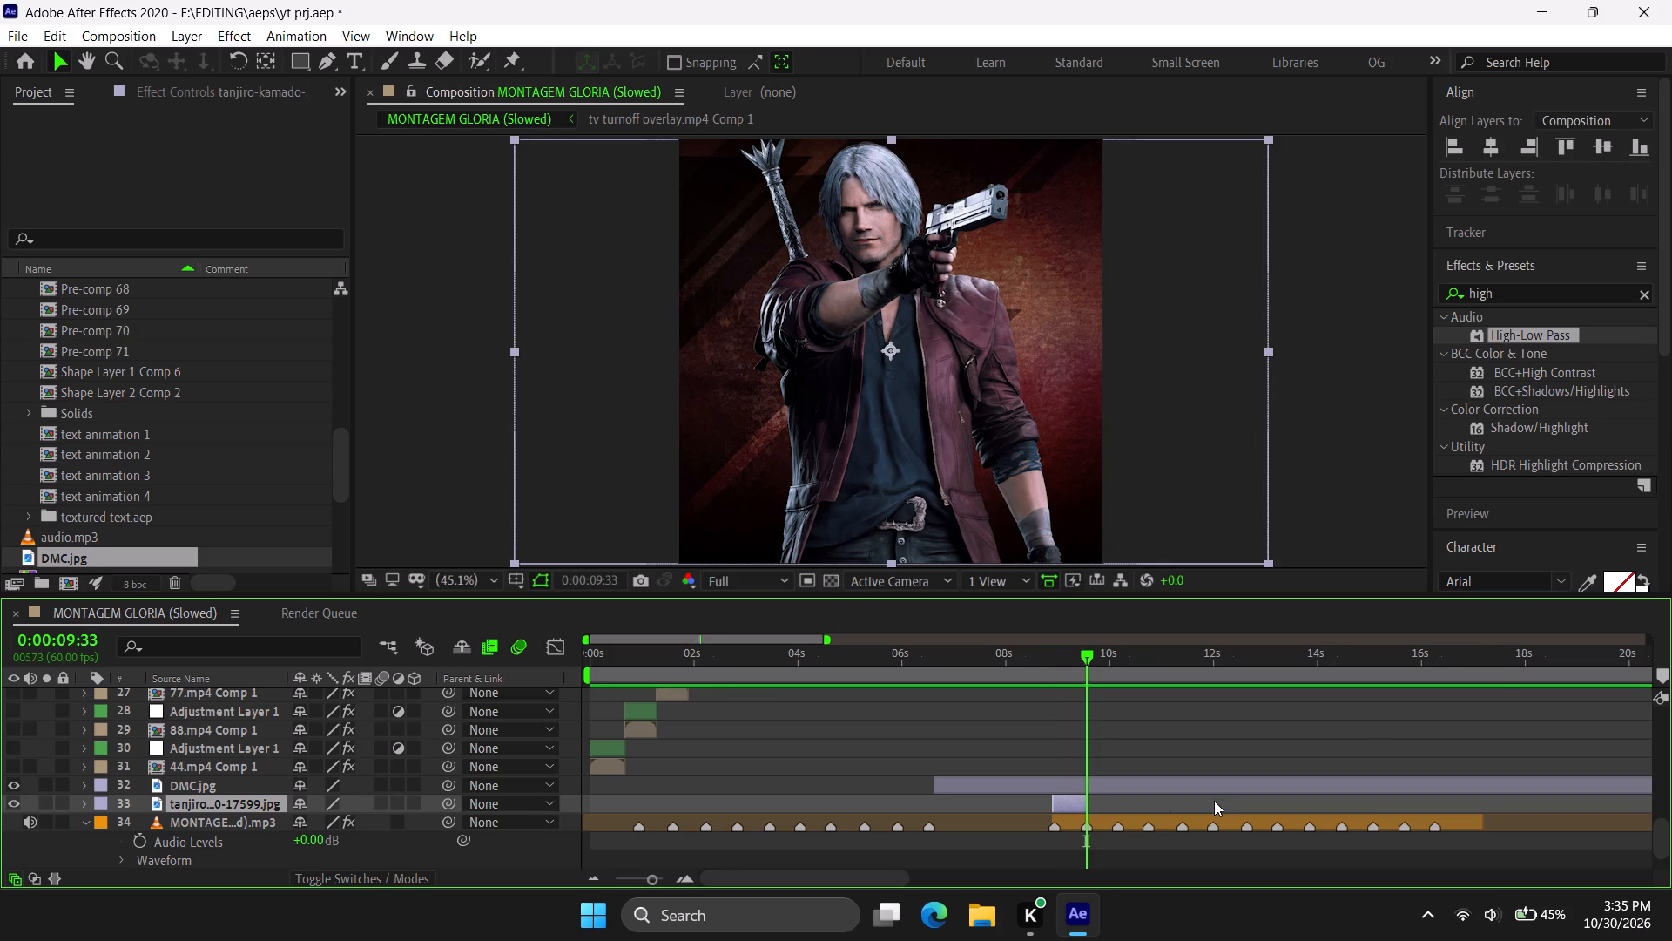
Start the DMC.jpg layer at 0:00:09:33 and trim its end to the following beat marker at 0:00:10:10.
left_click_drag(1075, 784, 1414, 786)
key("bracketleft")
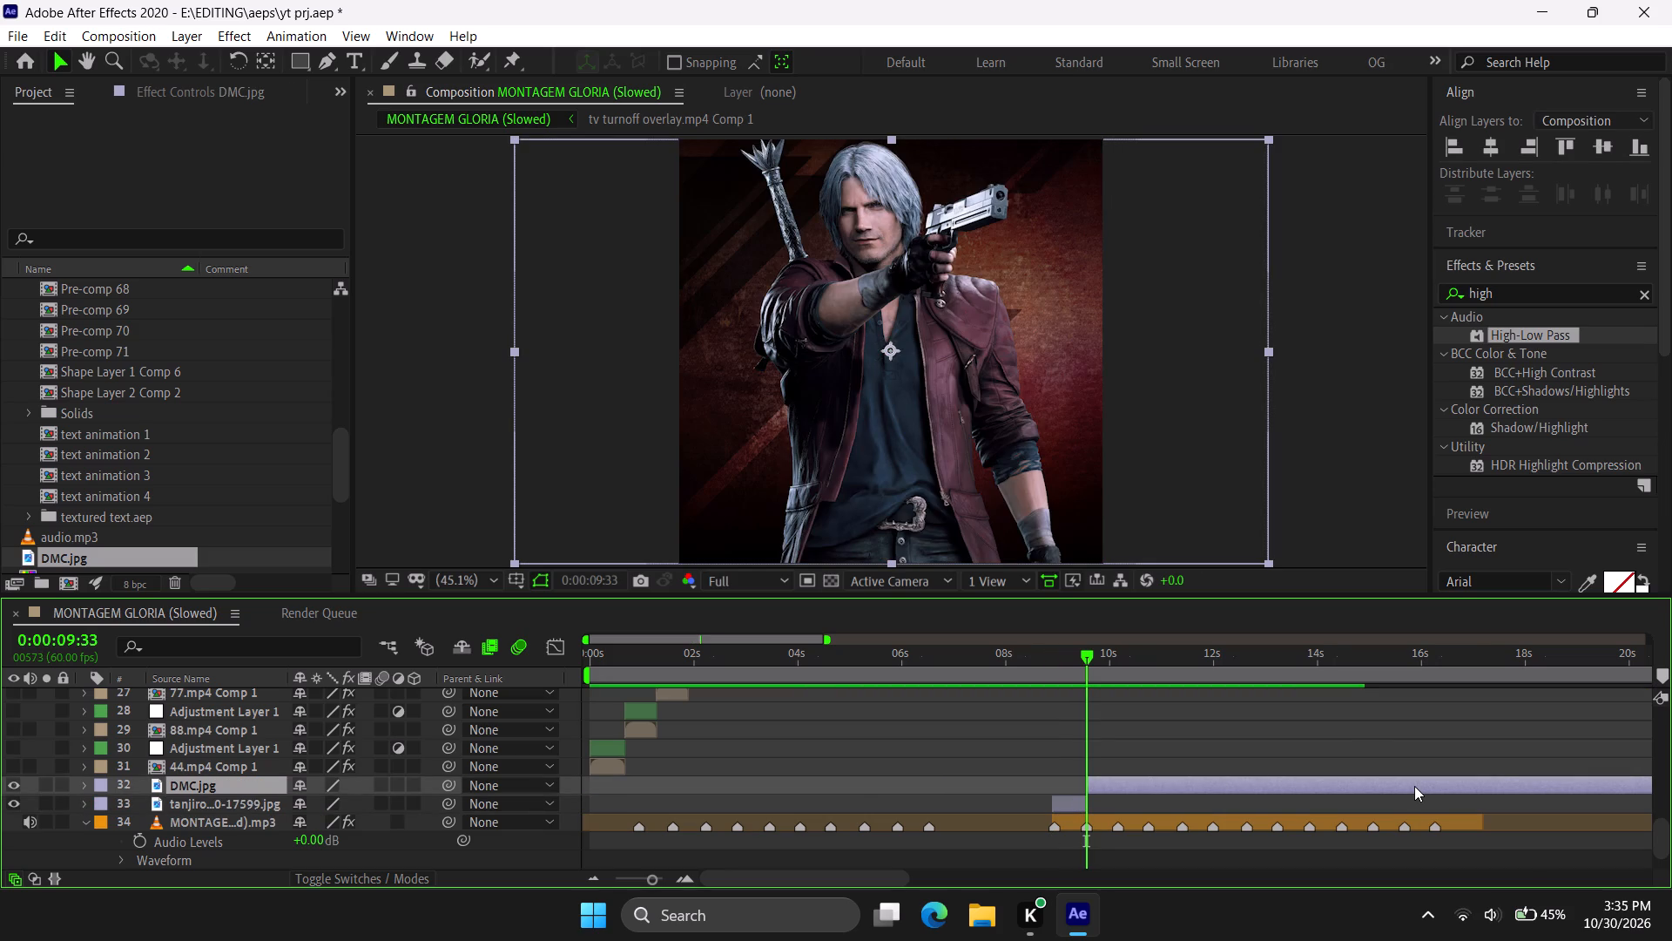
key("k")
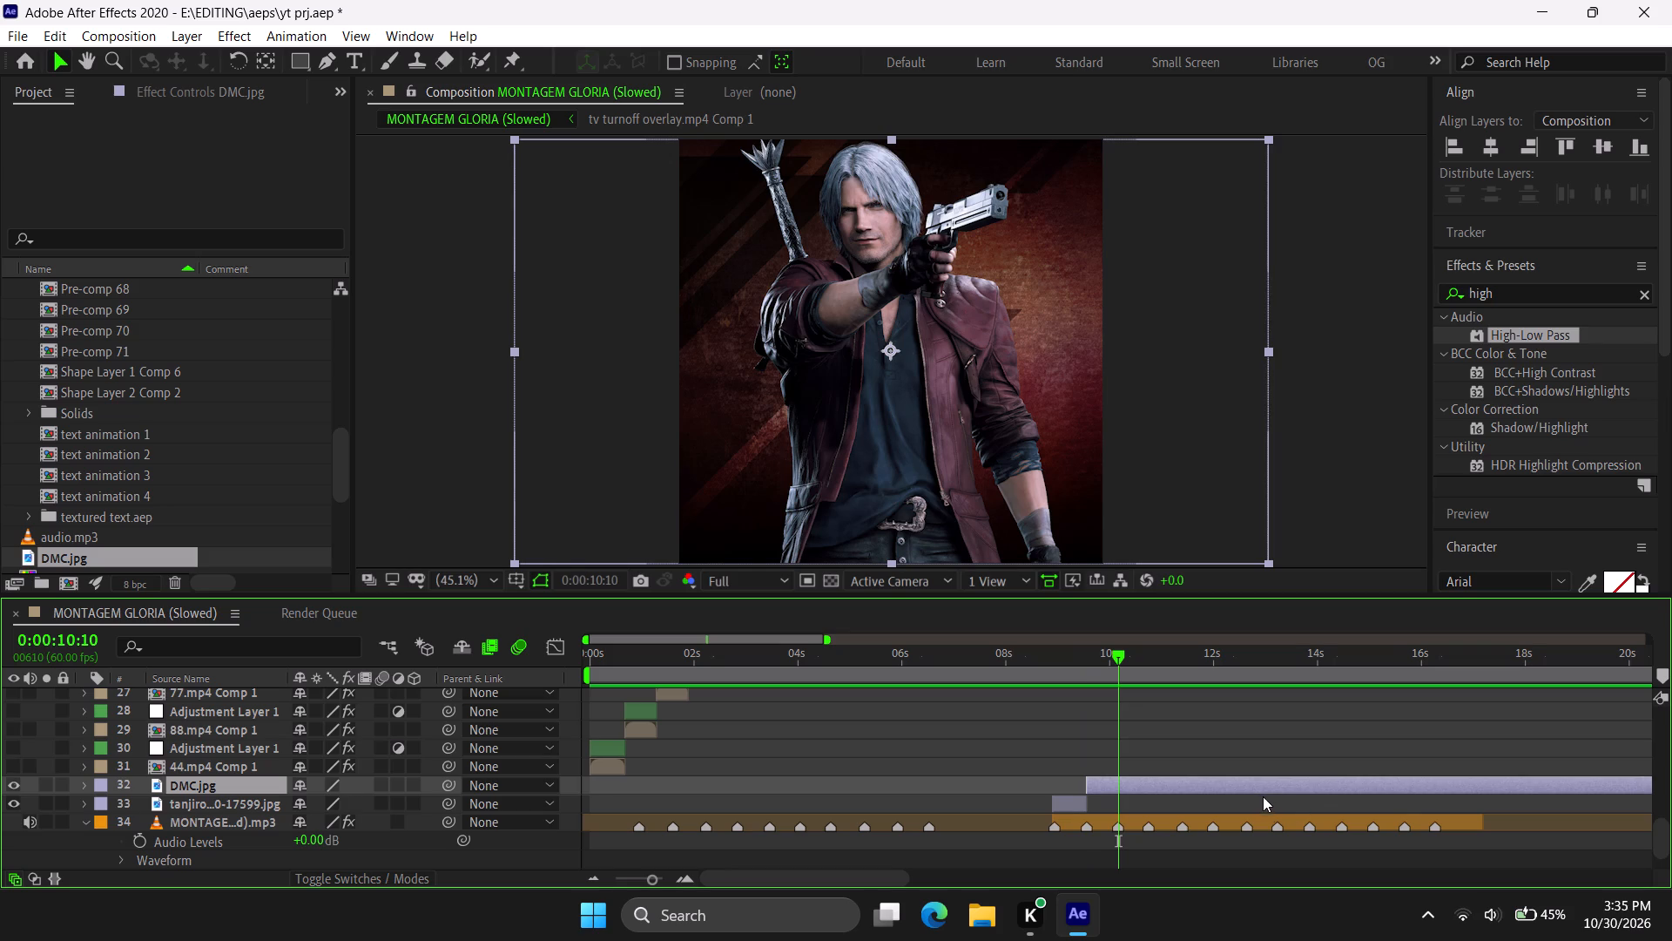
key("alt+bracketright")
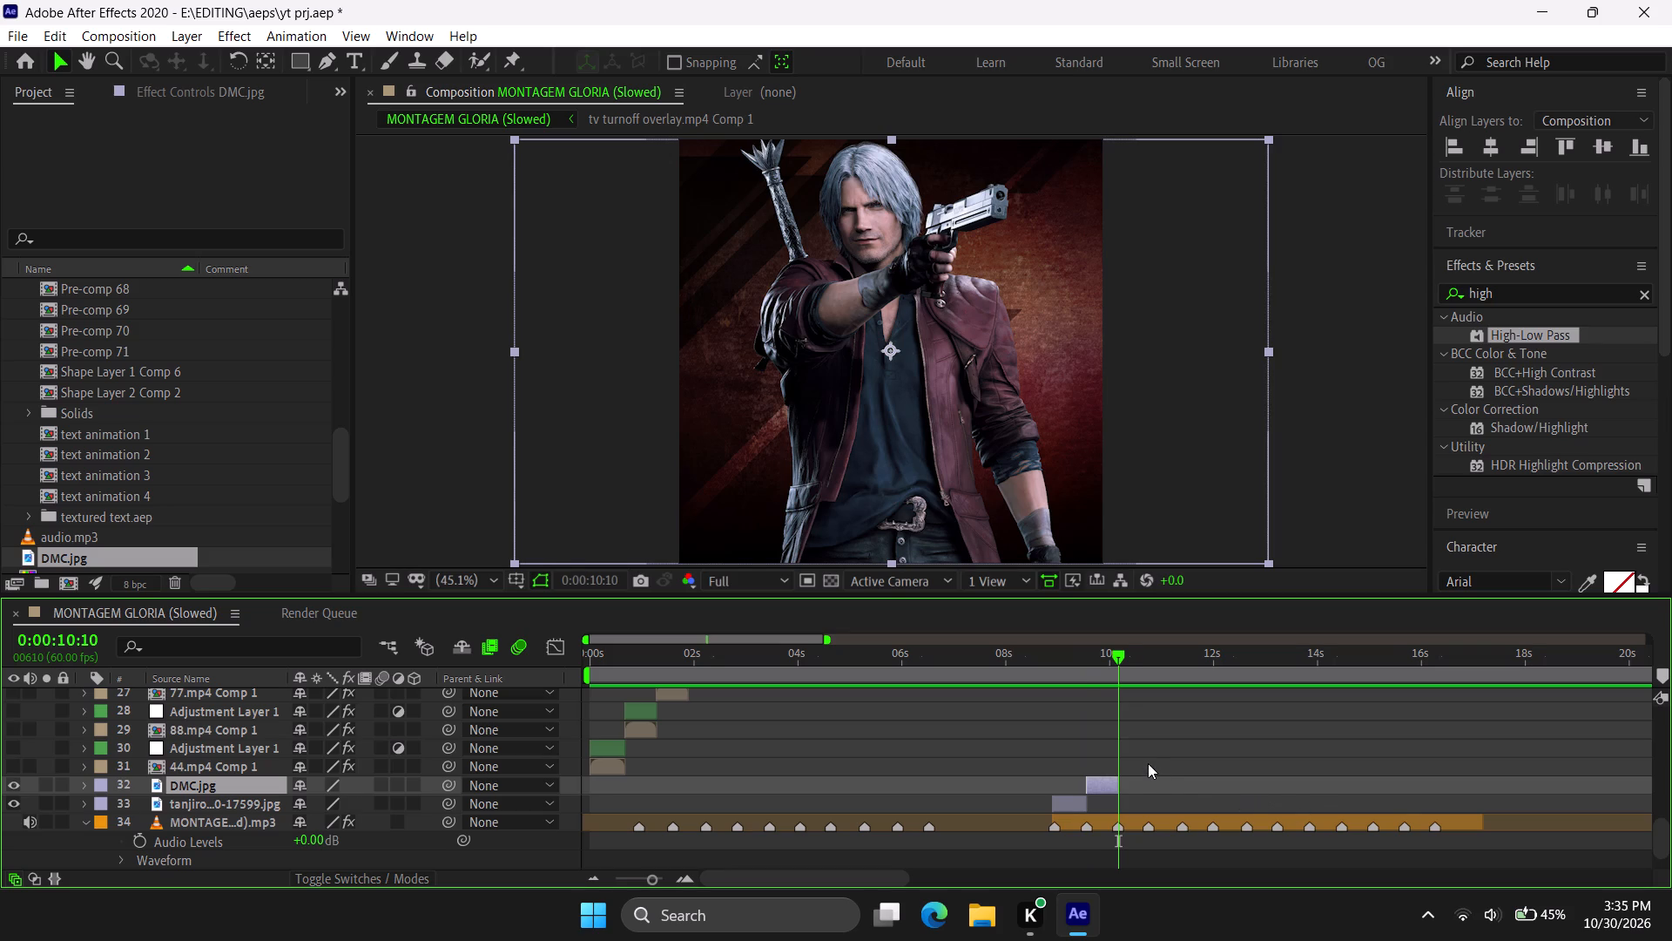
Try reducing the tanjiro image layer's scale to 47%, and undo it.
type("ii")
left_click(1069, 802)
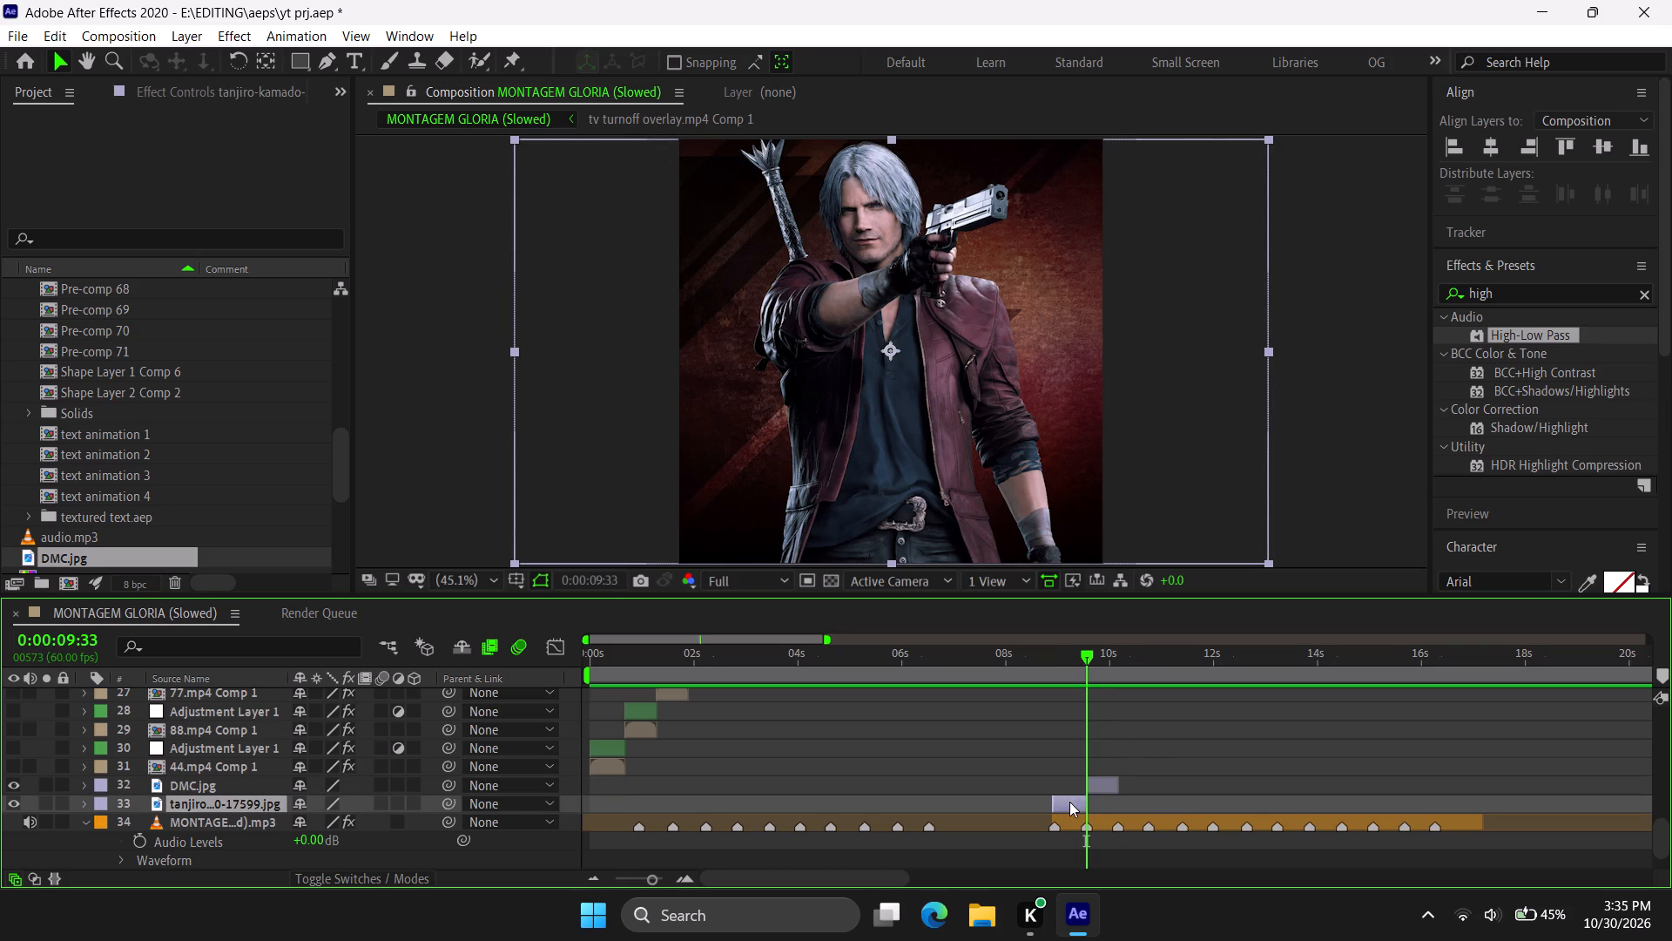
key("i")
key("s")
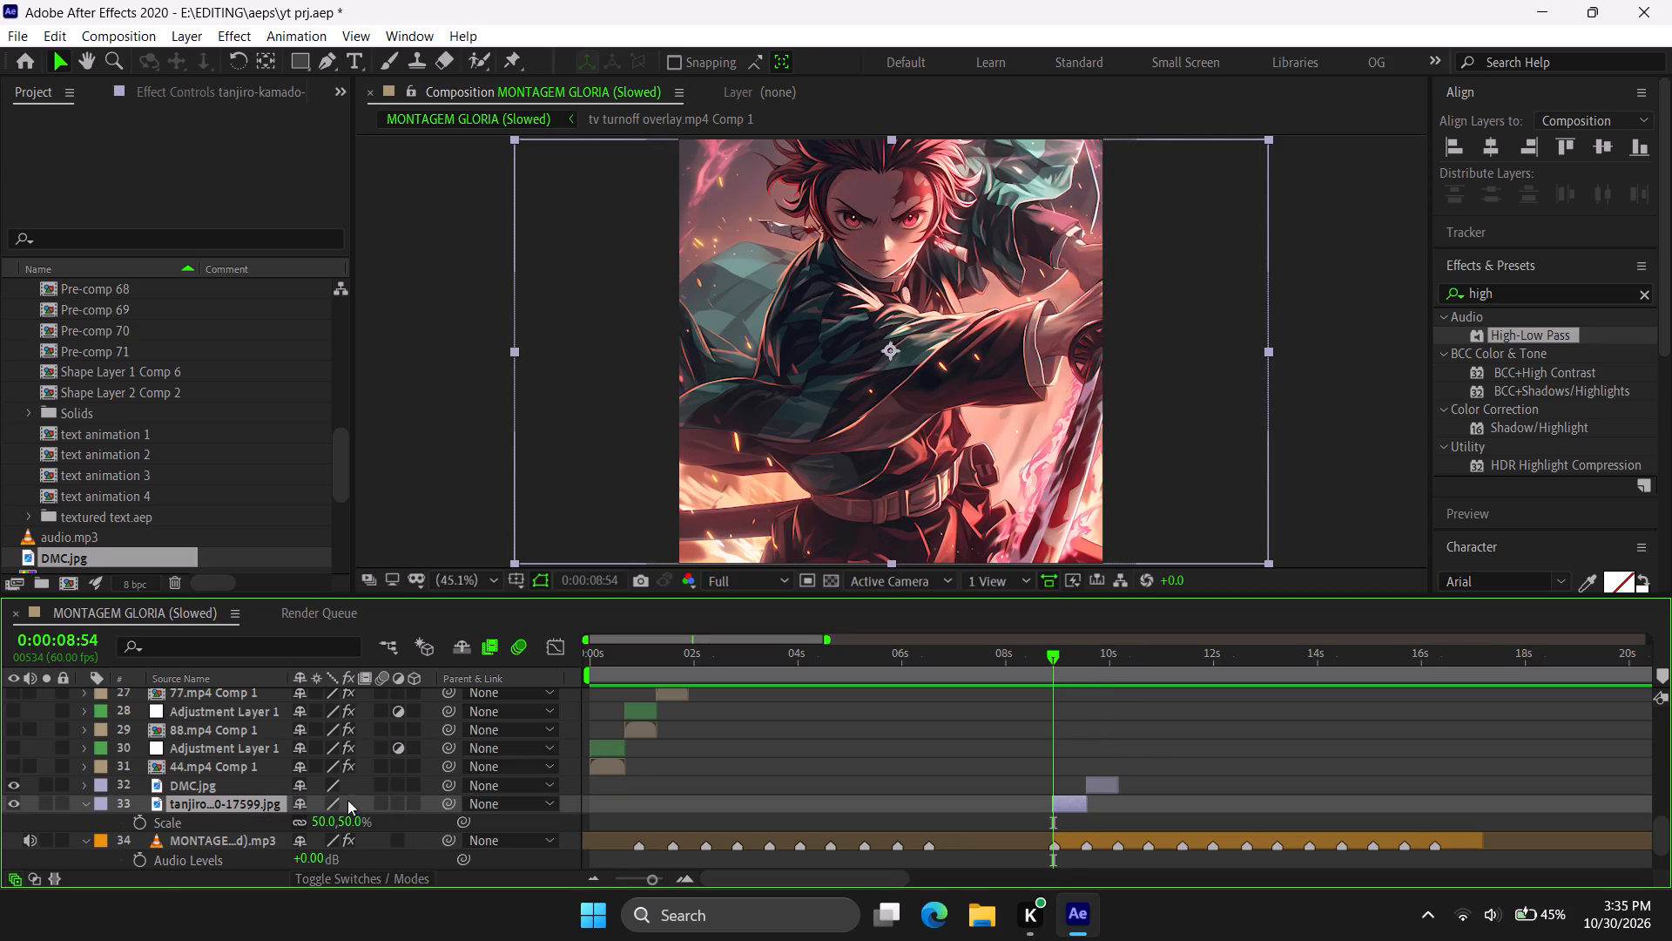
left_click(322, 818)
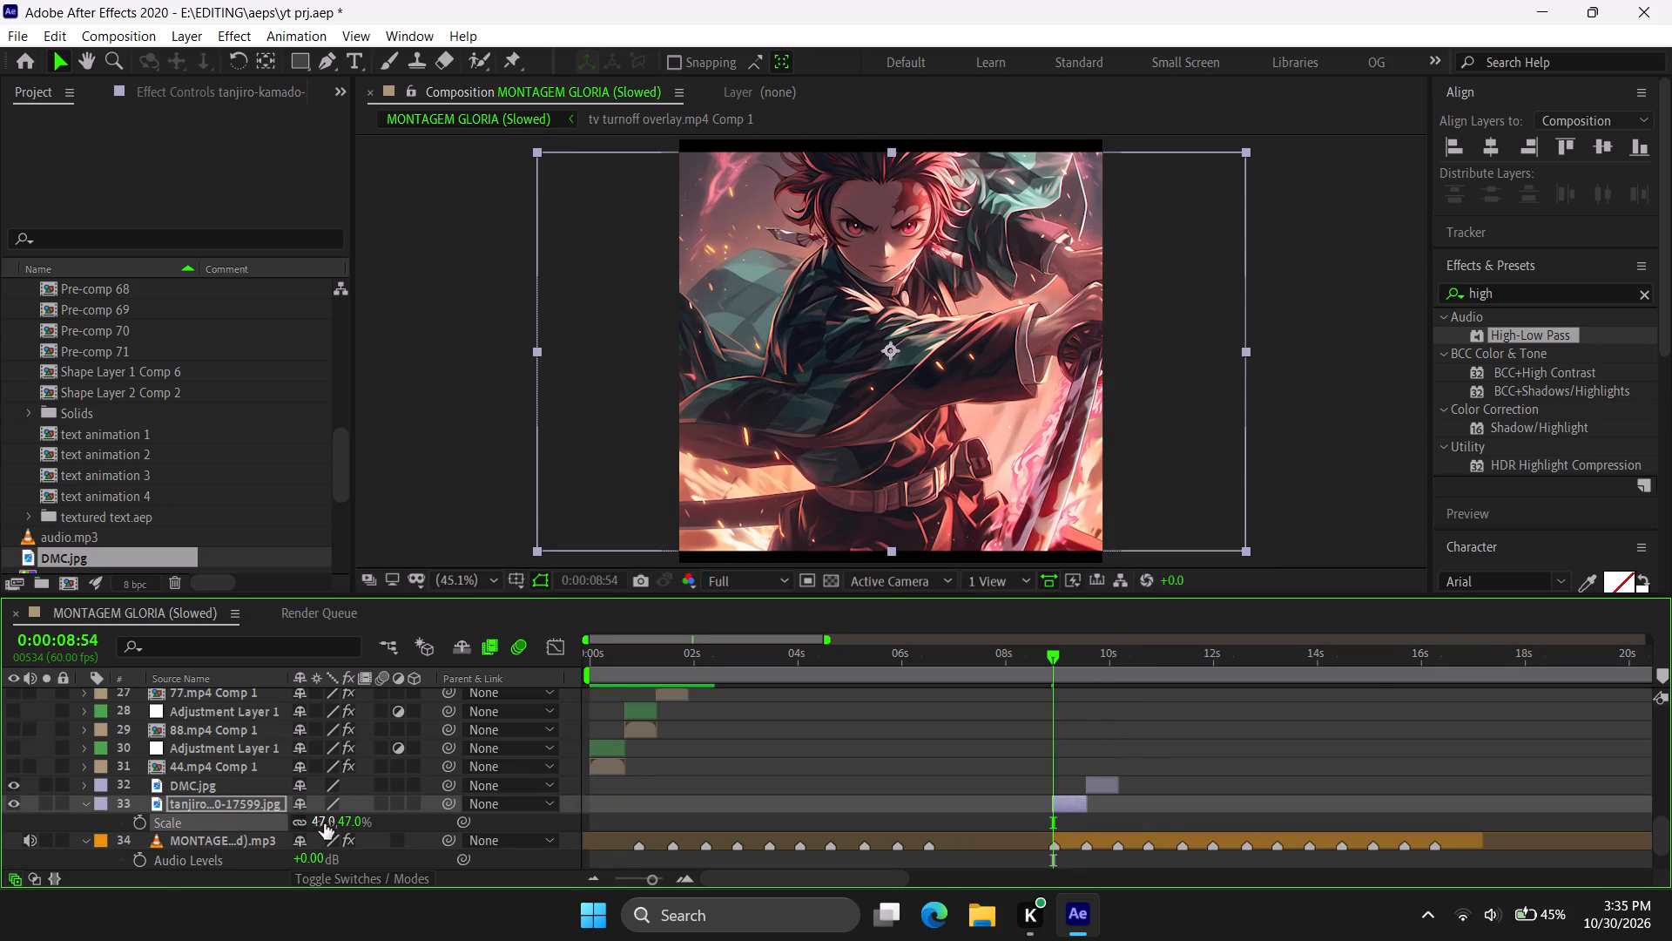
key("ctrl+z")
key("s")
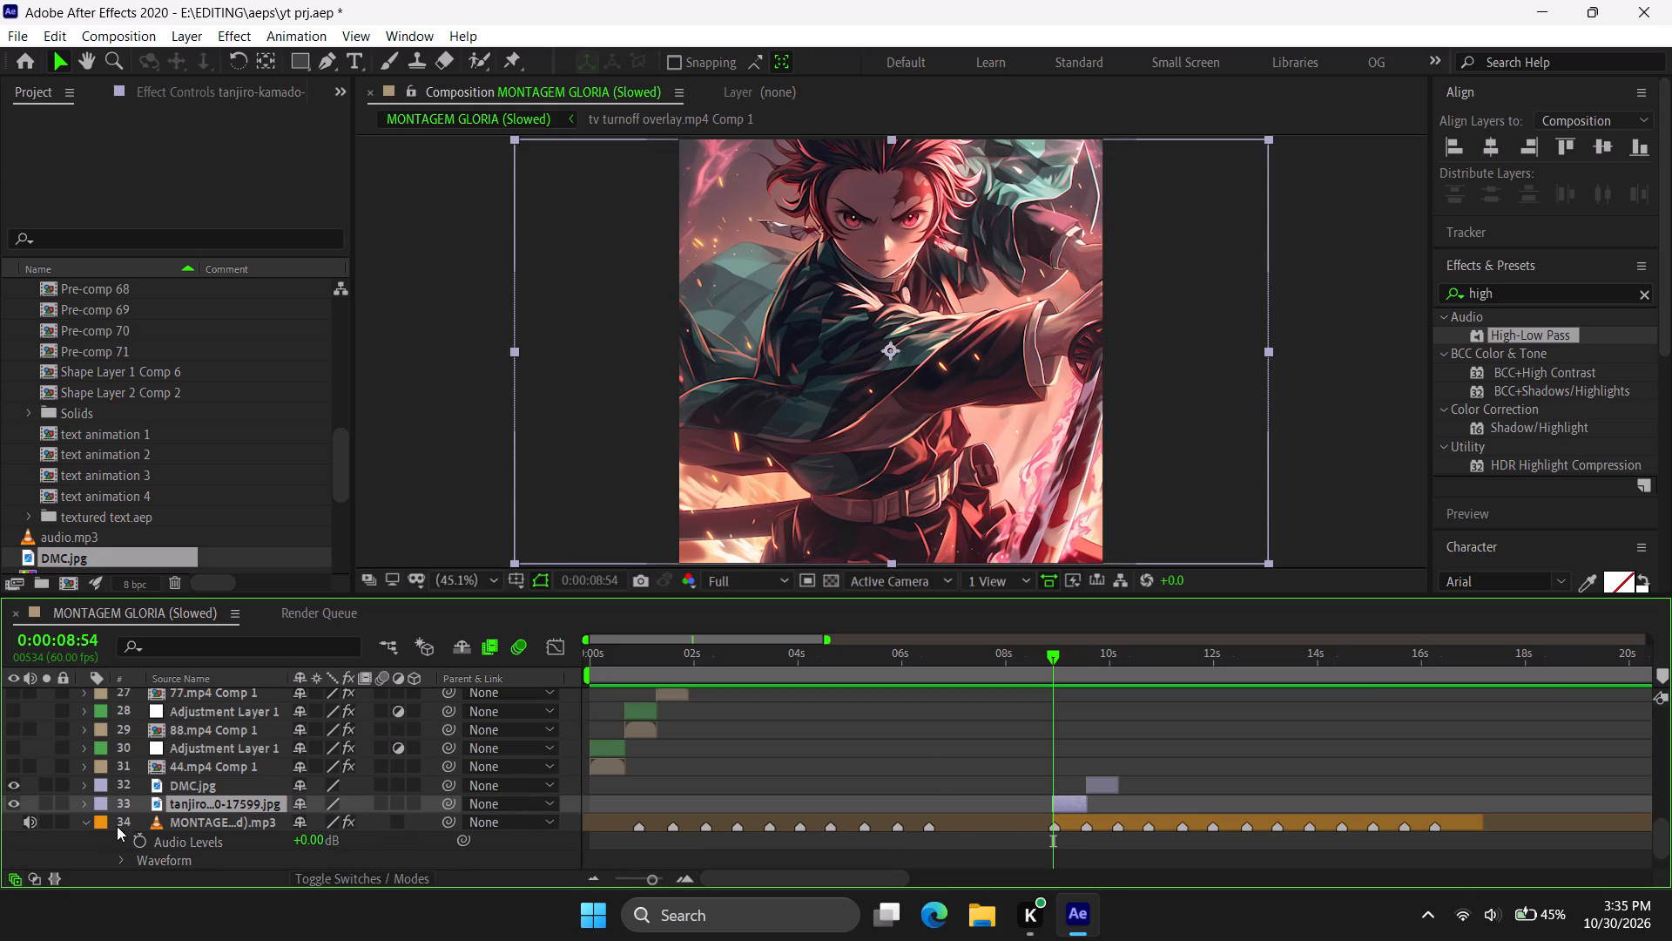
Collapse the layer 34 music properties and preview the tanjiro image's entrance from about 0:00:08:23.
left_click(82, 826)
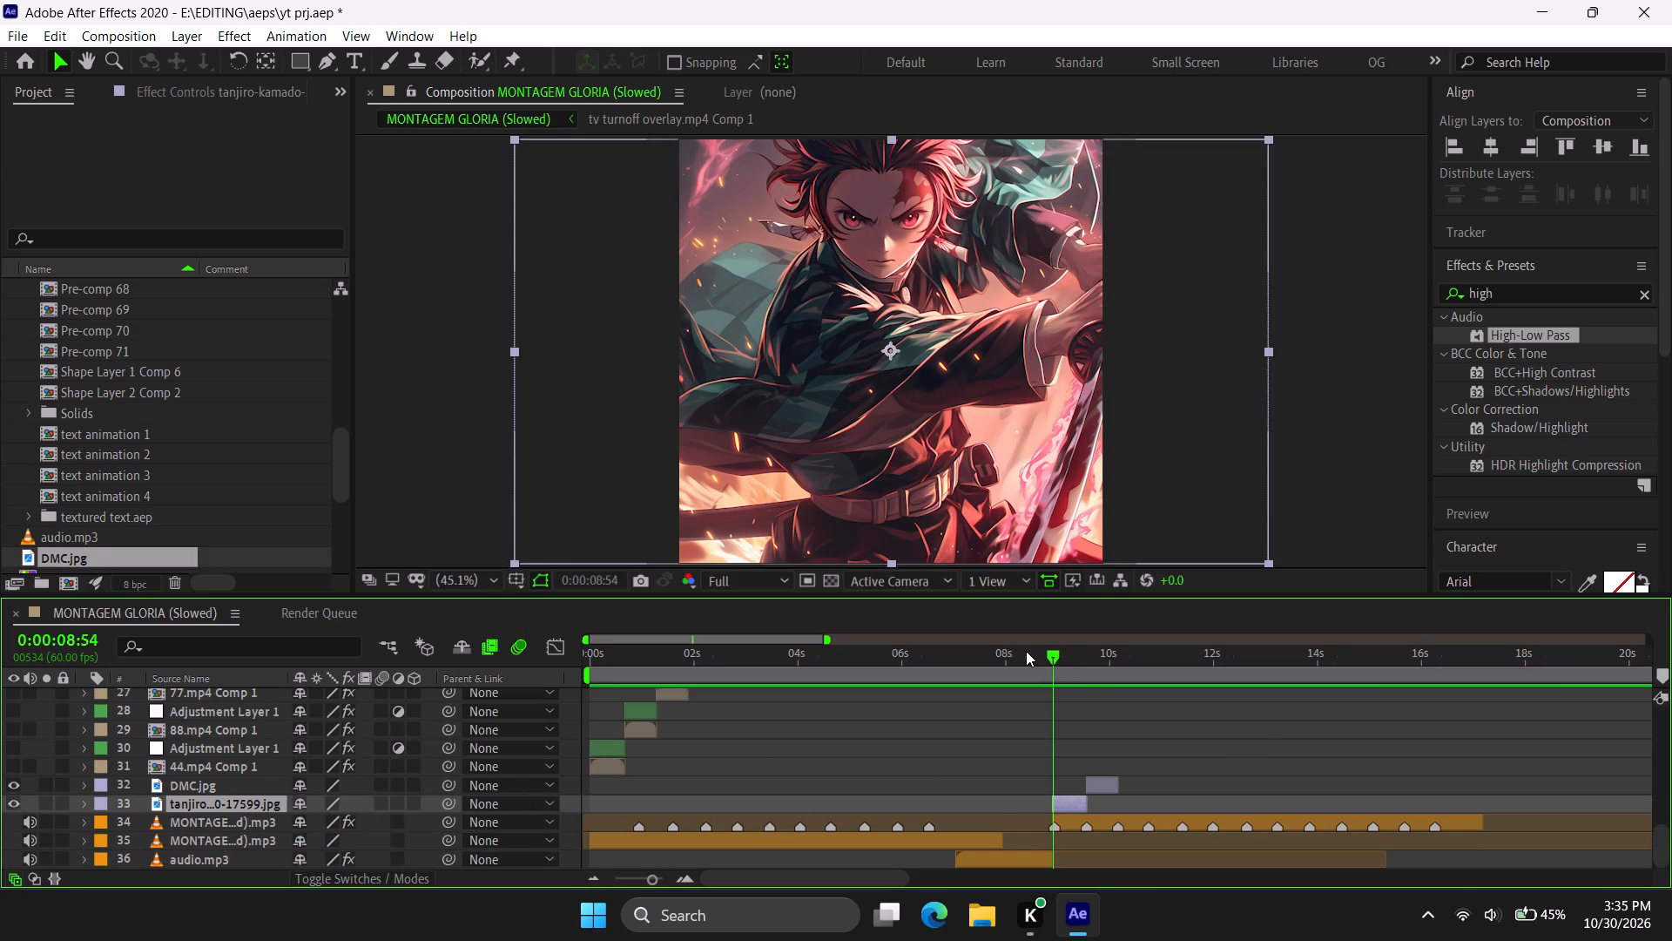
left_click(1026, 651)
key("space")
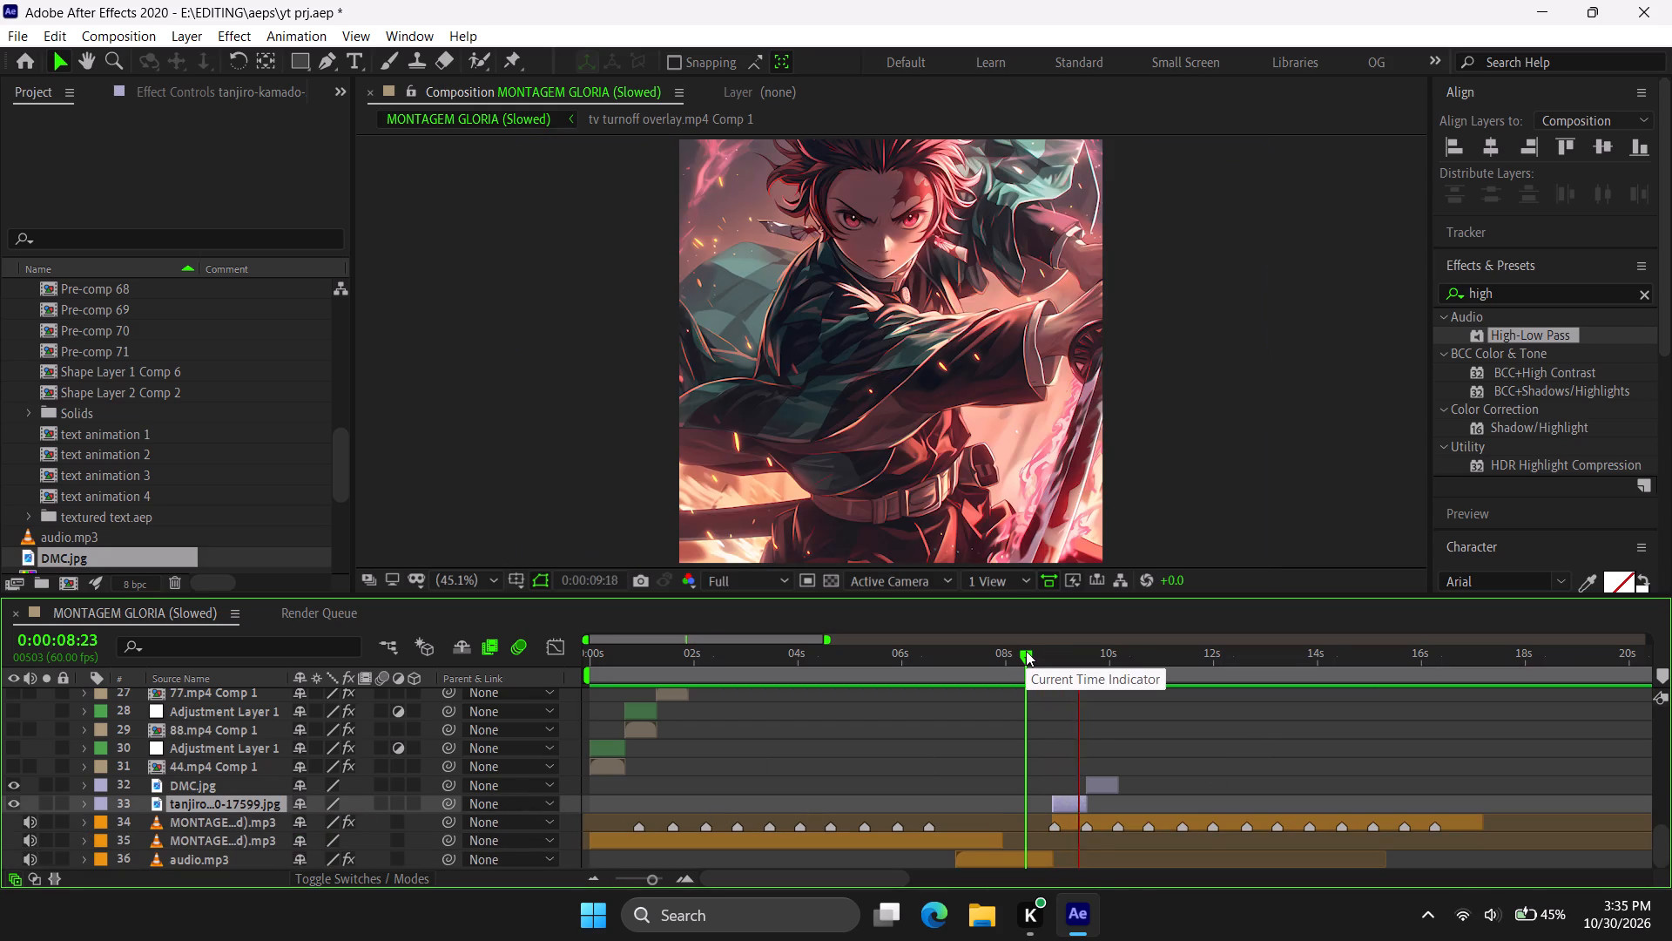
key("space")
Add an adjustment layer directly above the tanjiro image and trim it to span 0:00:08:54 to 0:00:09:33.
key("i")
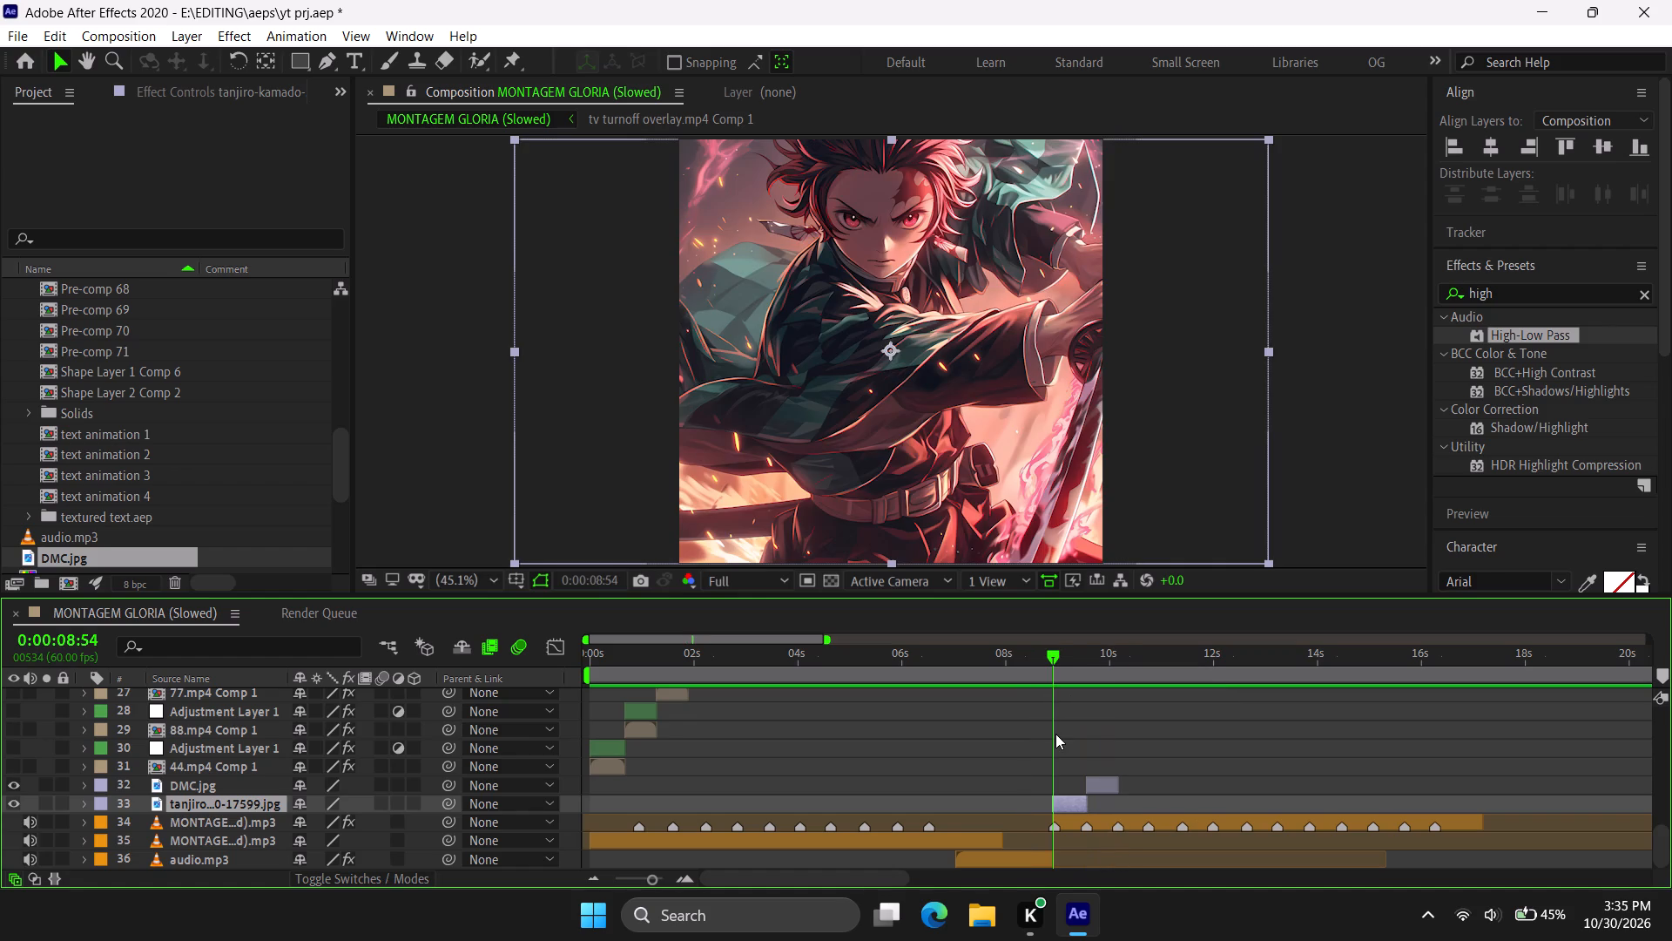
key("ctrl+alt+y")
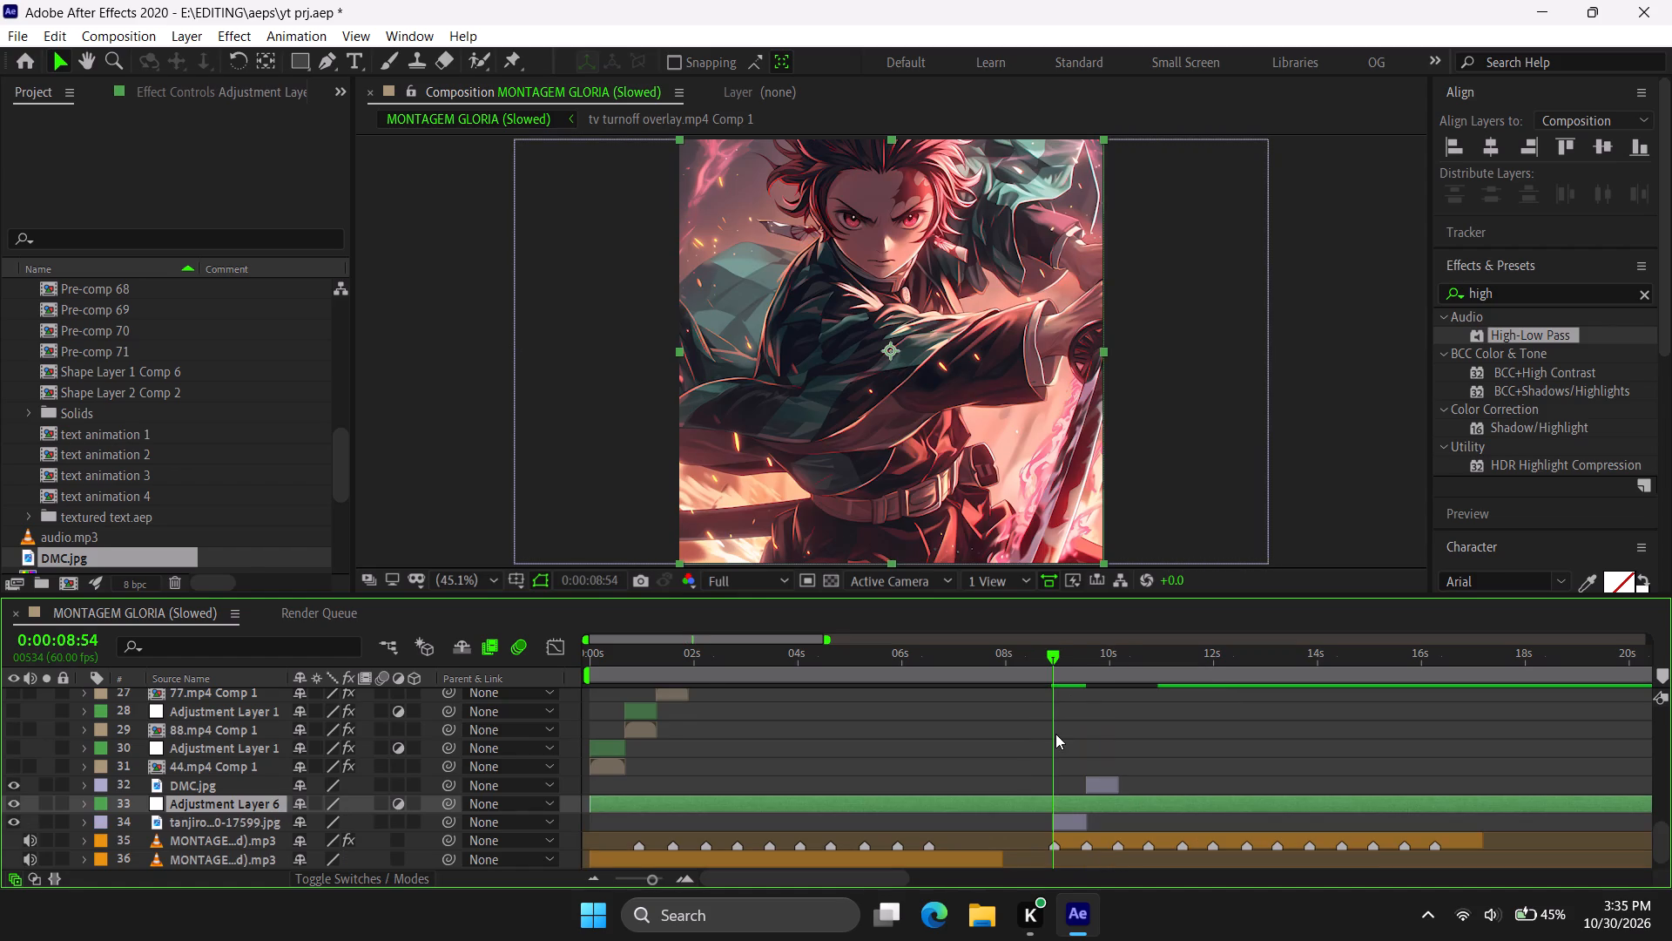
key("alt+bracketleft")
key("o")
scroll(1055, 734, "right", 8)
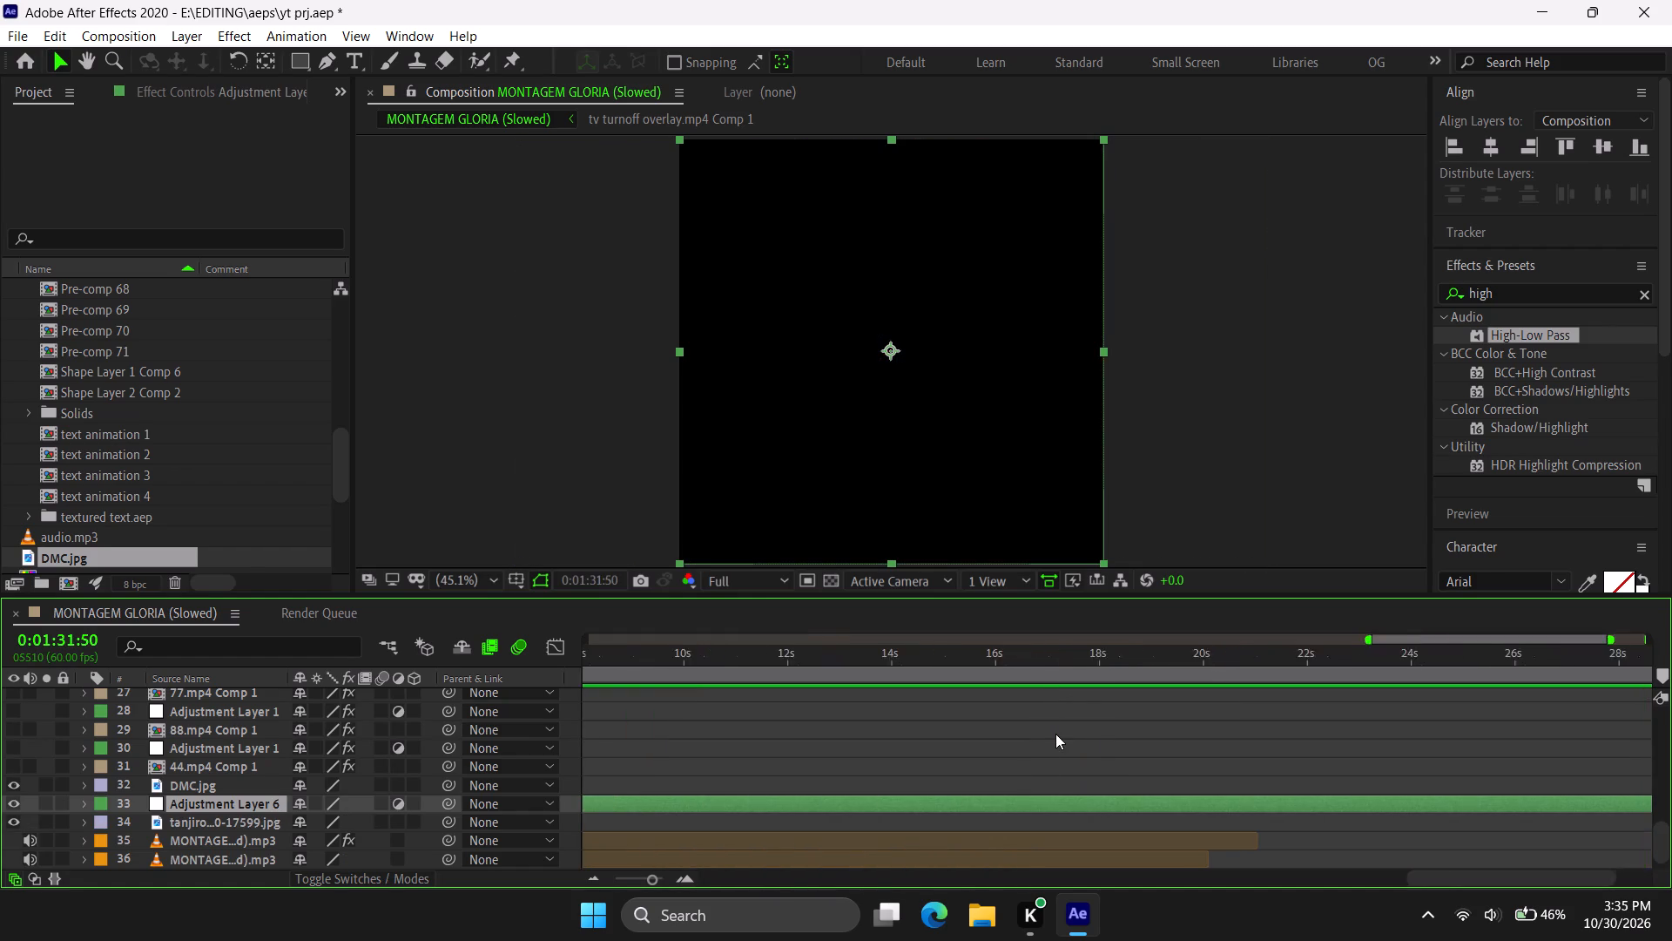
scroll(1055, 734, "right", 9)
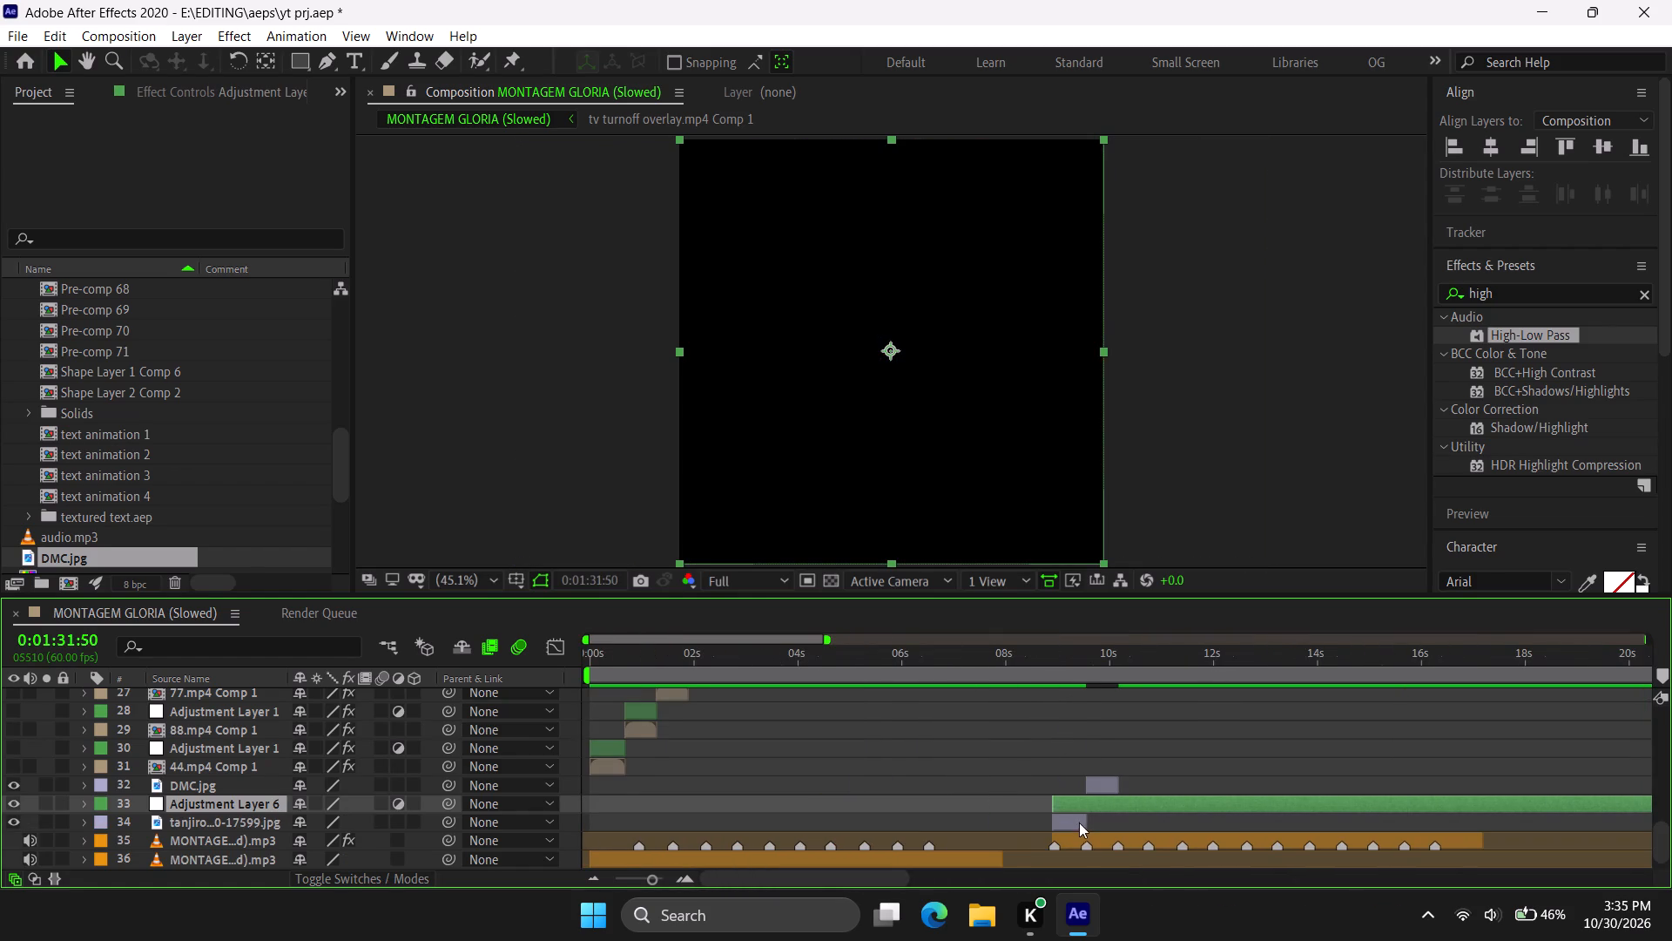
left_click(1075, 816)
key("o")
left_click(1075, 805)
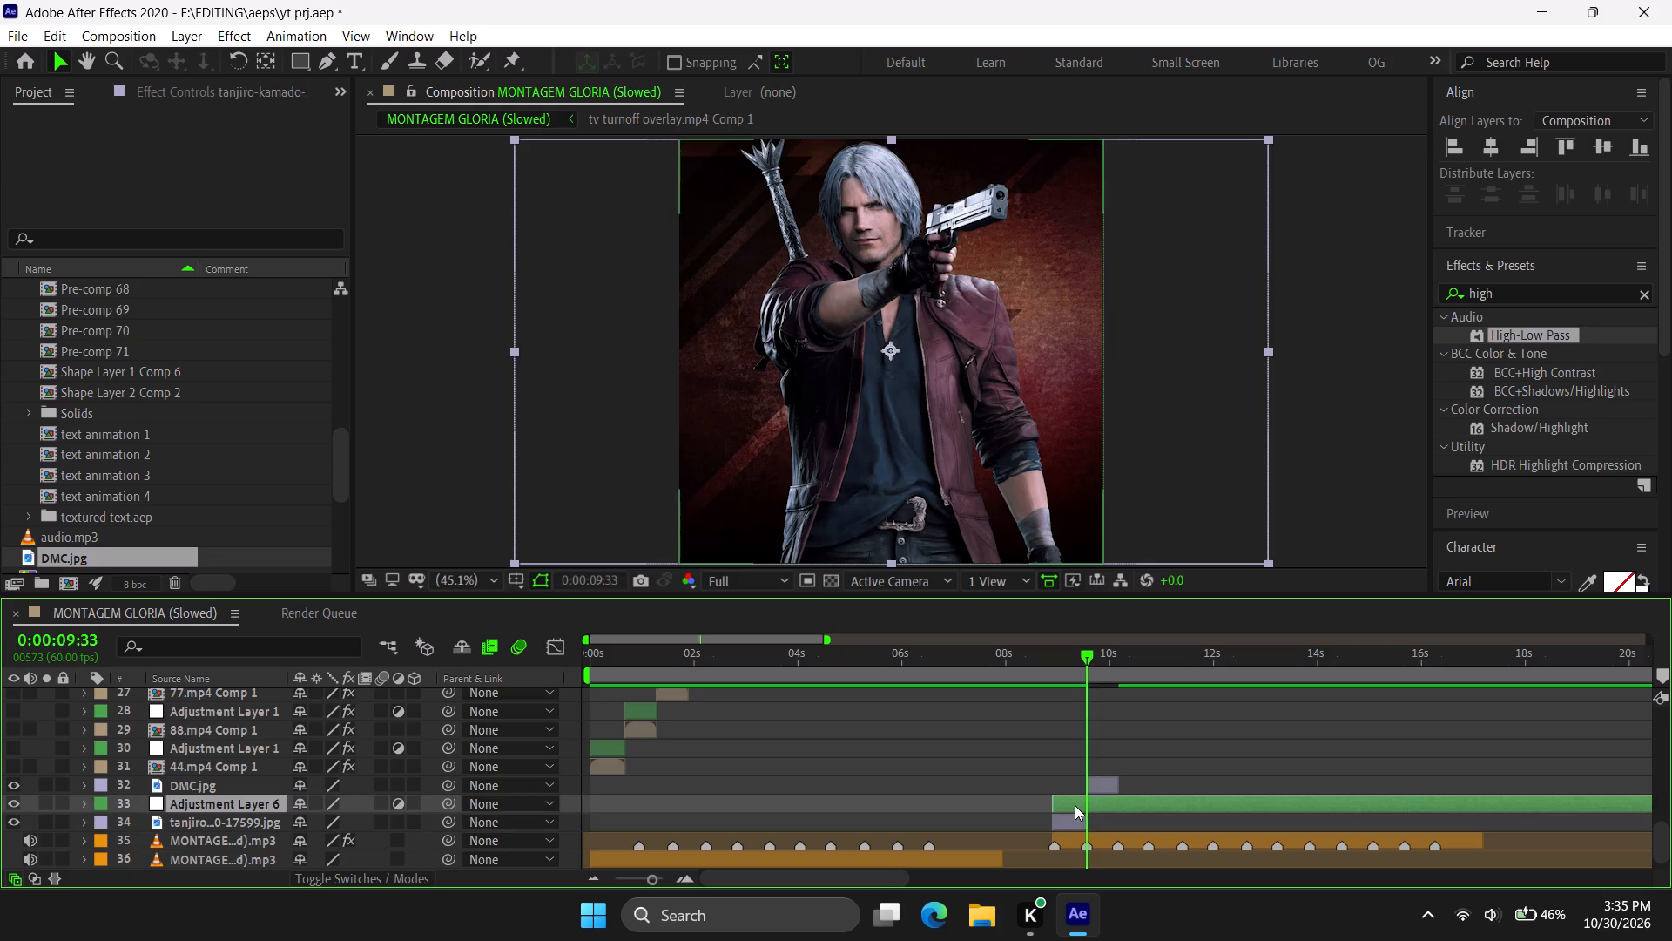
key("shift+braceright")
key("alt+bracketright")
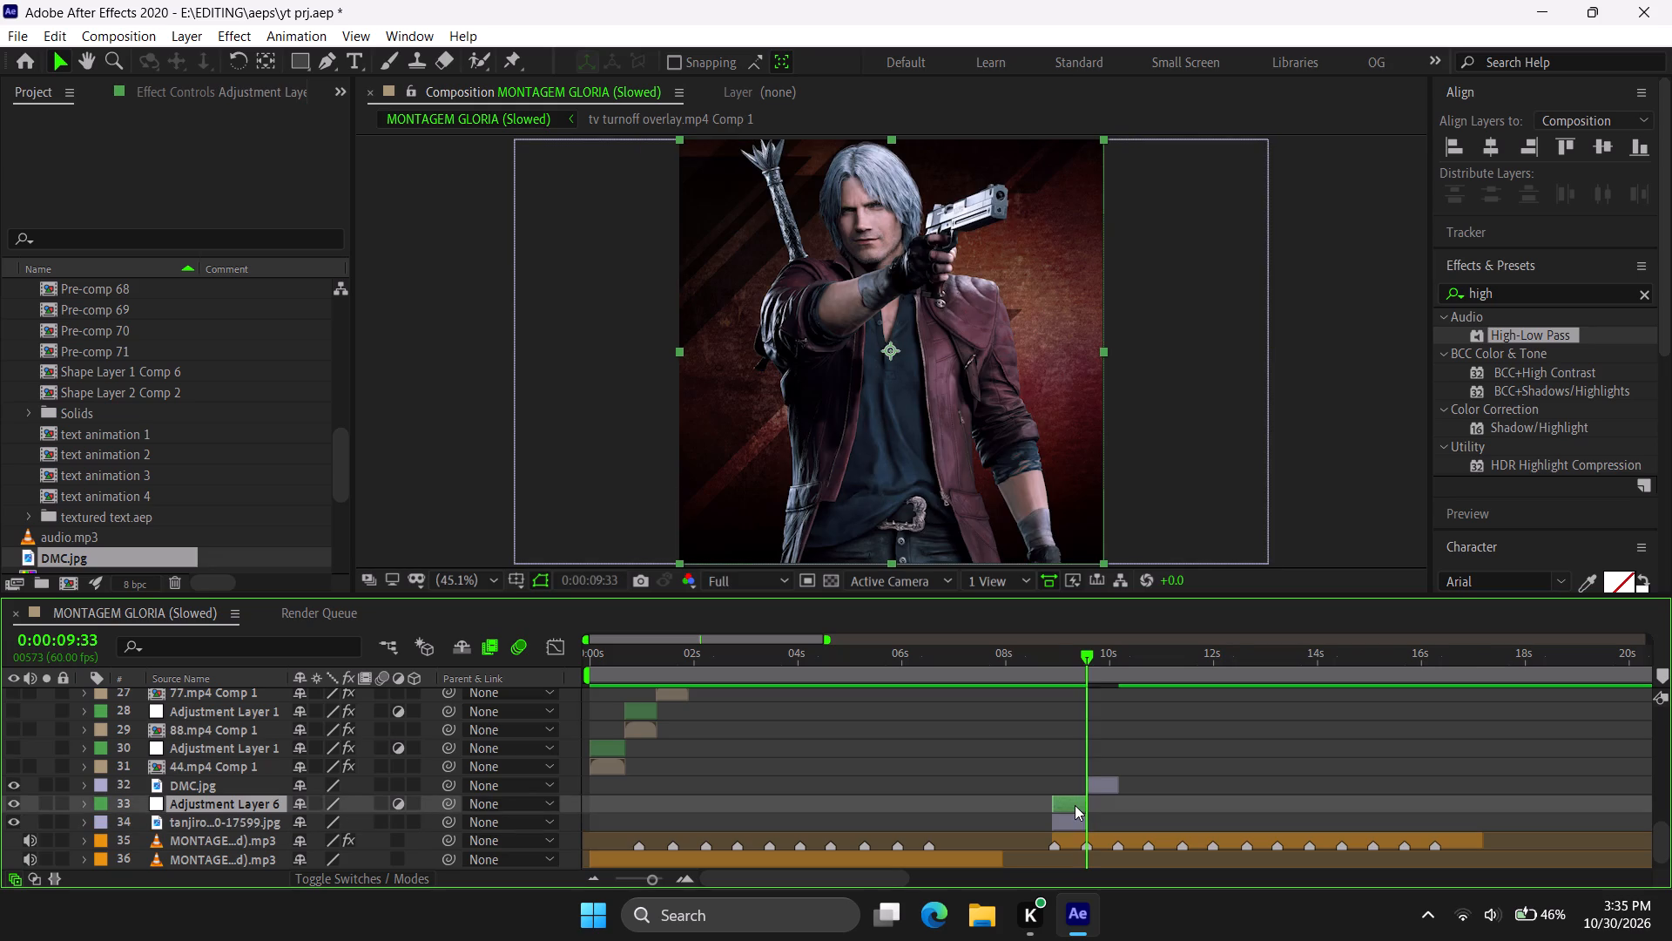
Apply the recent ES_Microwave_ZoomIn animation preset to the new adjustment layer at its start, 0:00:08:54.
key("i")
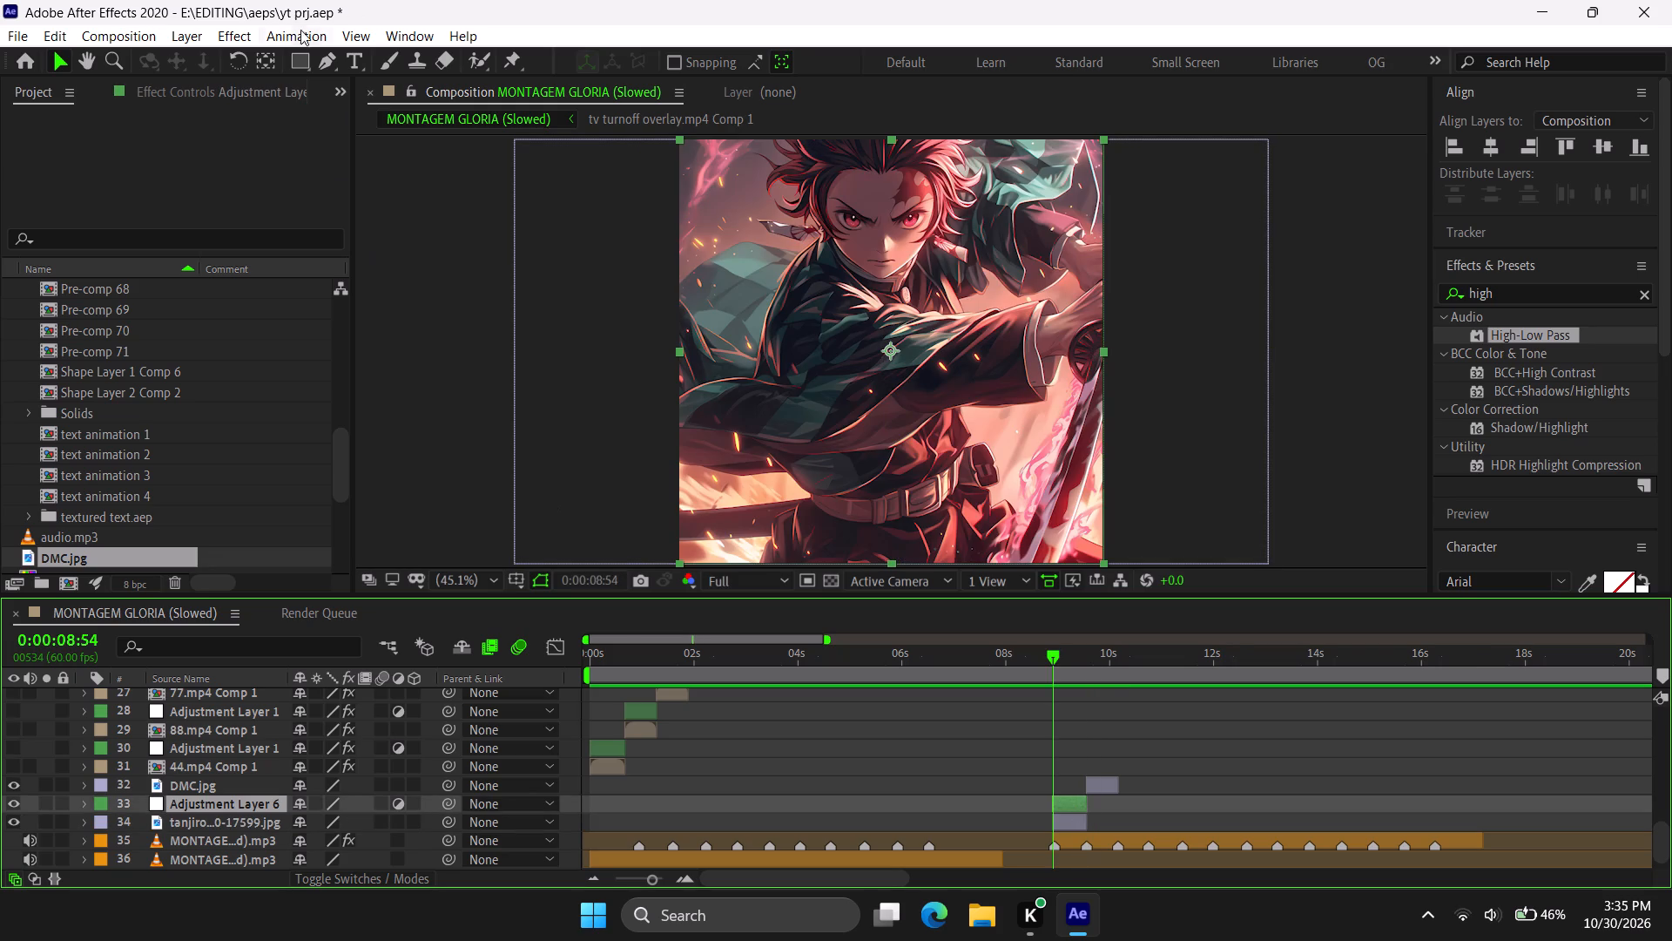
left_click(300, 34)
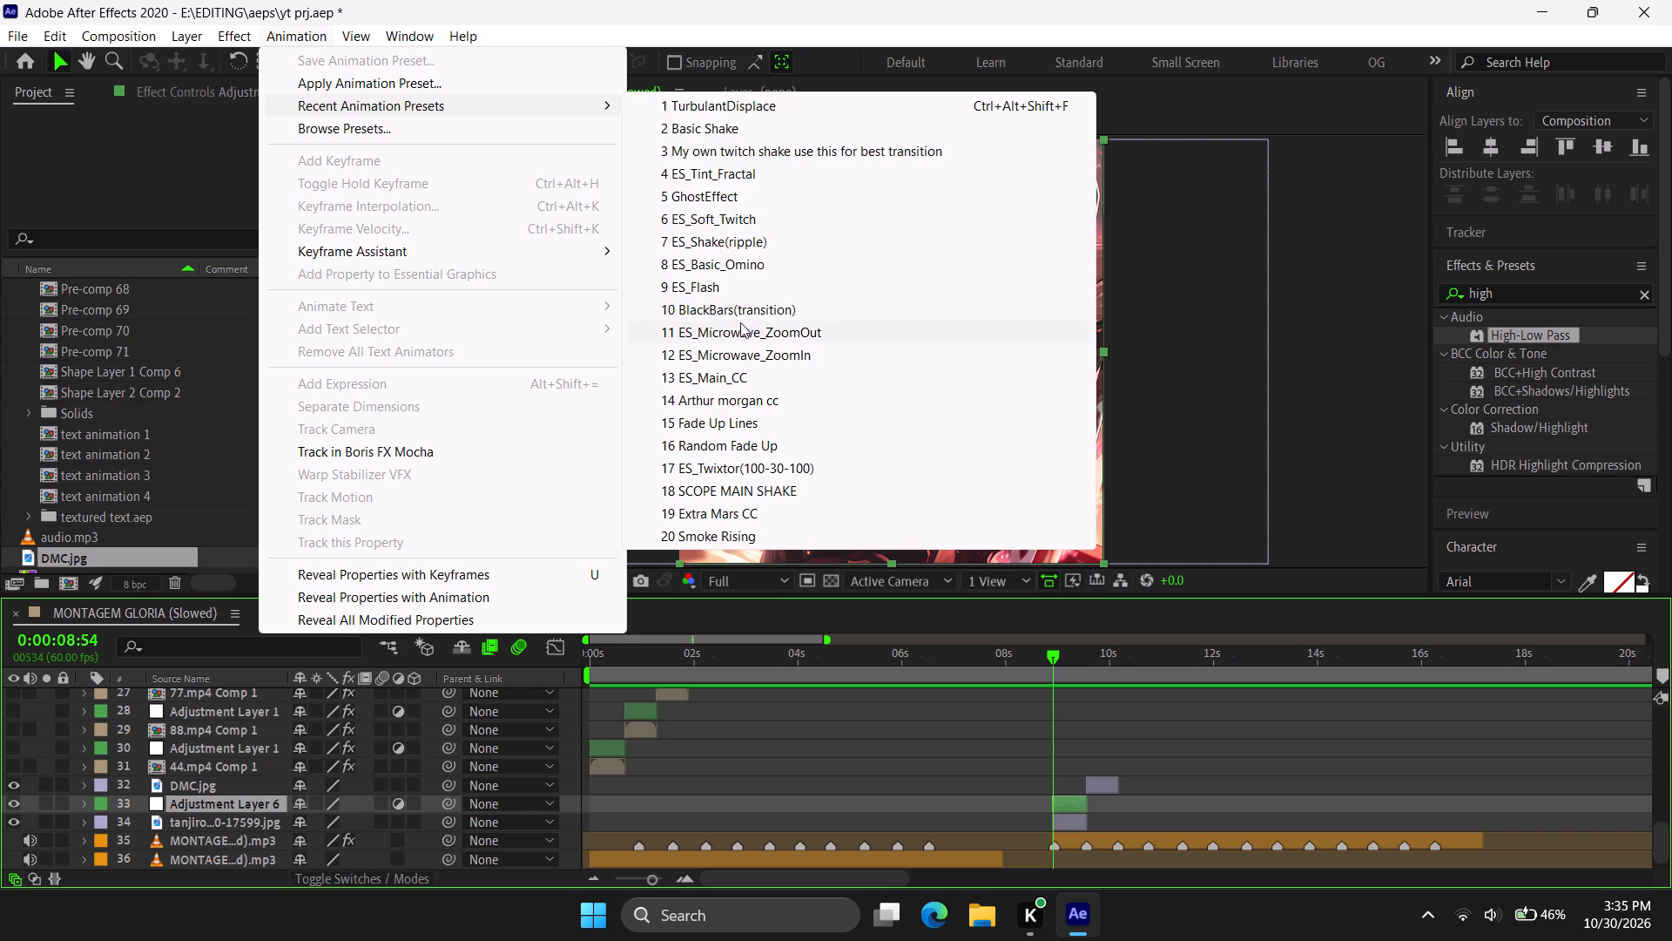
left_click(755, 344)
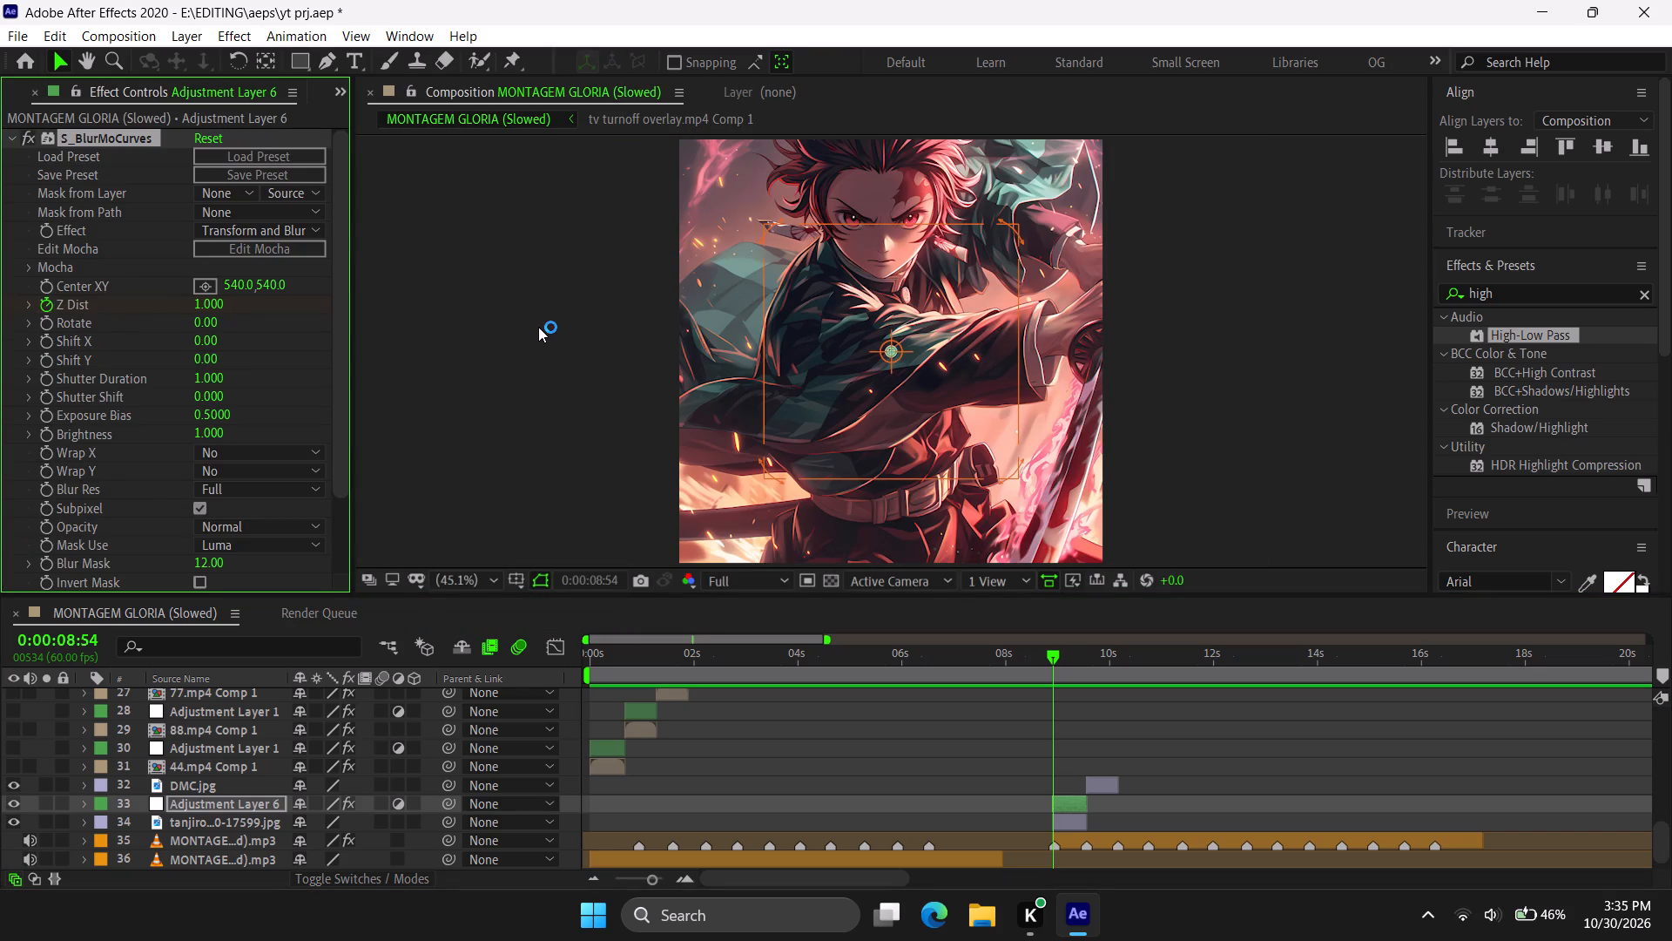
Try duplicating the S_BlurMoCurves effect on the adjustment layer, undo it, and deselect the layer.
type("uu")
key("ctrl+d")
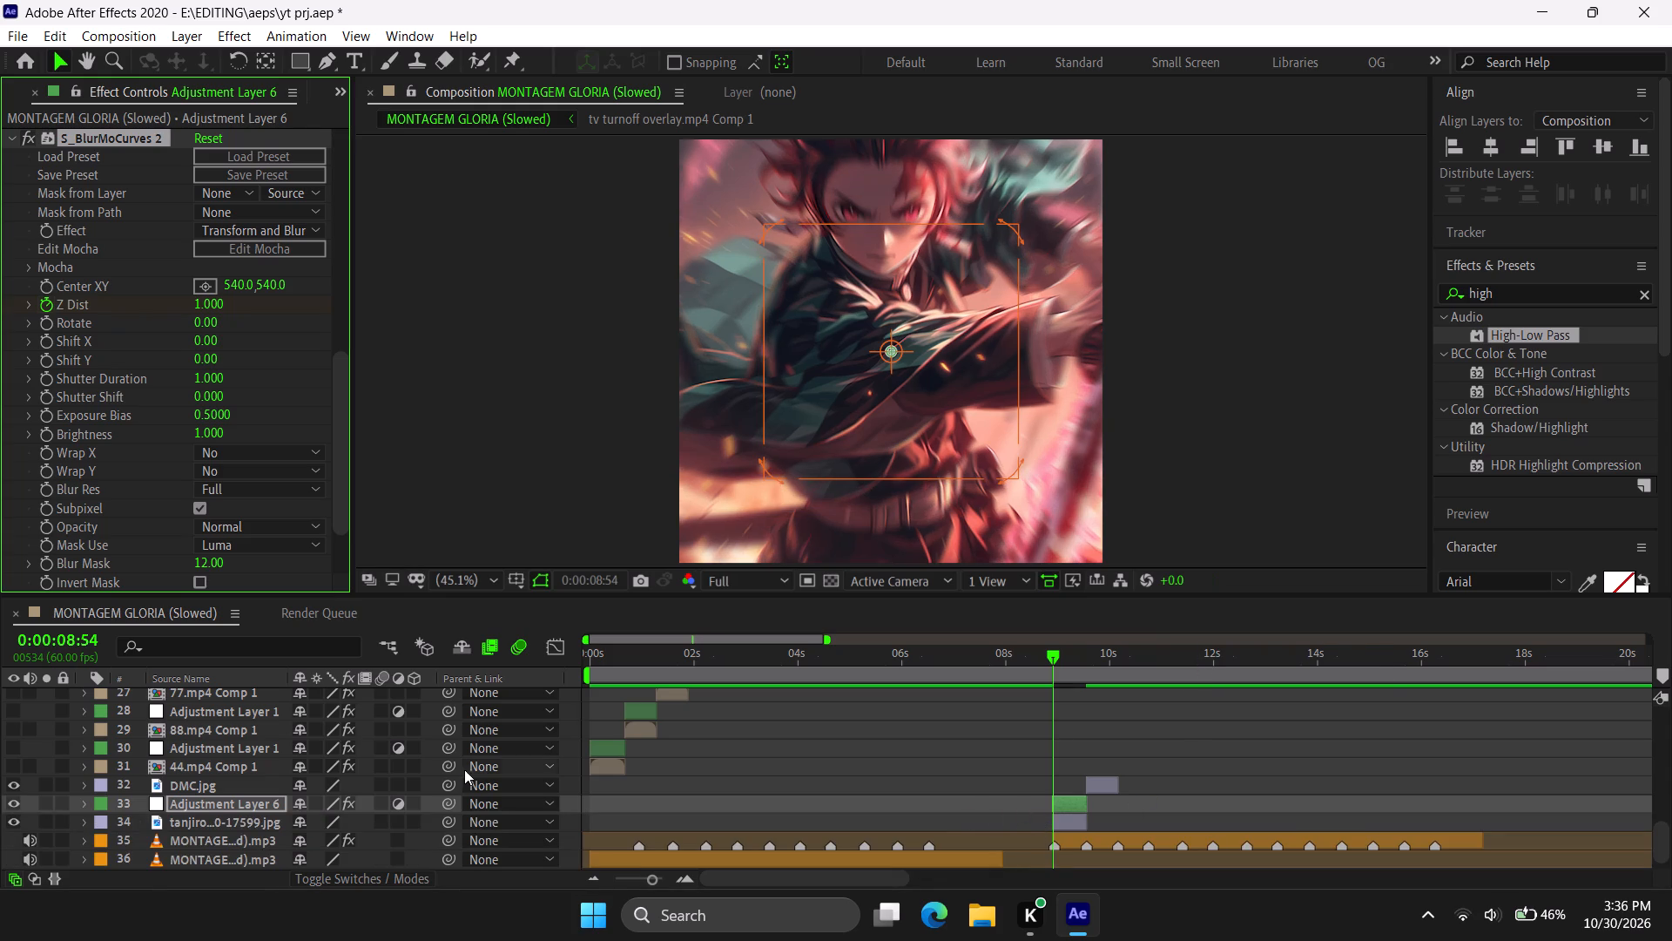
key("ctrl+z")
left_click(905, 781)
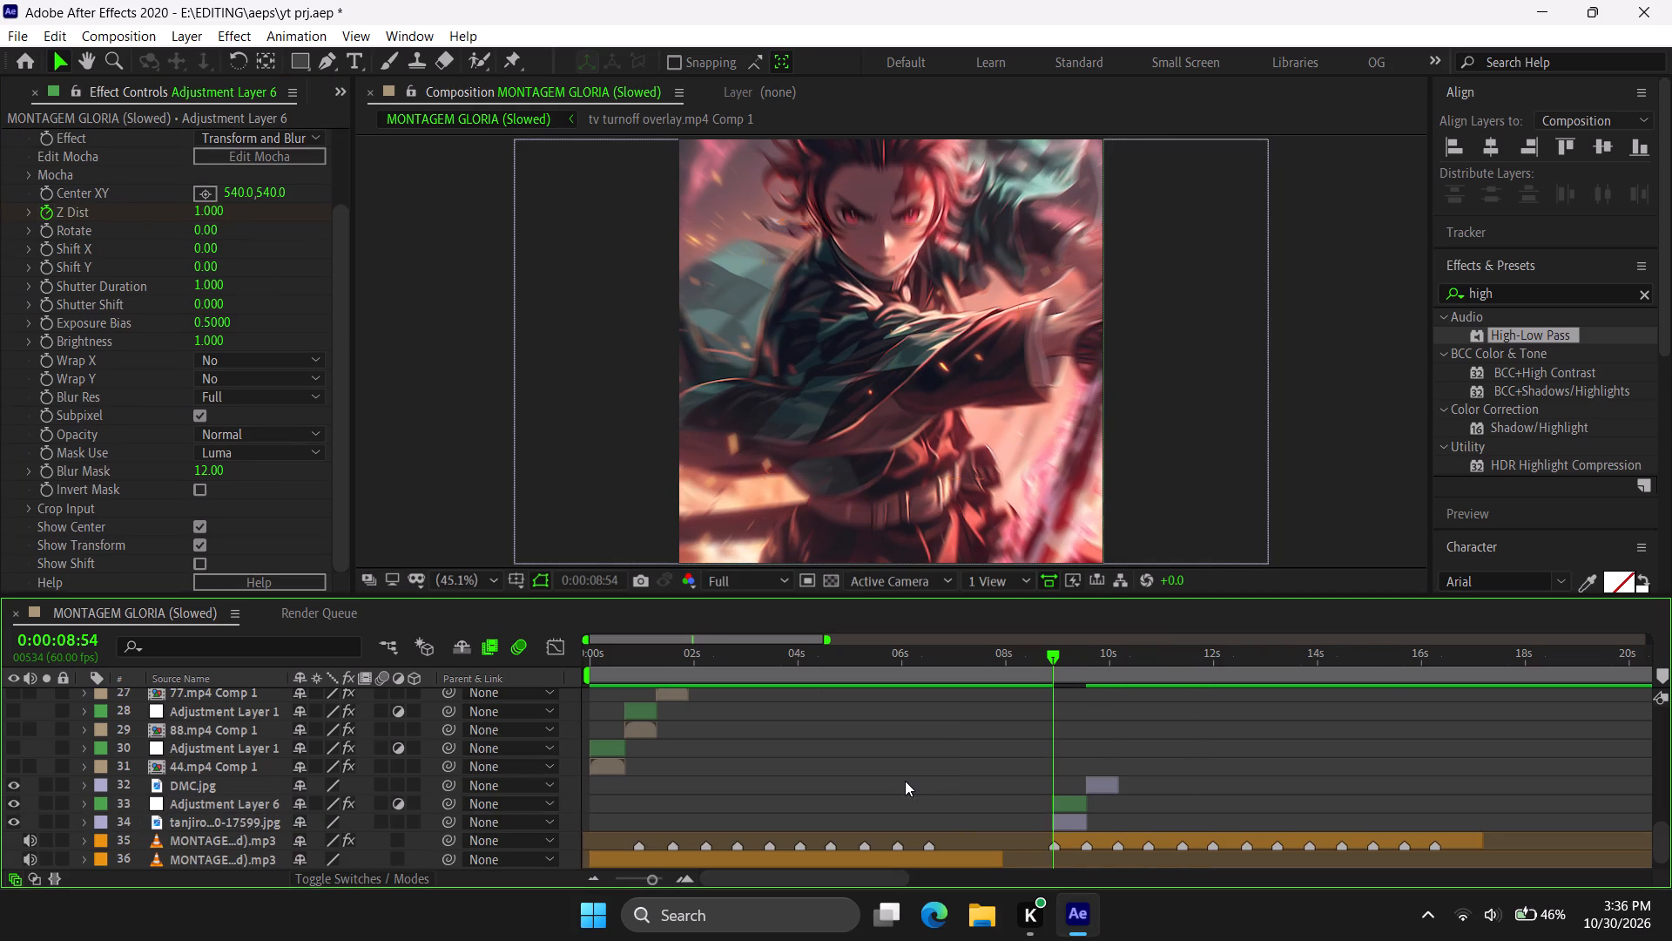
Duplicate the adjustment layer above the tanjiro image, place the copy directly above DMC.jpg, and start it at 0:00:09:33.
left_click(1062, 805)
key("ctrl+d")
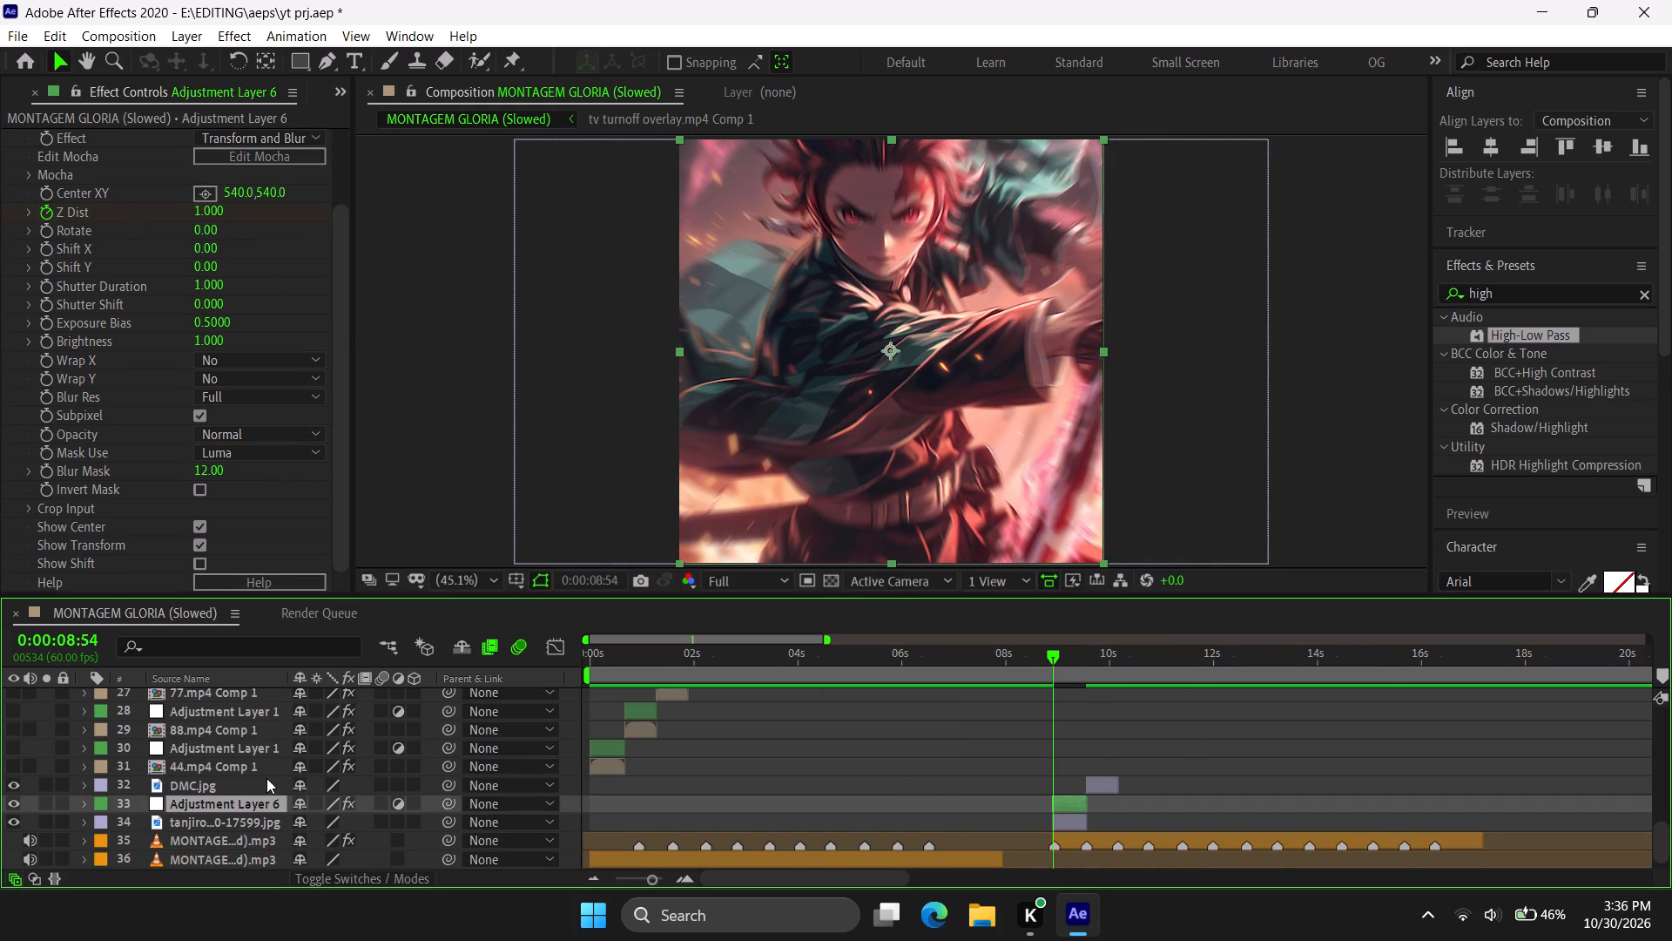
left_click_drag(240, 802, 240, 788)
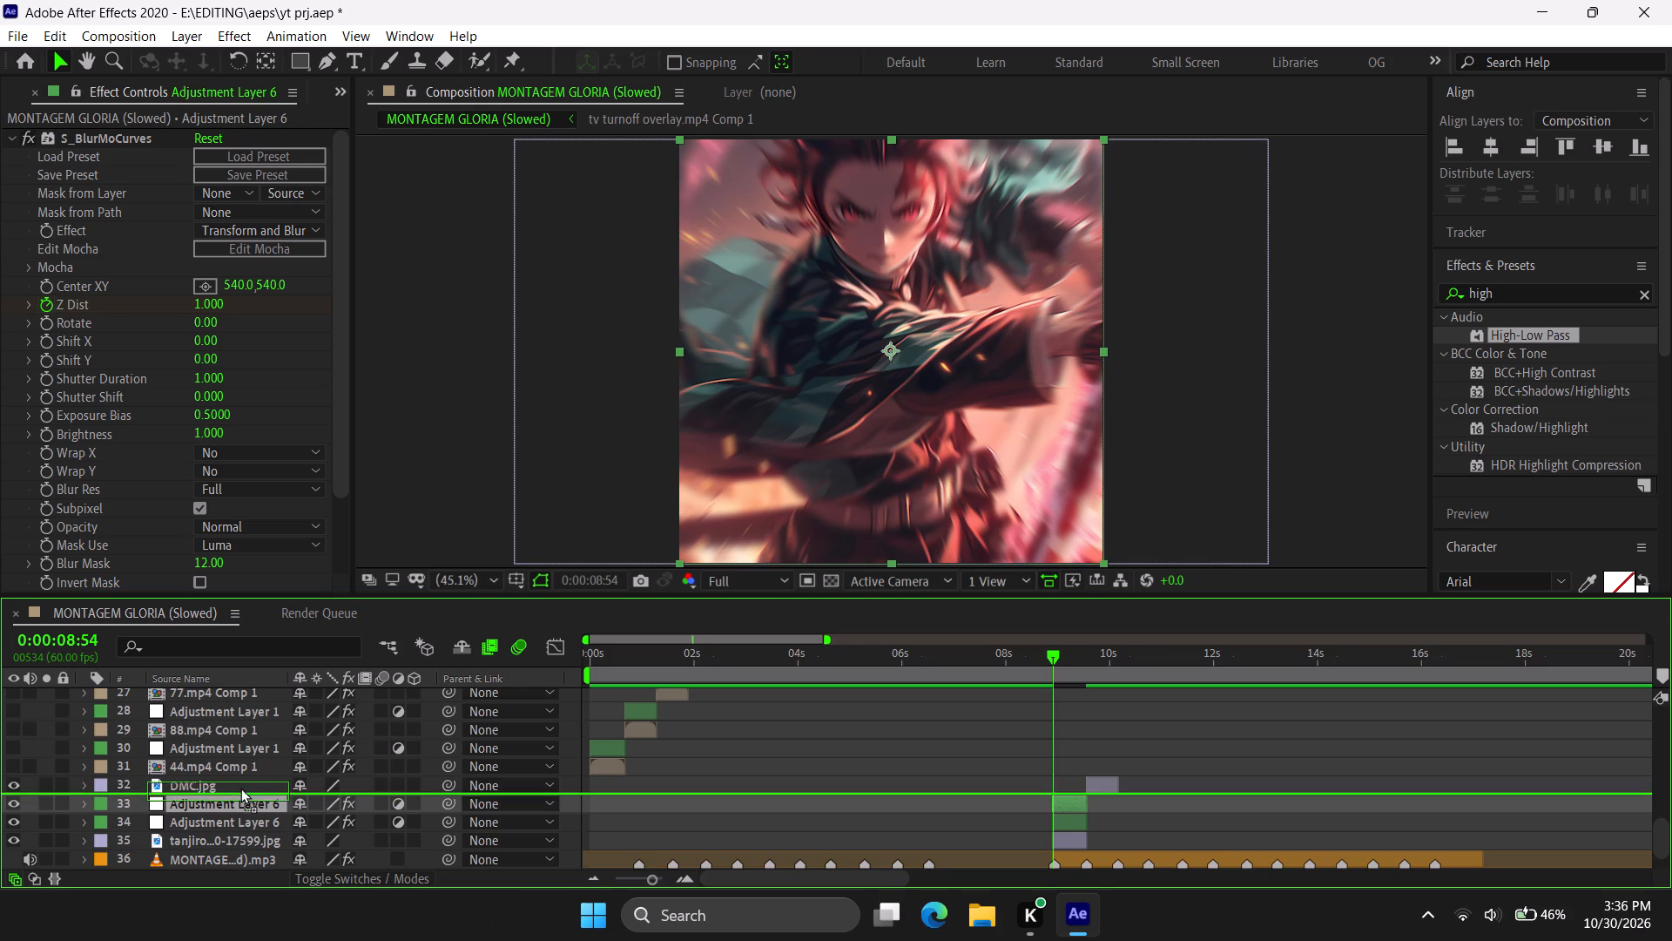
left_click_drag(240, 788, 240, 779)
left_click(1102, 806)
key("i")
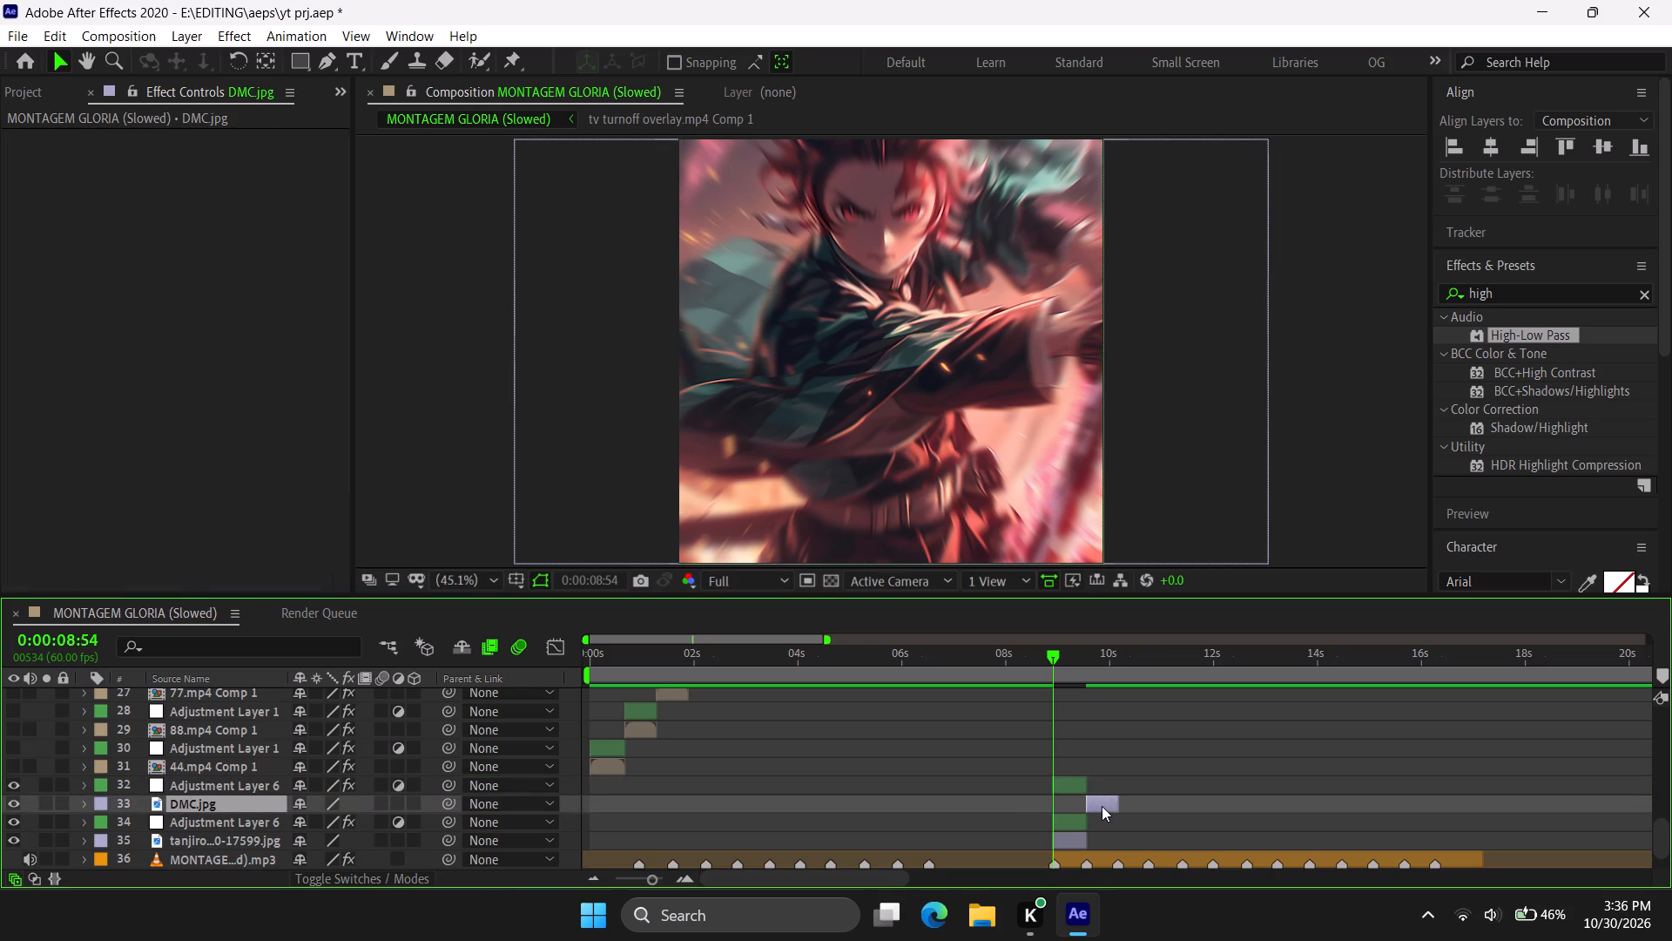
left_click_drag(1064, 791, 1203, 773)
key("bracketleft")
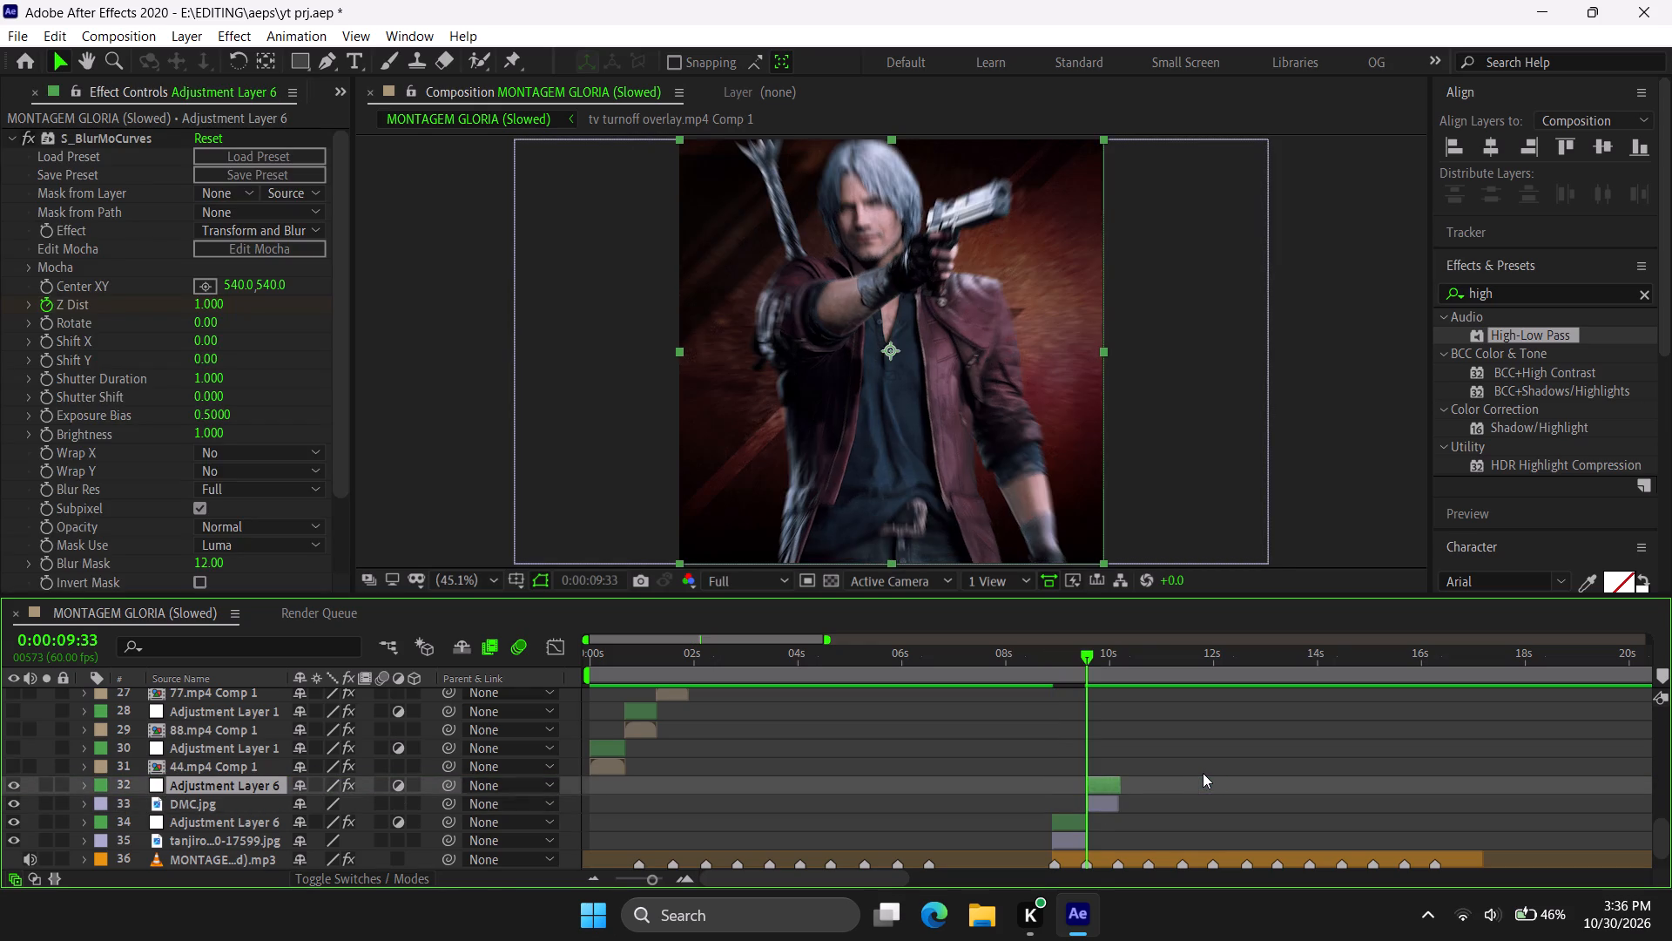
Trim the duplicated adjustment layer's end to match the end of DMC.jpg, and preview from 0:00:08:21.
double_click(689, 878)
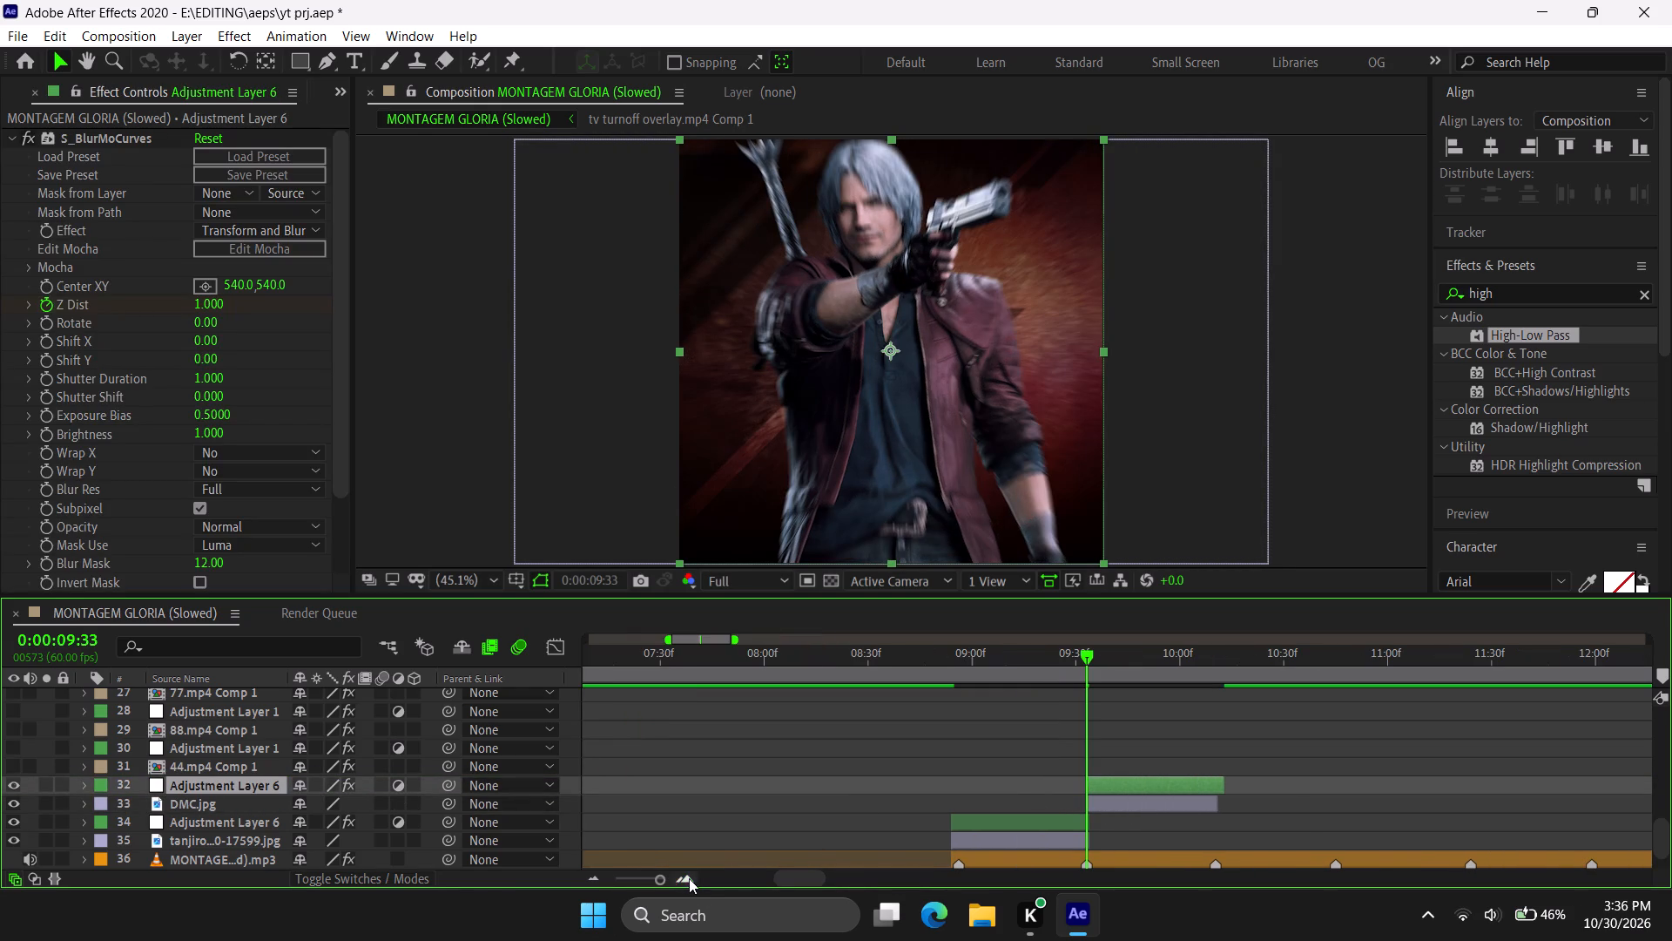
left_click_drag(1229, 788, 1220, 788, "alt")
left_click_drag(1220, 788, 1221, 788, "alt")
left_click_drag(1224, 791, 1216, 788, "alt")
left_click(837, 674)
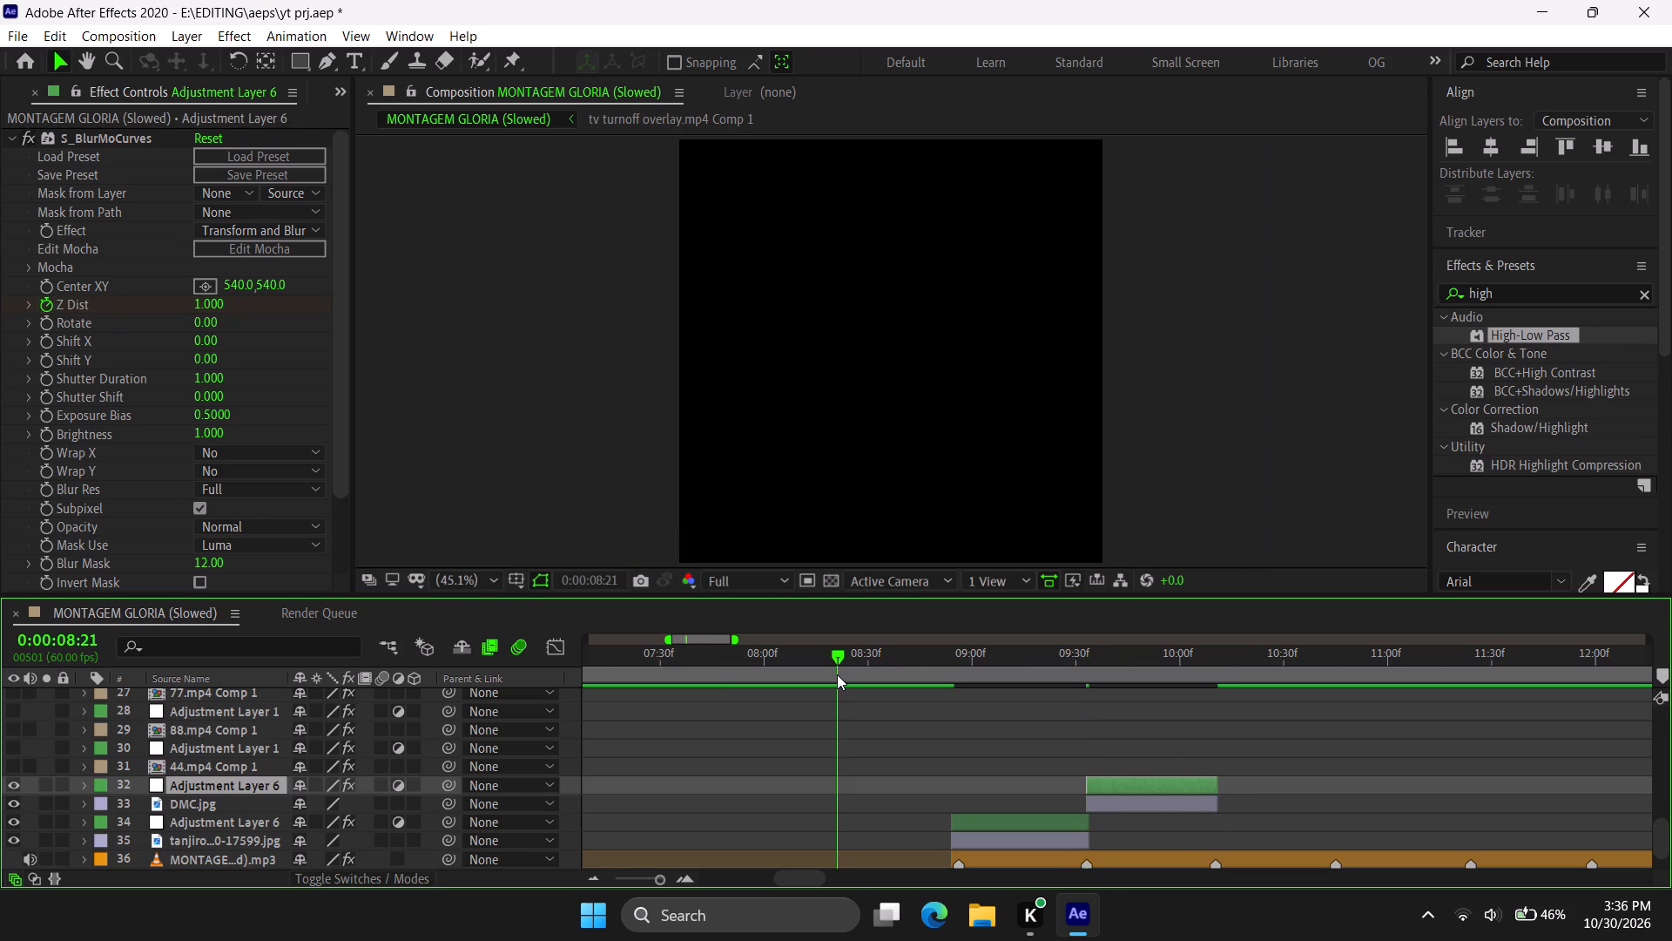
key("space")
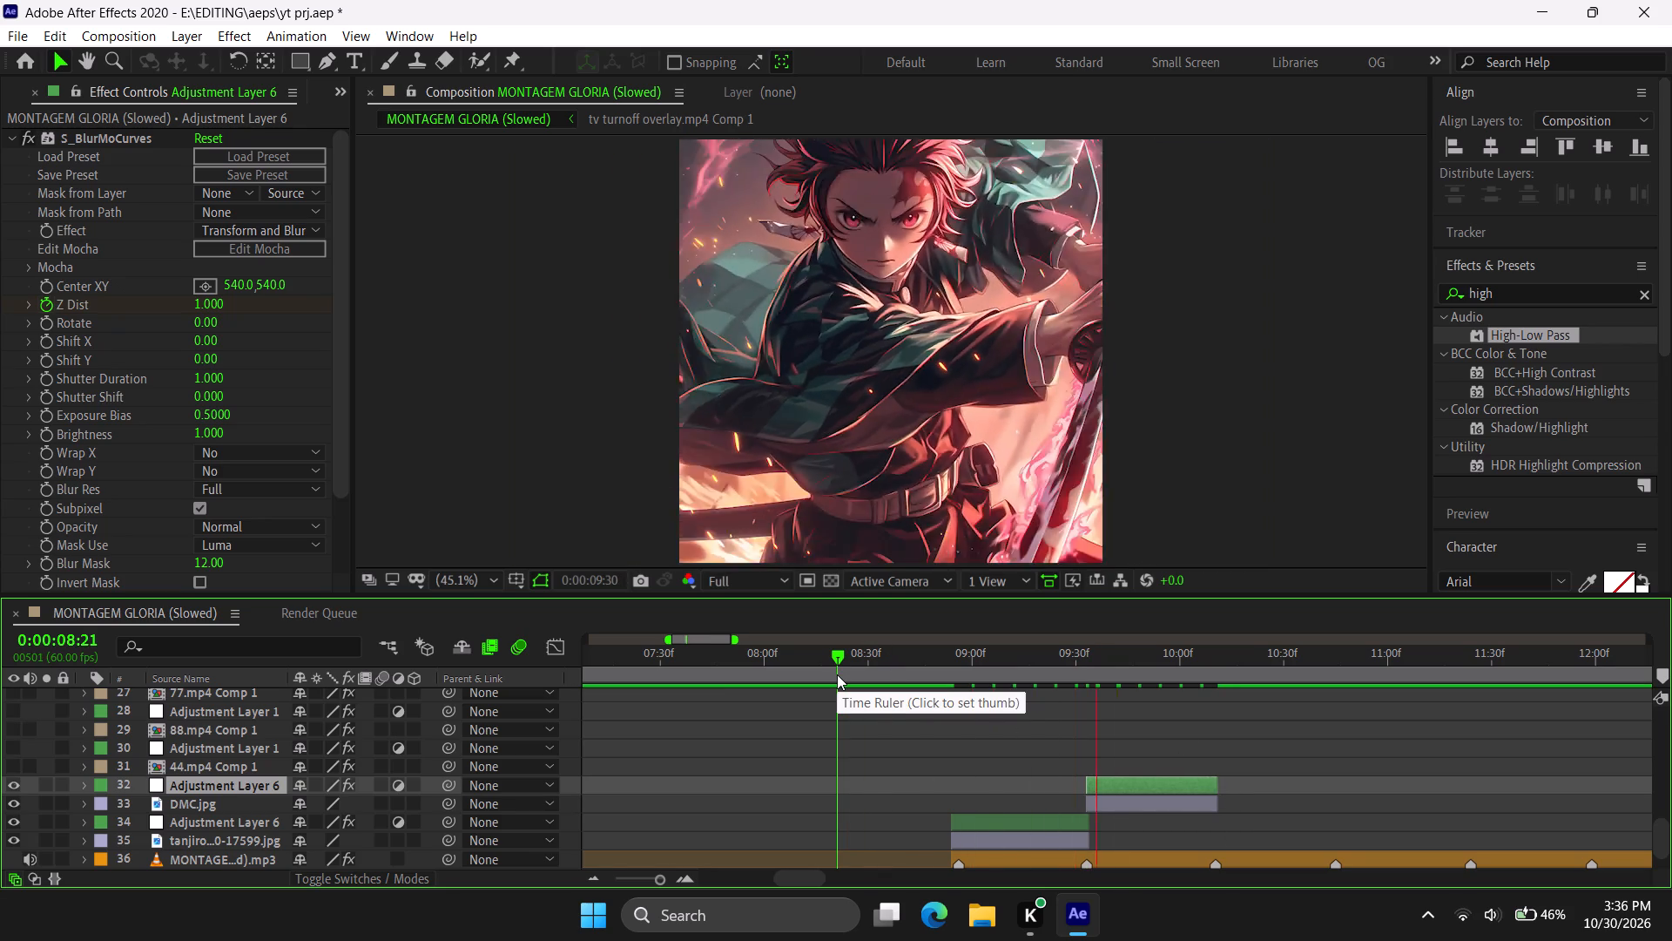
Set S_BlurMoCurves Center XY to 540, -6 on the tanjiro image's adjustment layer, checking the framing at 0:00:09:03 and 0:00:09:08.
left_click_drag(837, 674, 983, 677)
left_click(1019, 832)
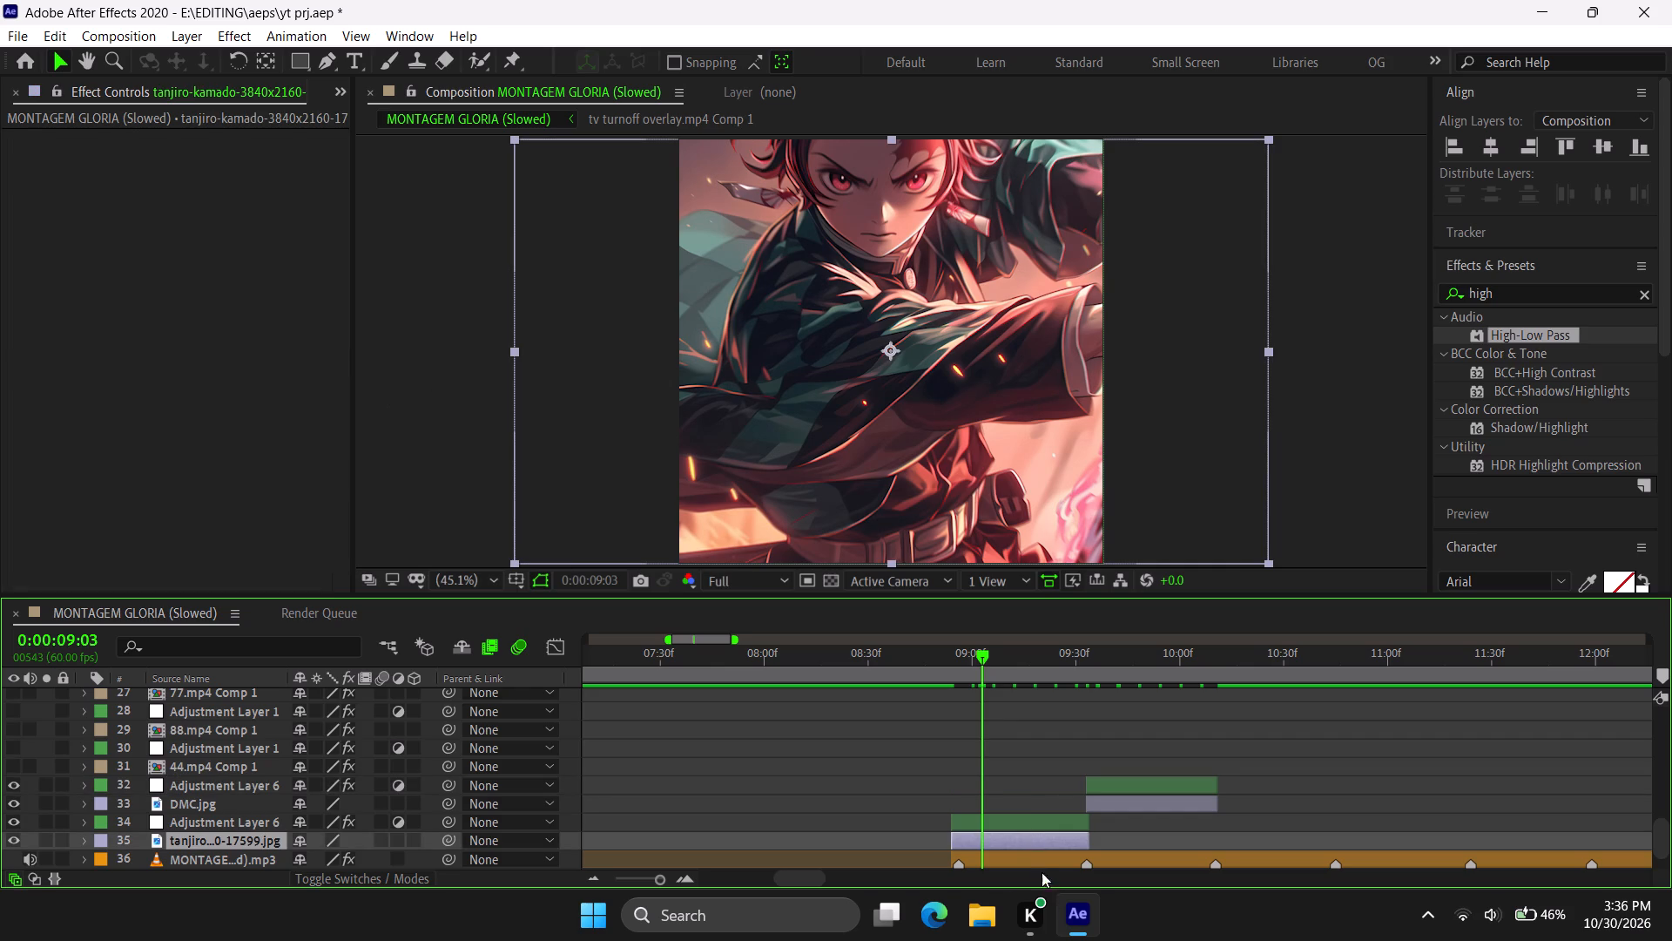
left_click(1021, 818)
left_click(144, 138)
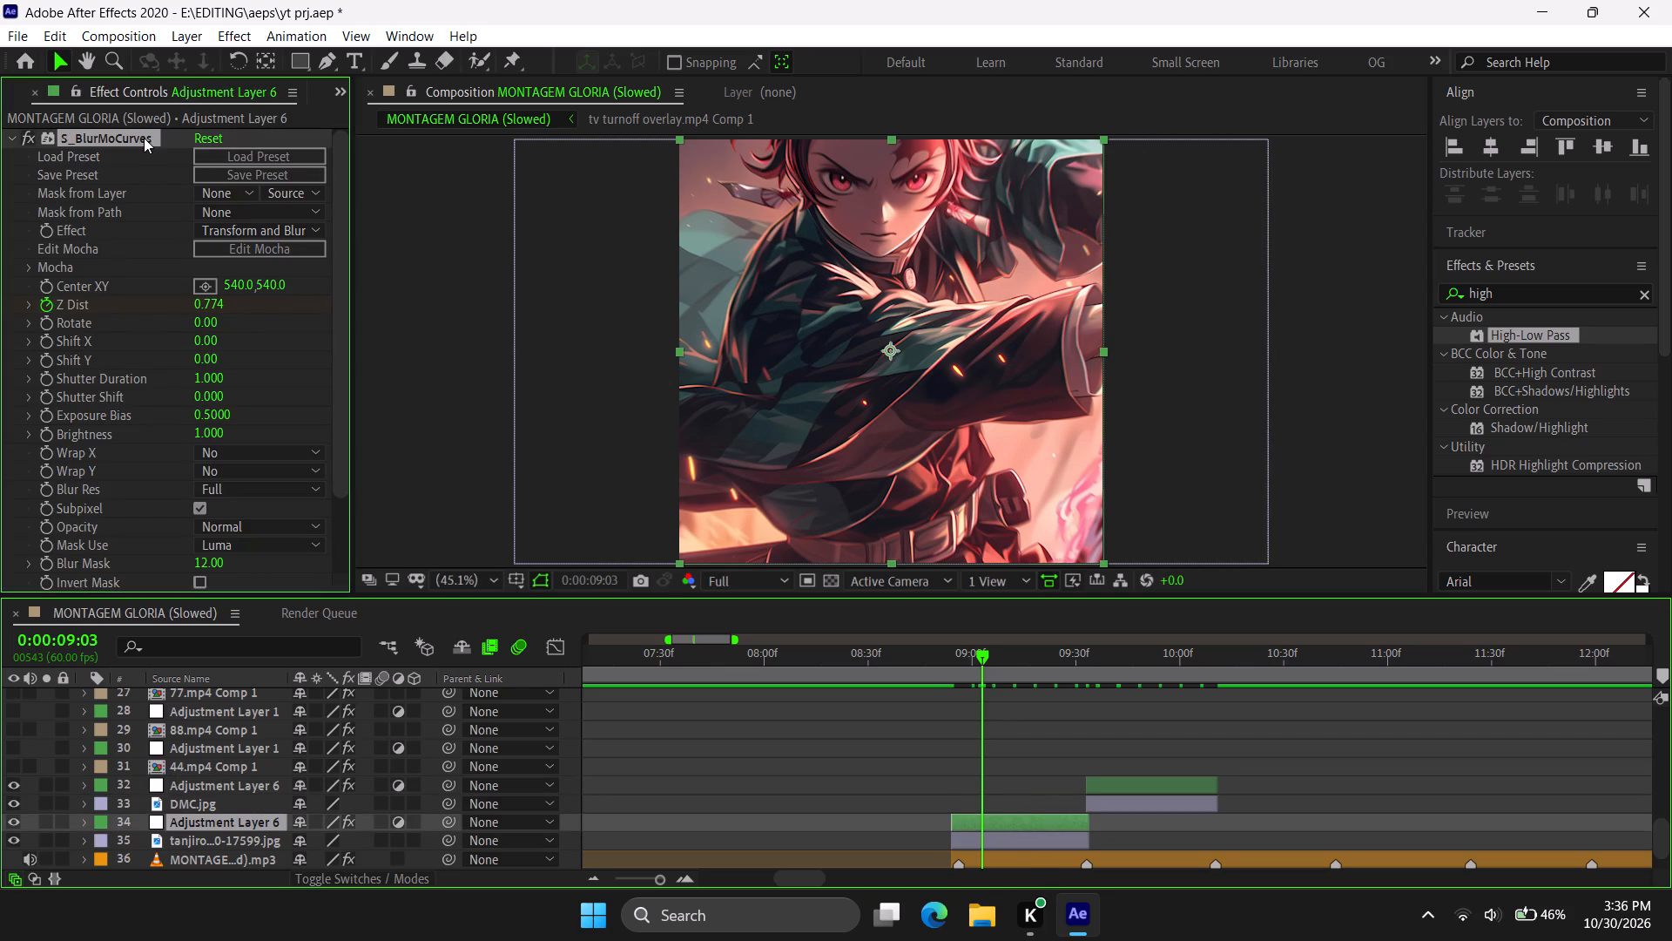
left_click_drag(273, 293, 0, 308)
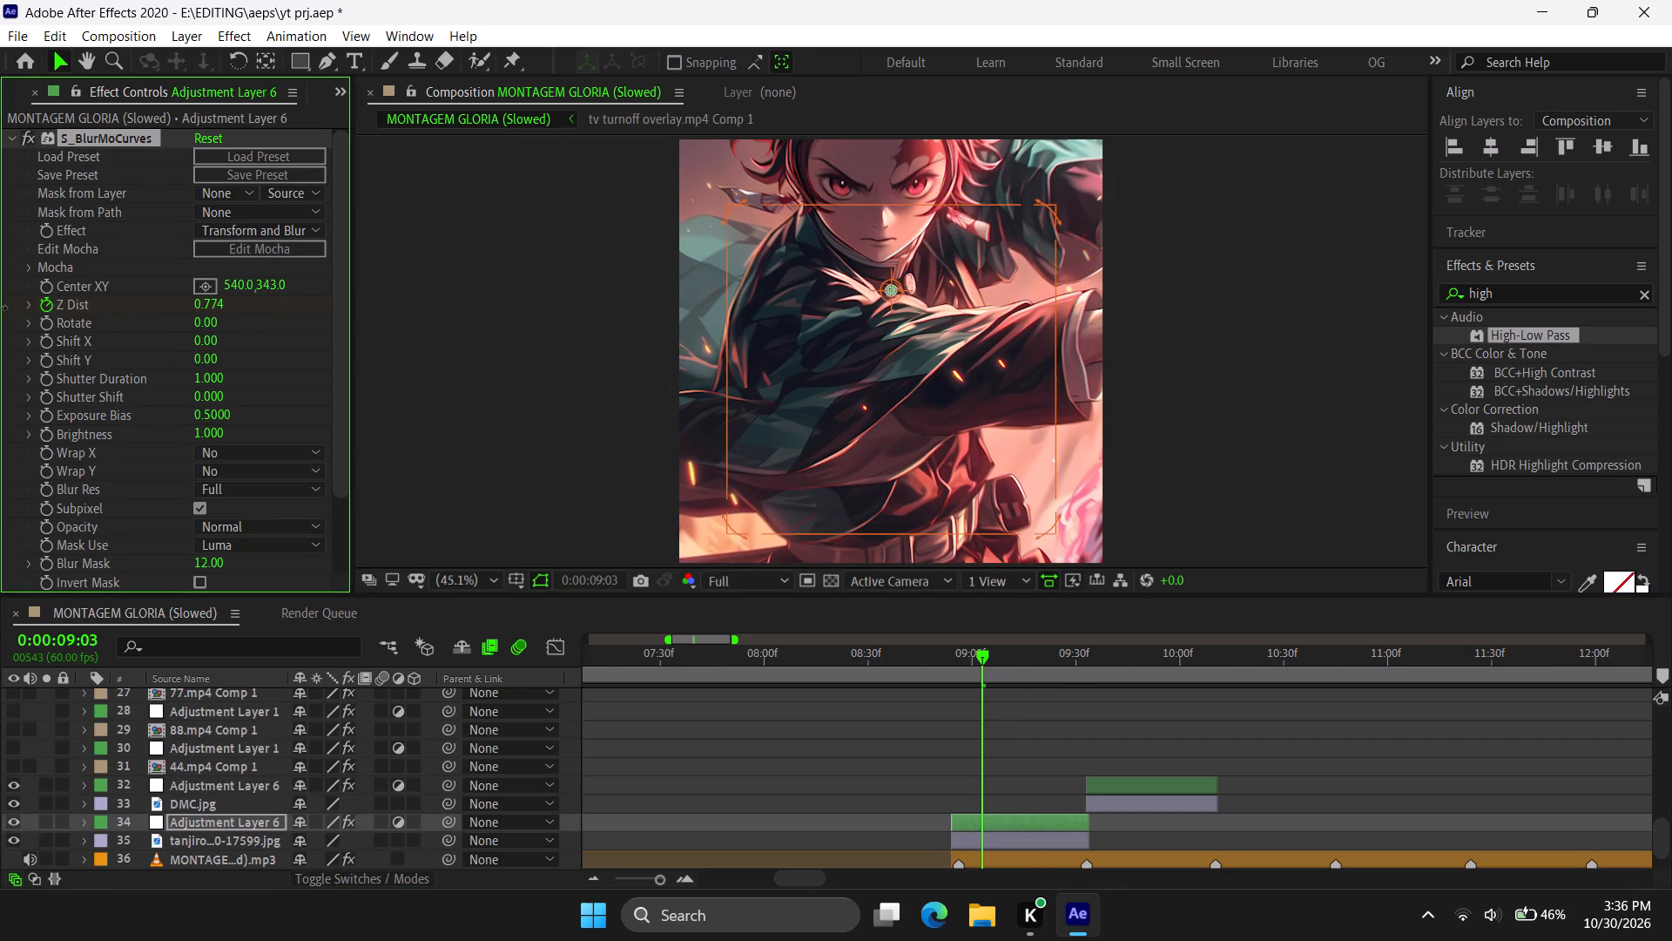
left_click_drag(0, 308, 0, 324)
left_click_drag(274, 285, 219, 301)
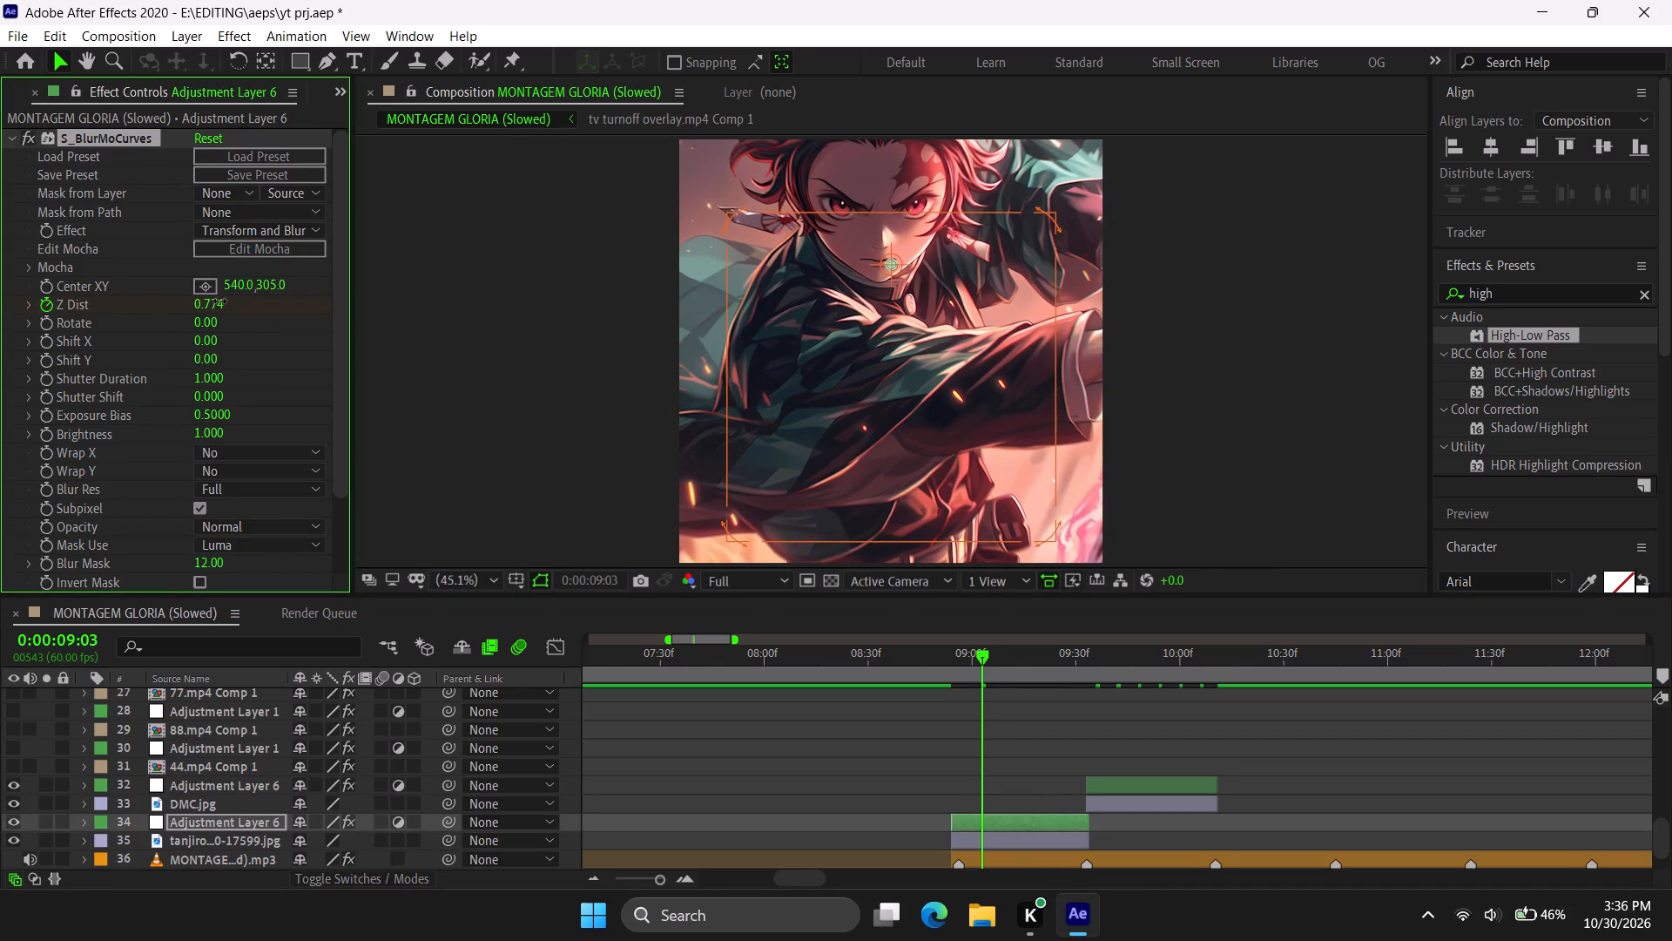
left_click_drag(219, 301, 85, 337)
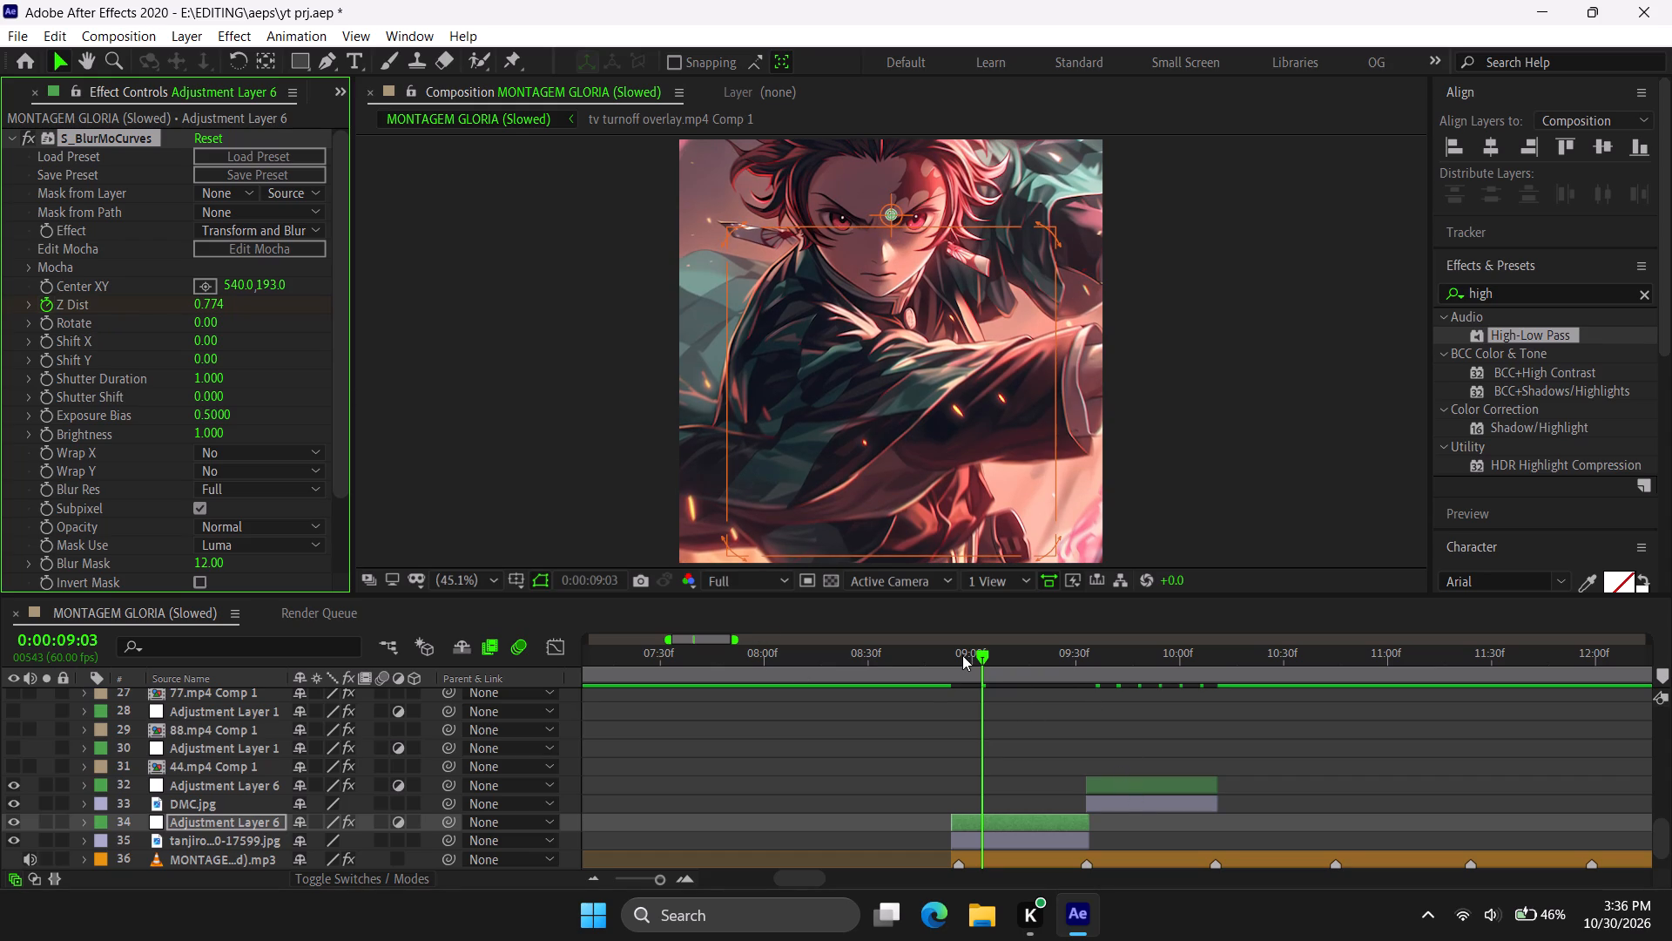
left_click_drag(962, 655, 1001, 655)
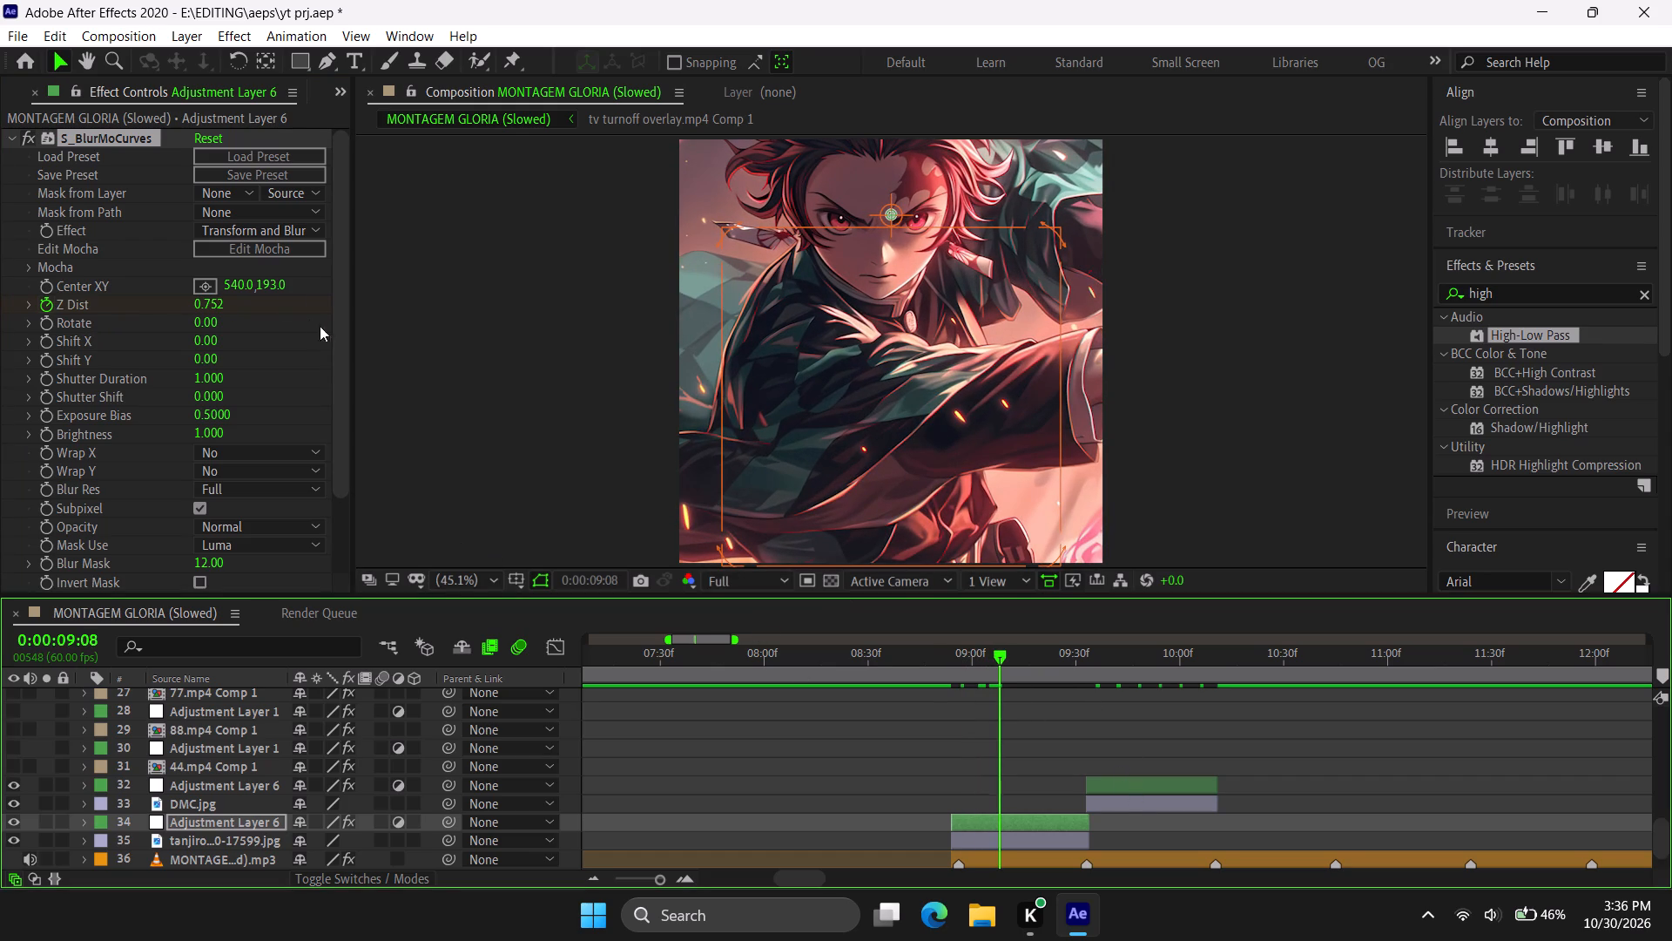
left_click_drag(279, 288, 18, 328)
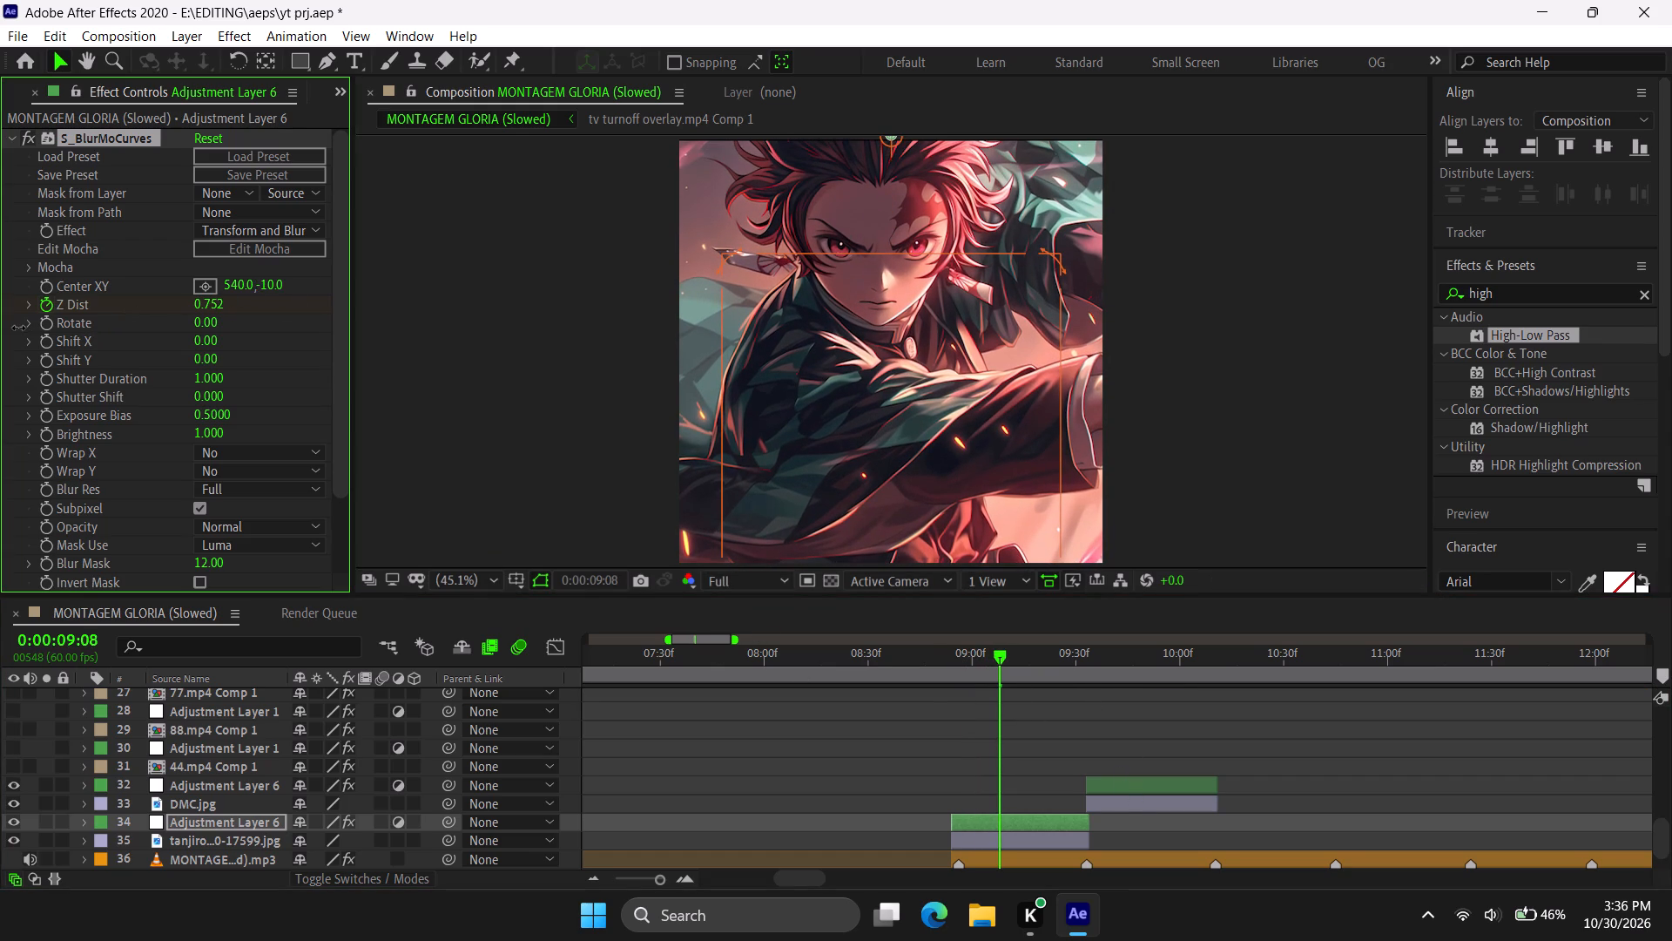
left_click_drag(18, 328, 23, 328)
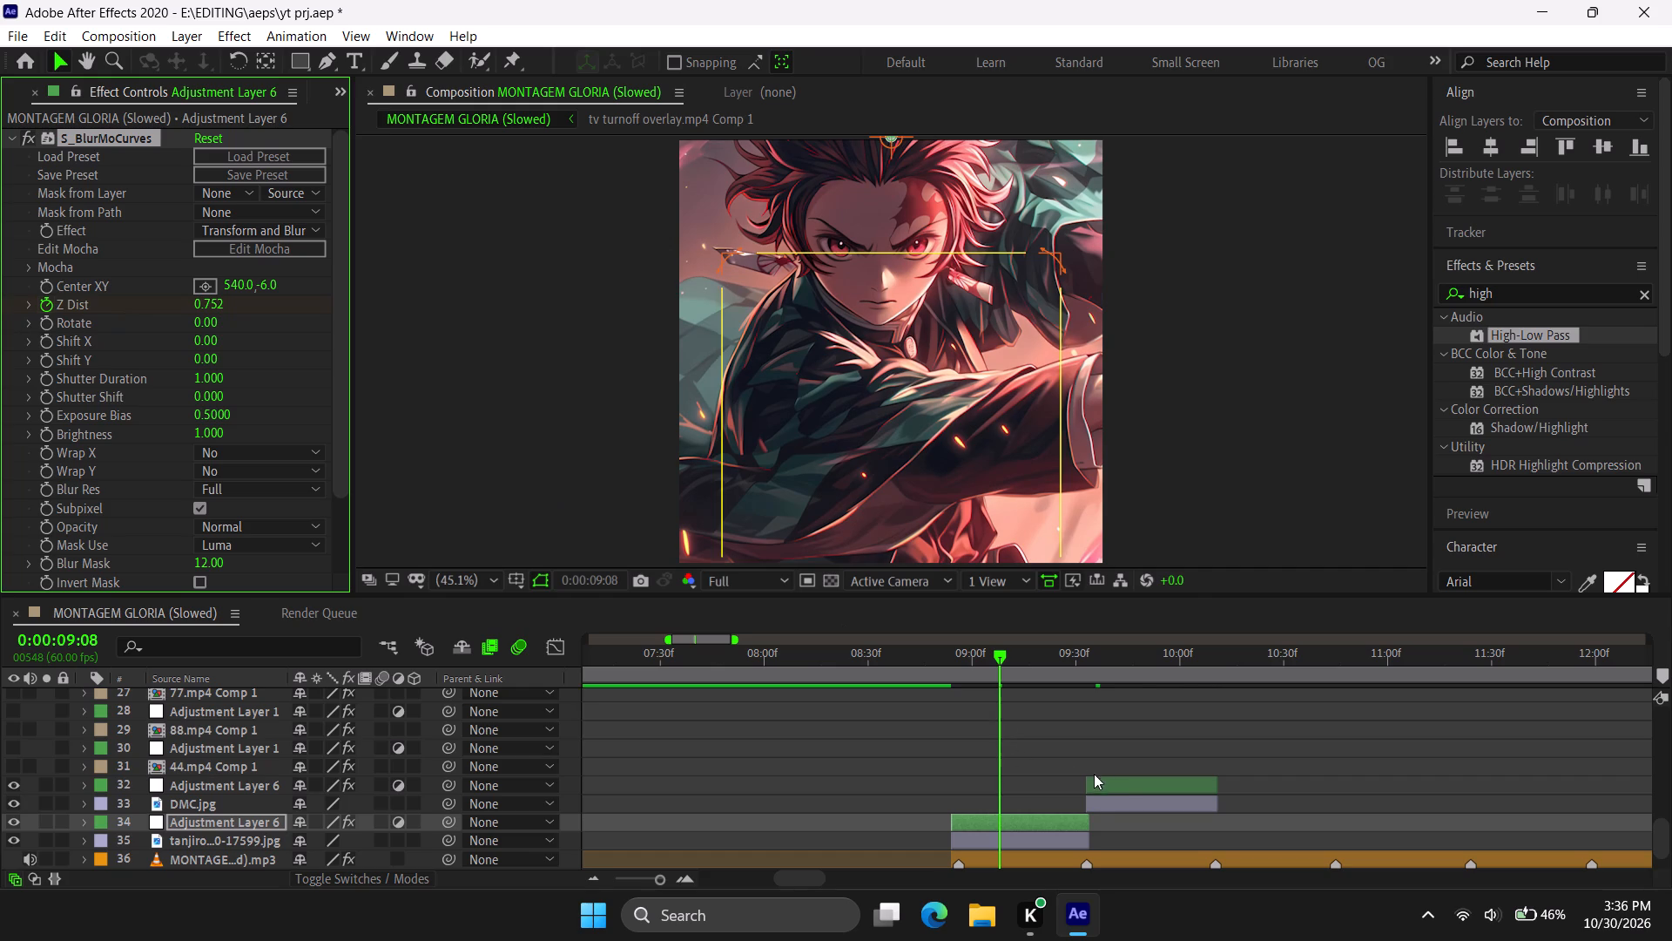
Set S_BlurMoCurves Center XY to 540, 197 on the adjustment layer above DMC.jpg.
left_click(1119, 784)
key("i")
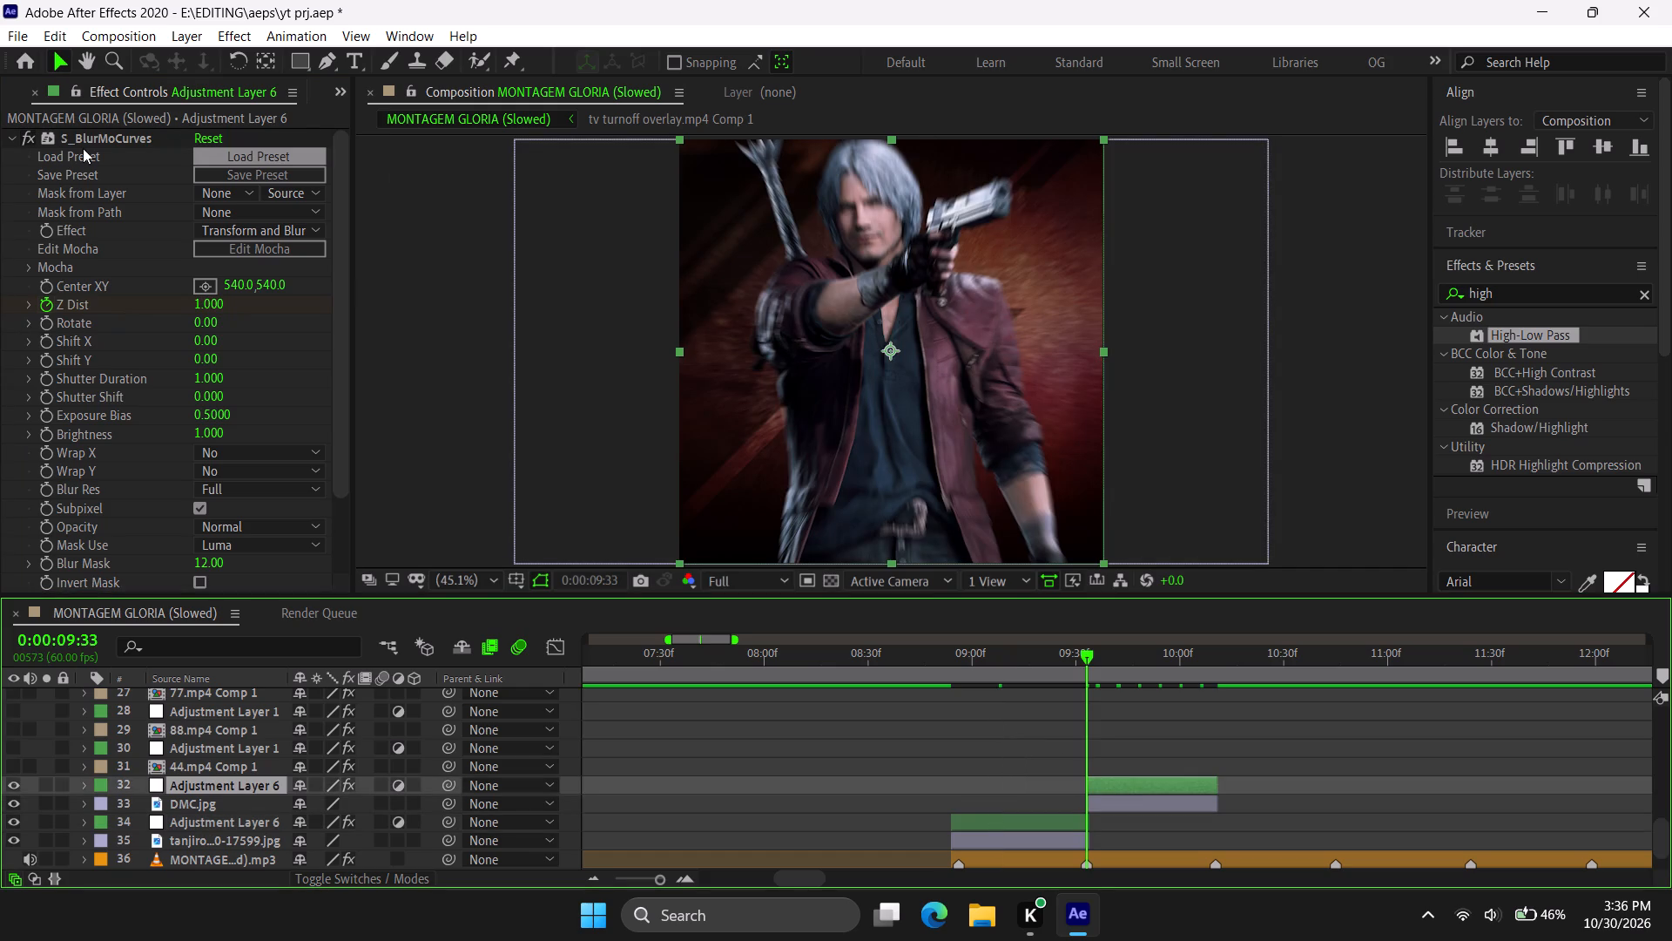
left_click(83, 148)
left_click(93, 144)
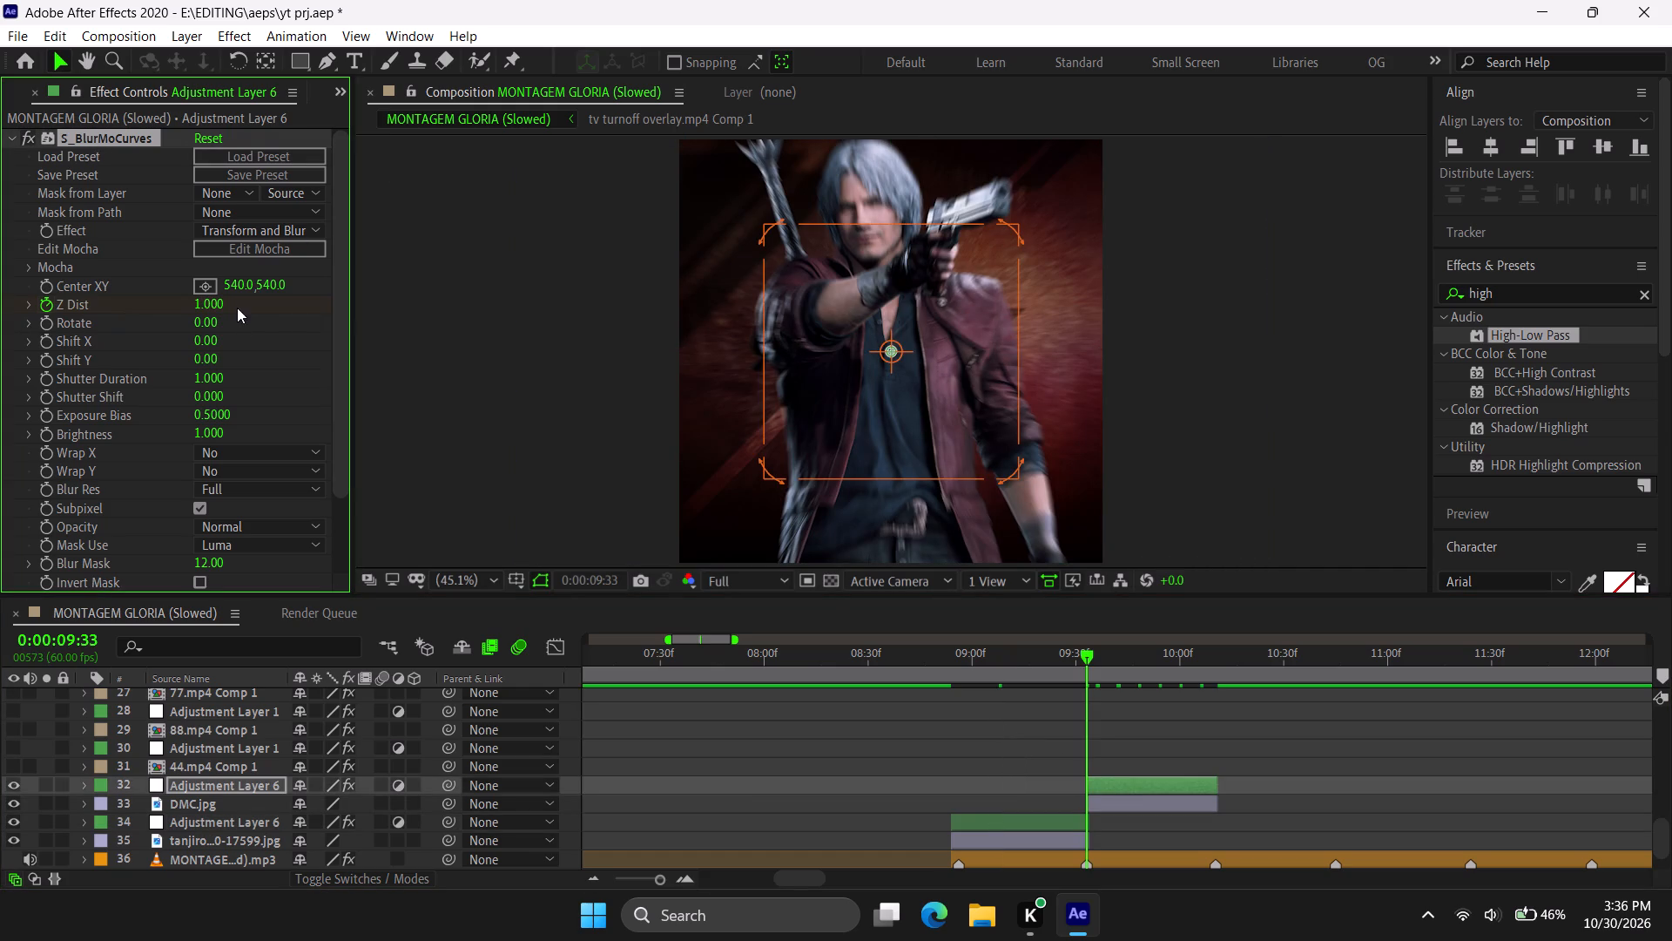
left_click_drag(257, 288, 0, 328)
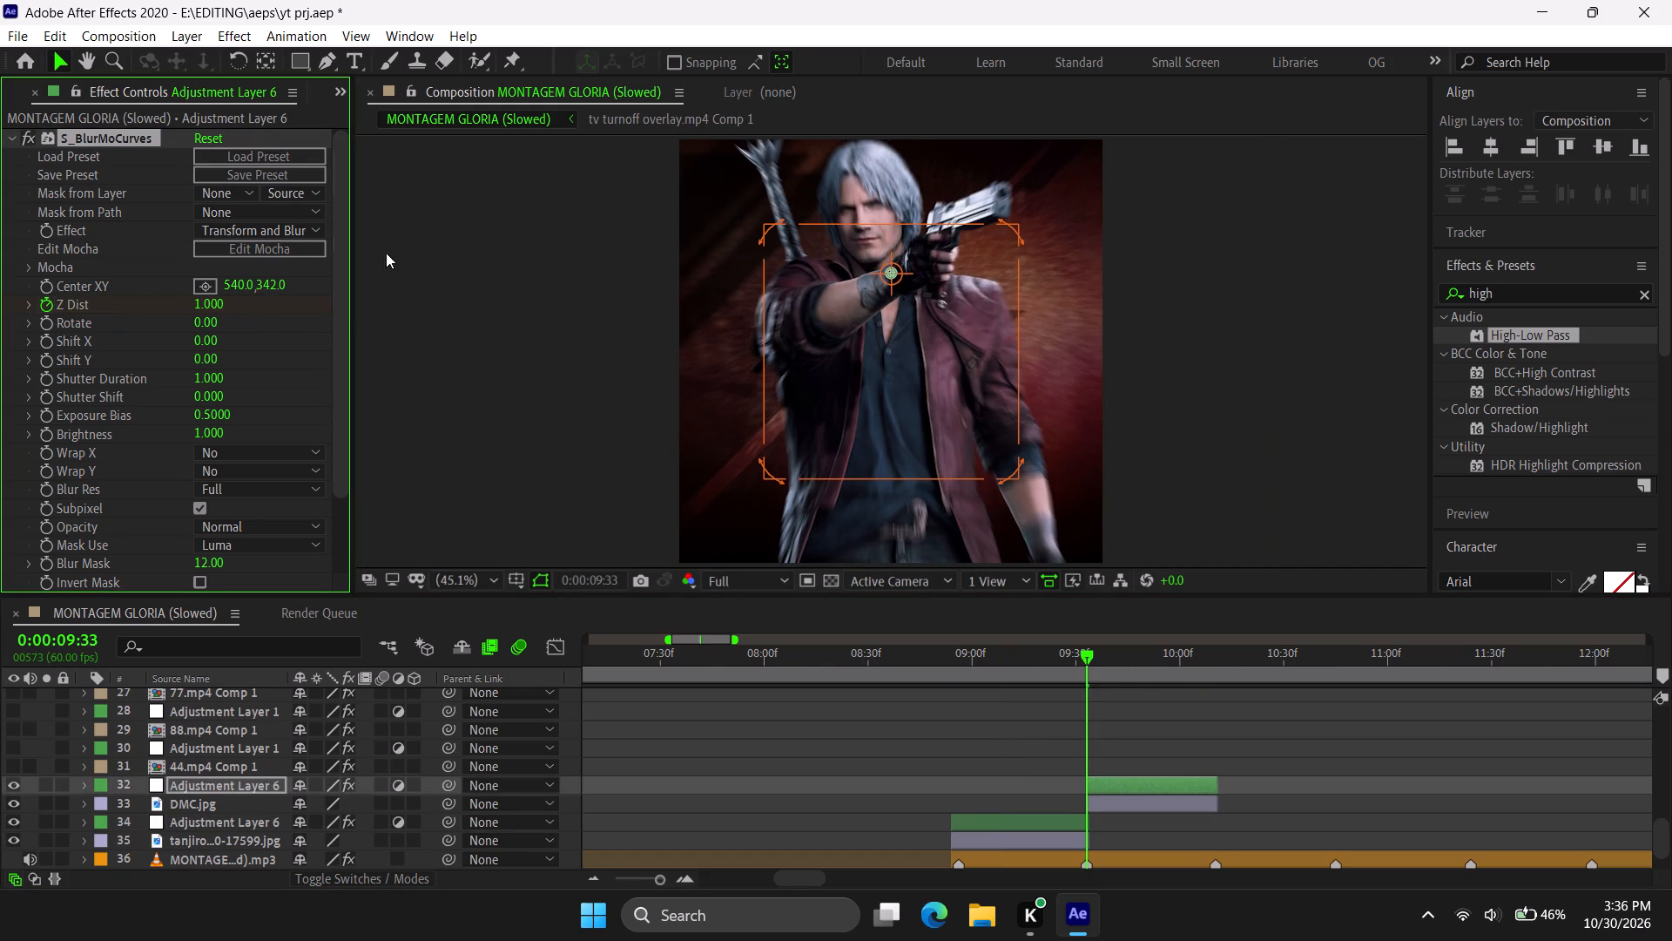
left_click_drag(274, 286, 145, 296)
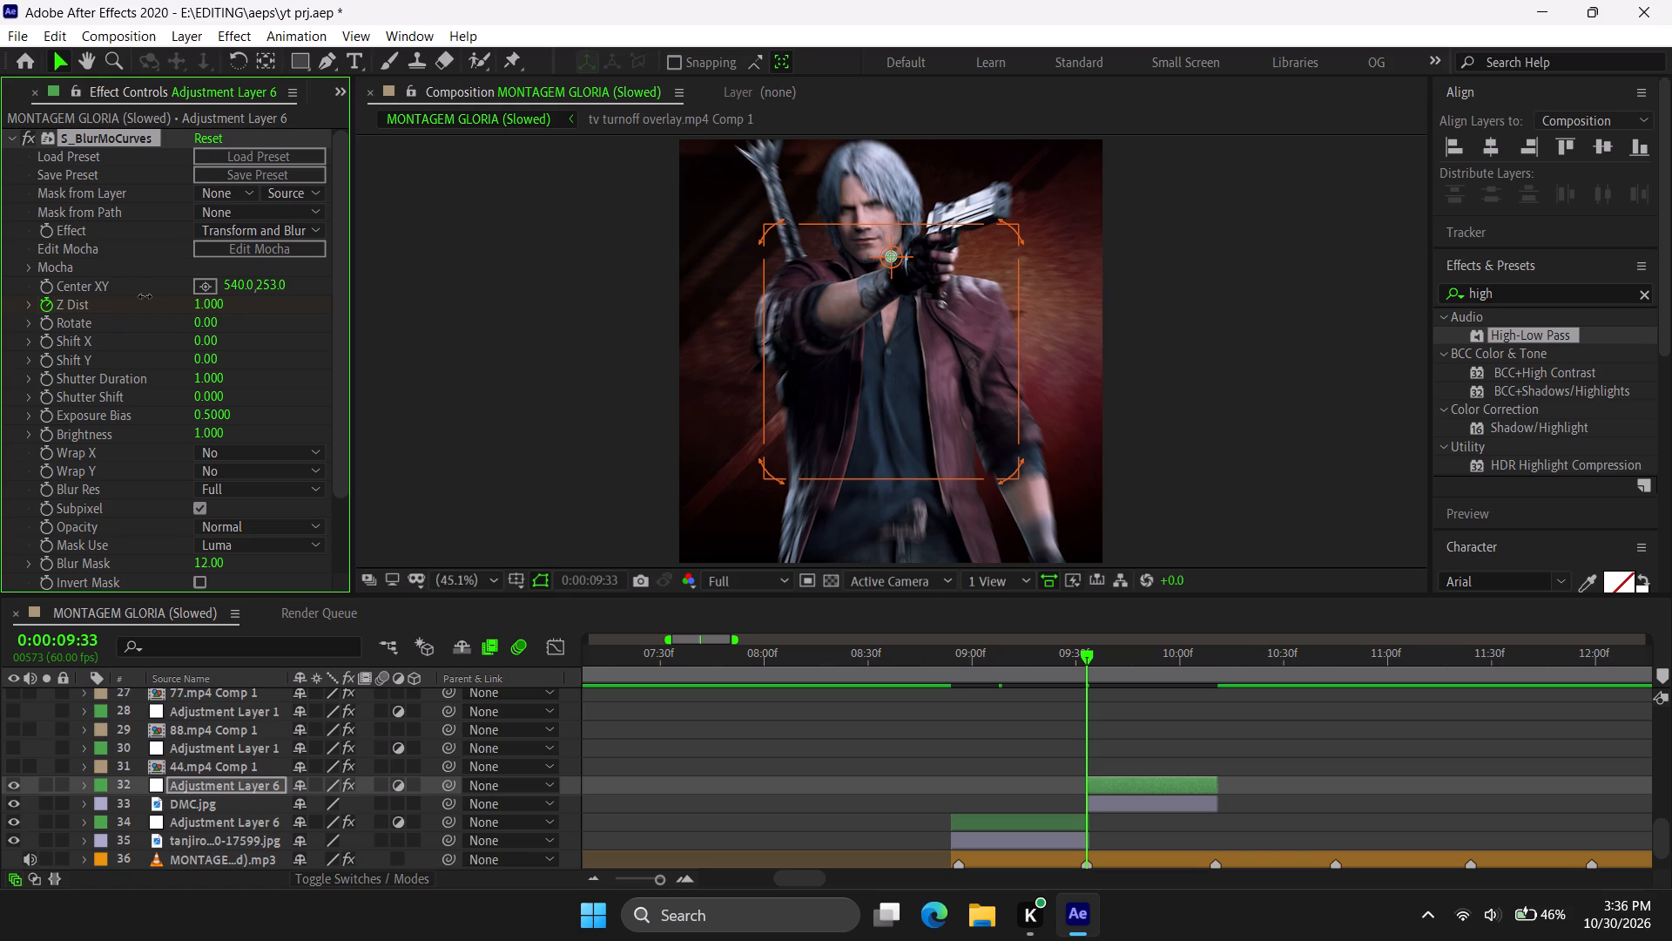
left_click_drag(145, 296, 107, 296)
Preview the recentred zooms on the tanjiro and DMC images against the music, starting before the tanjiro image.
left_click(889, 646)
key("space")
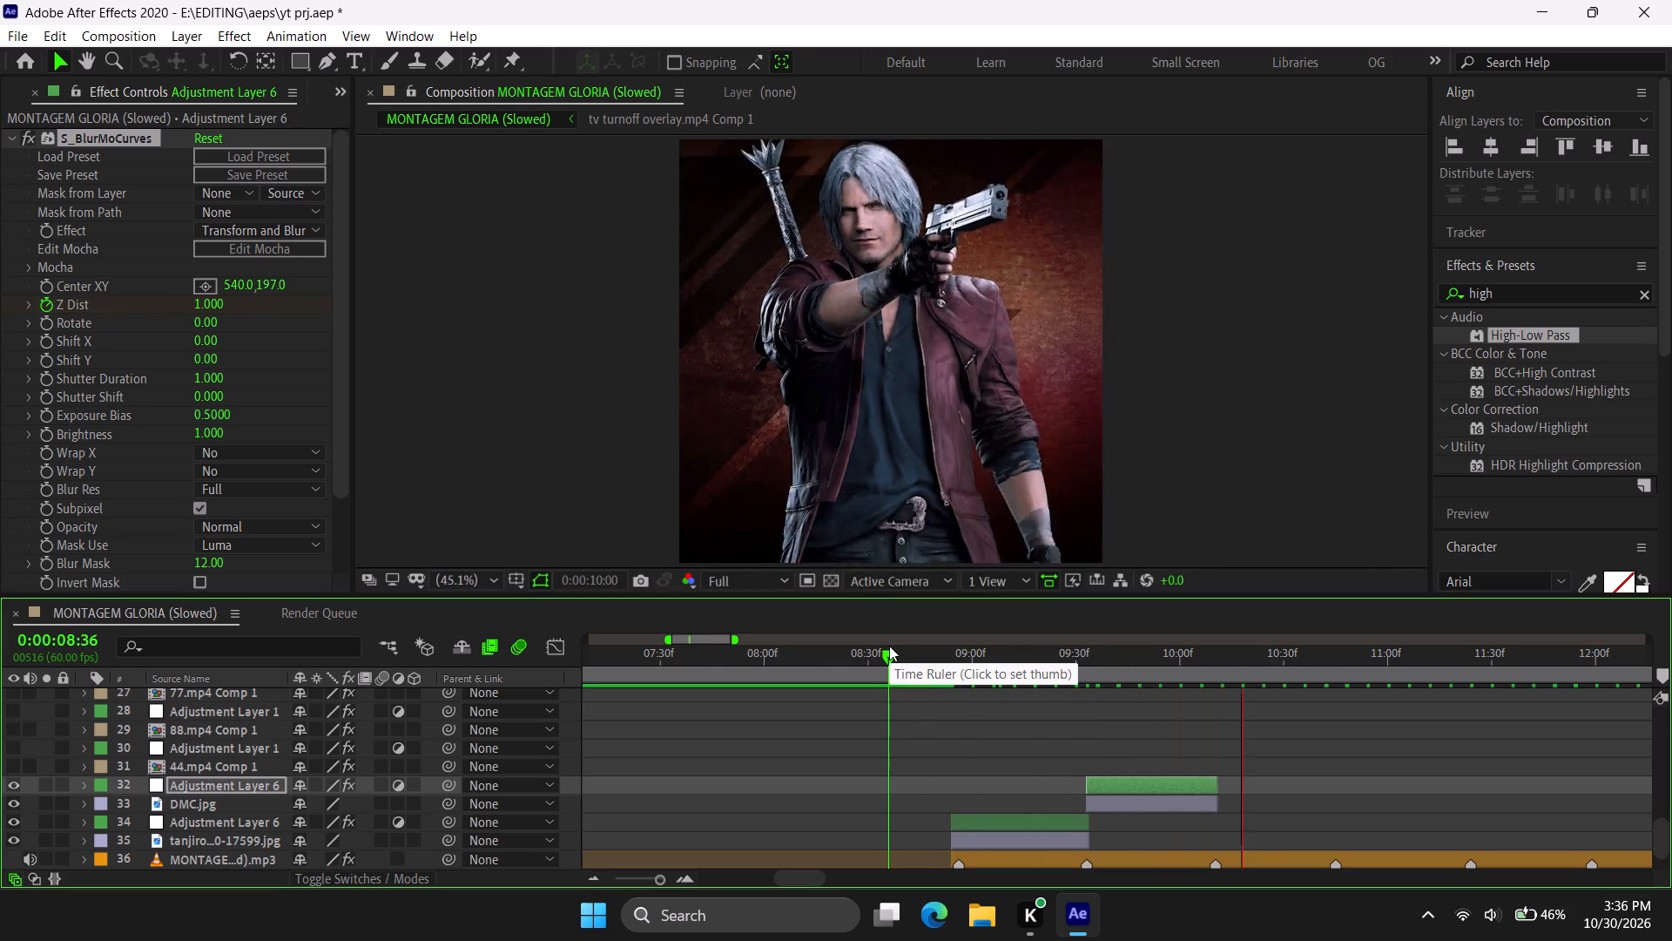
left_click_drag(844, 664, 824, 667)
double_click(596, 883)
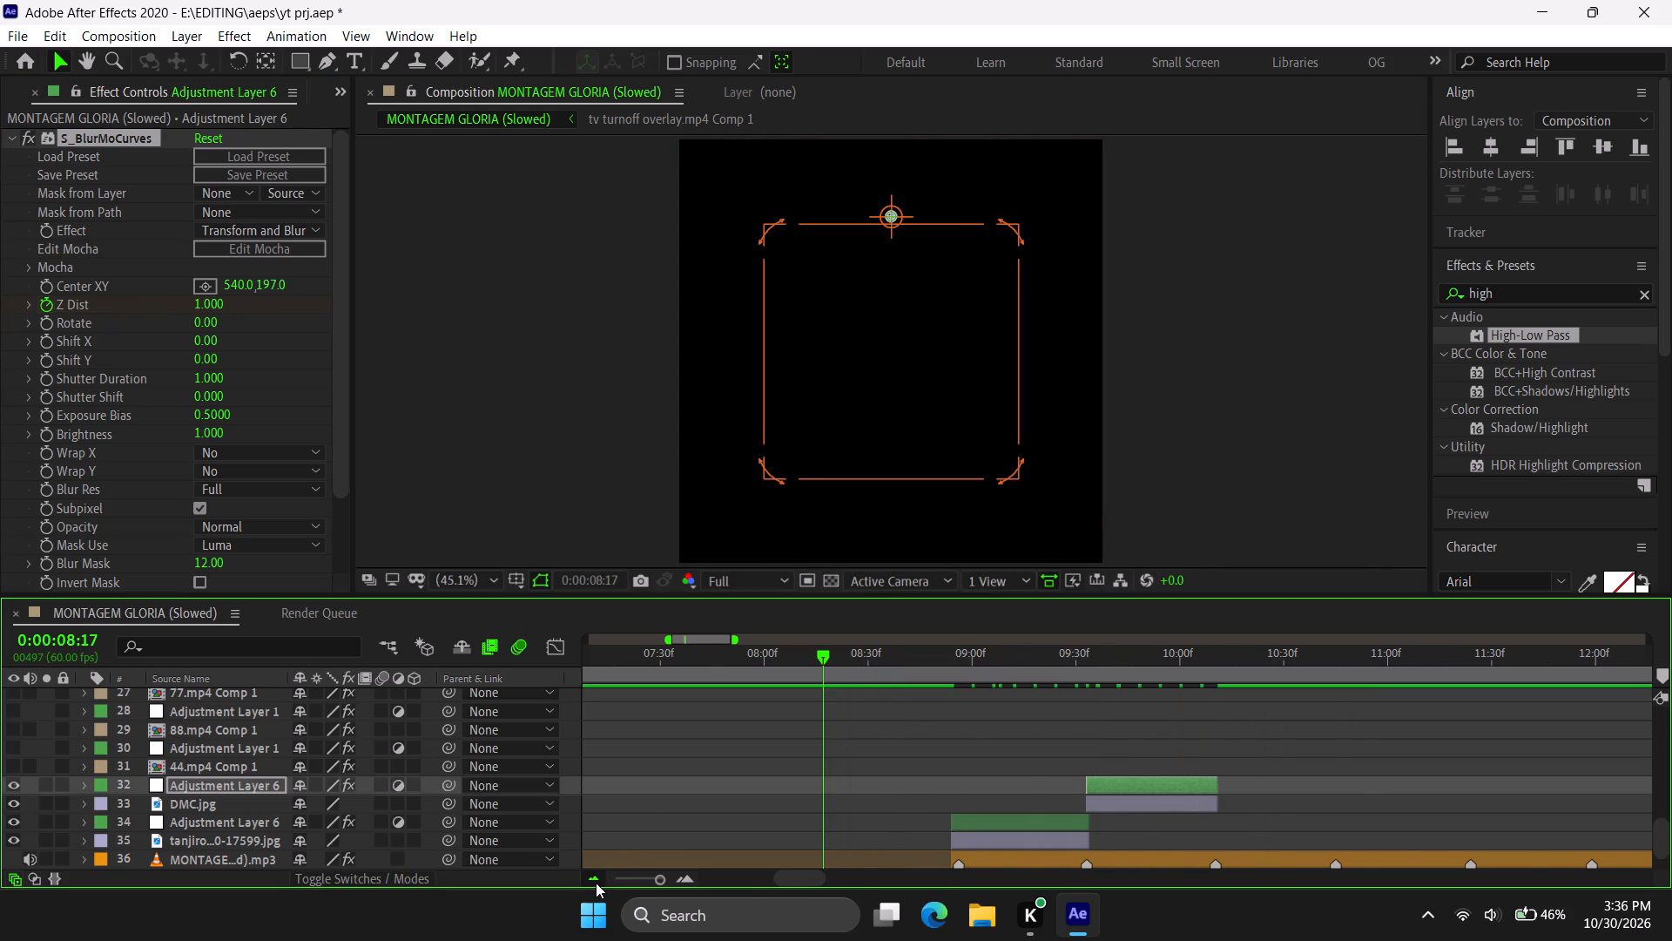
key("space")
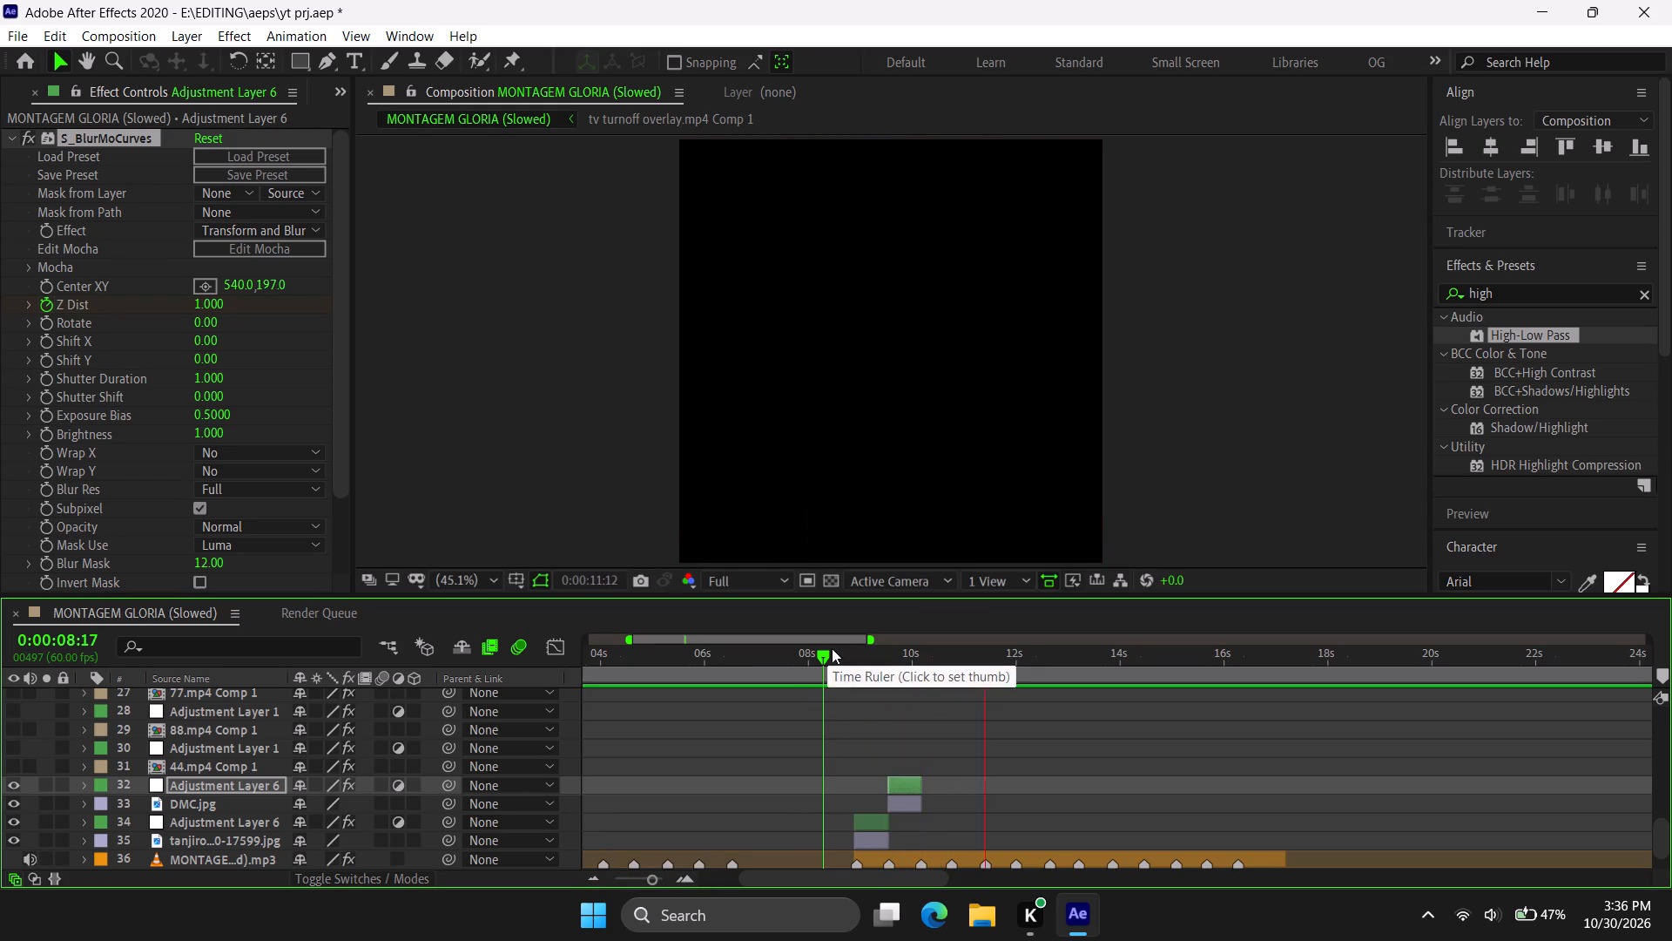
left_click_drag(832, 648, 845, 648)
key("space")
key("space")
key("space")
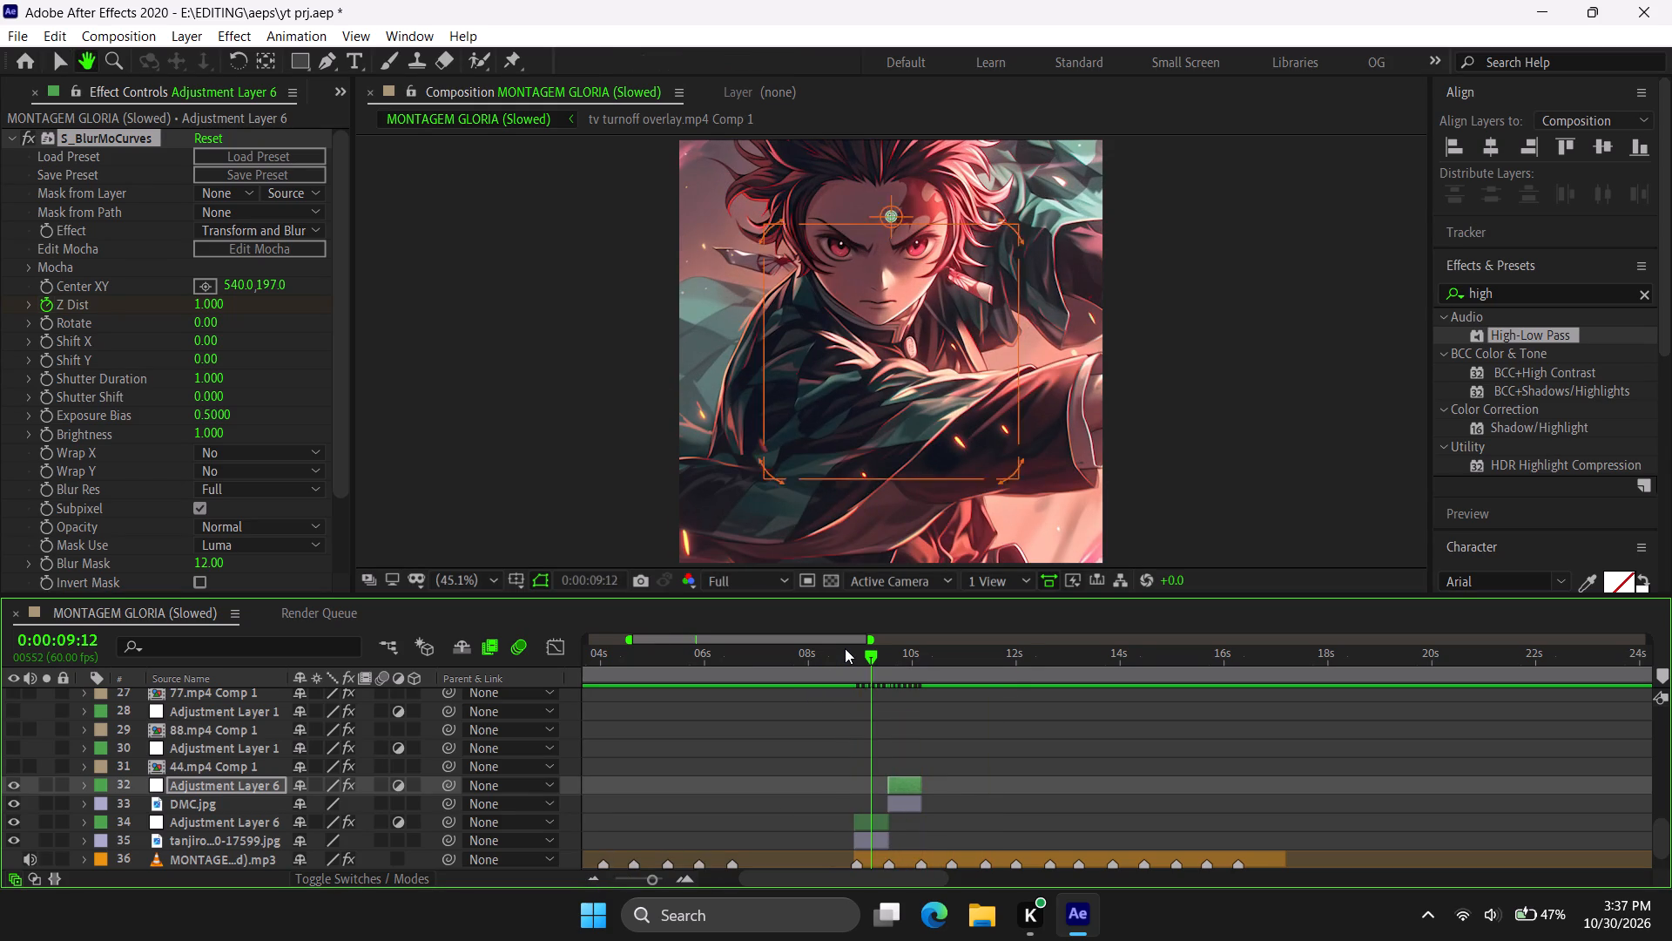
key("space")
key("space")
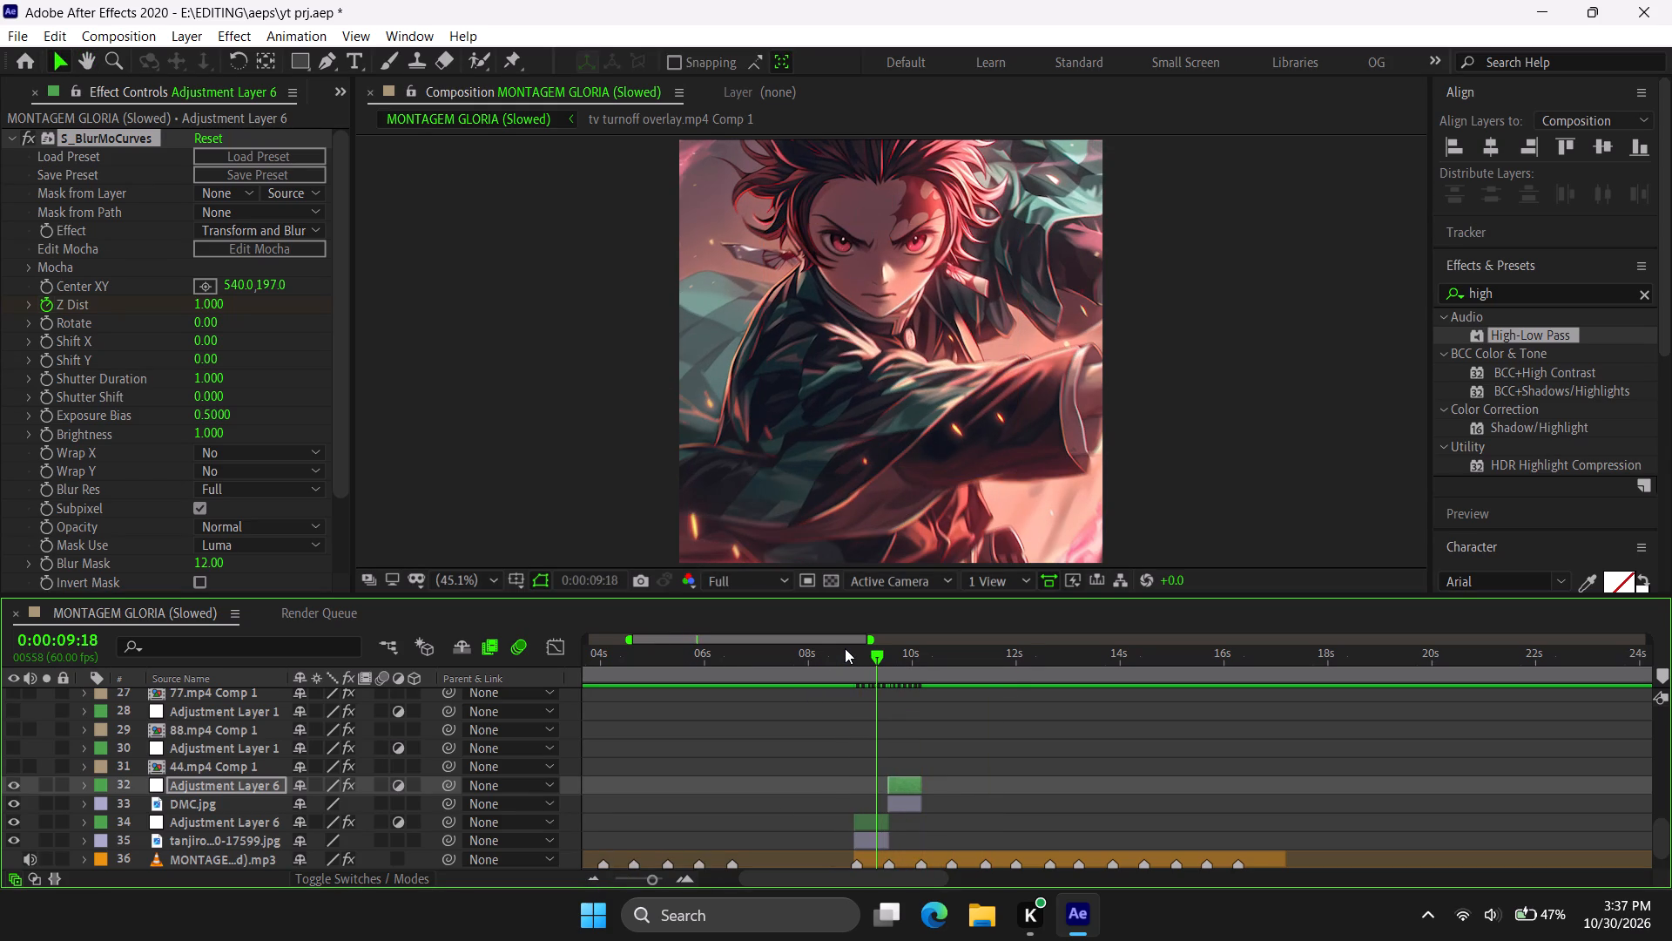
key("space")
key("space")
key("space")
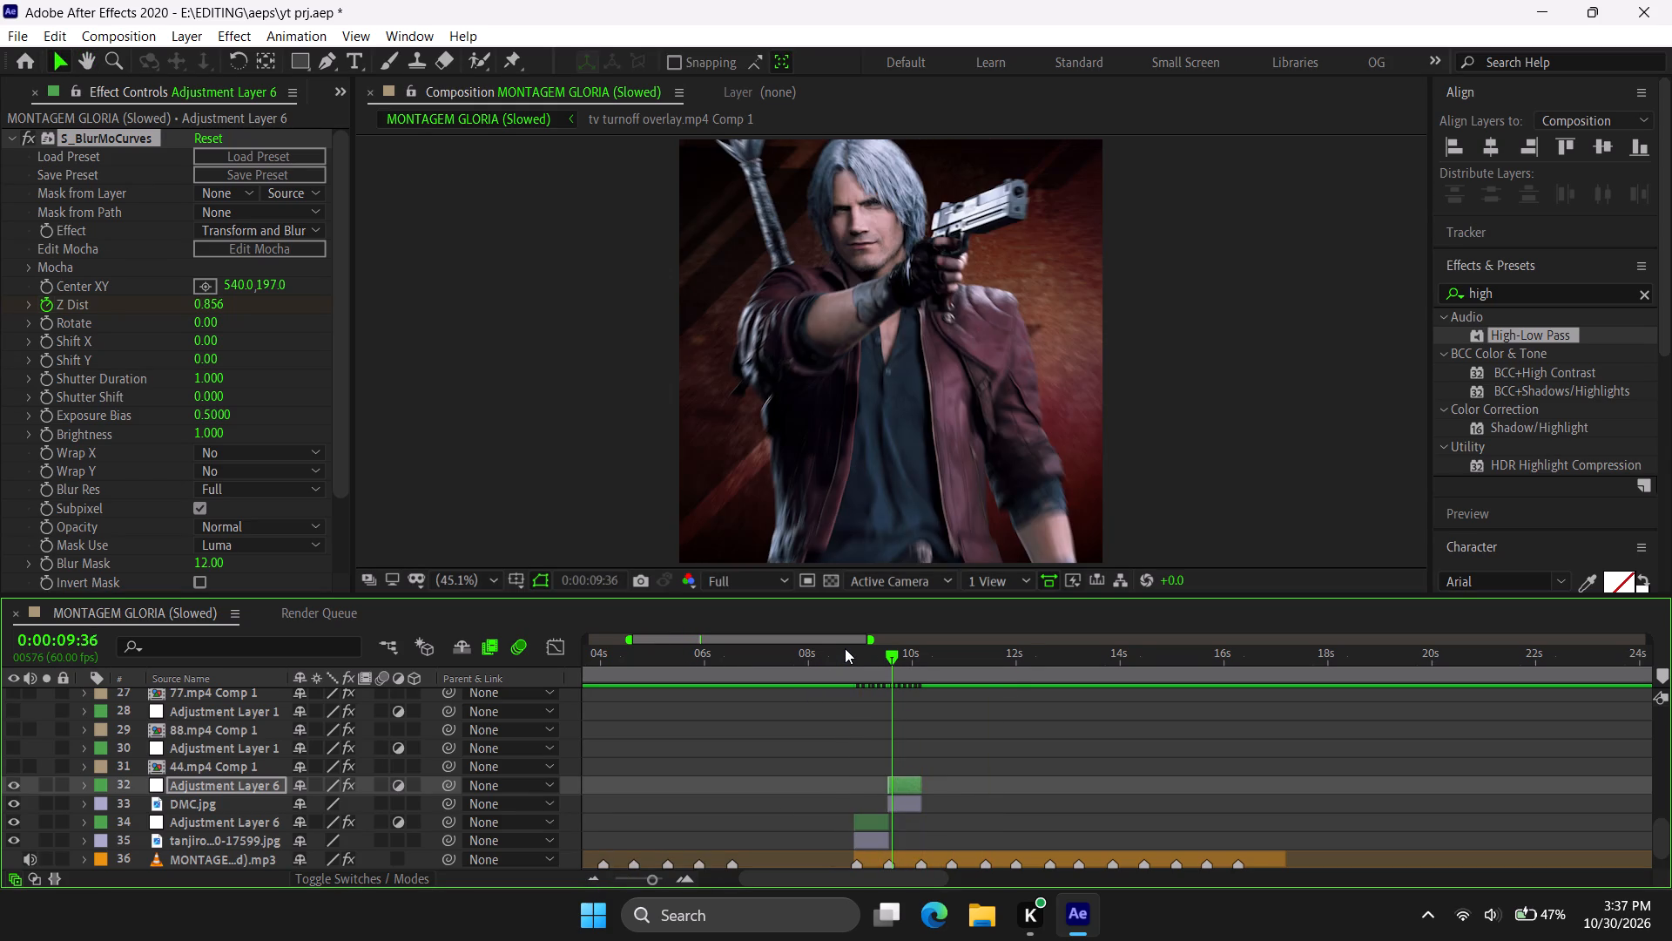
Open DMC.jpg in its layer view and paint Roto Brush foreground strokes over the character's head, torso and sword-side coat.
left_click(915, 812)
key("i")
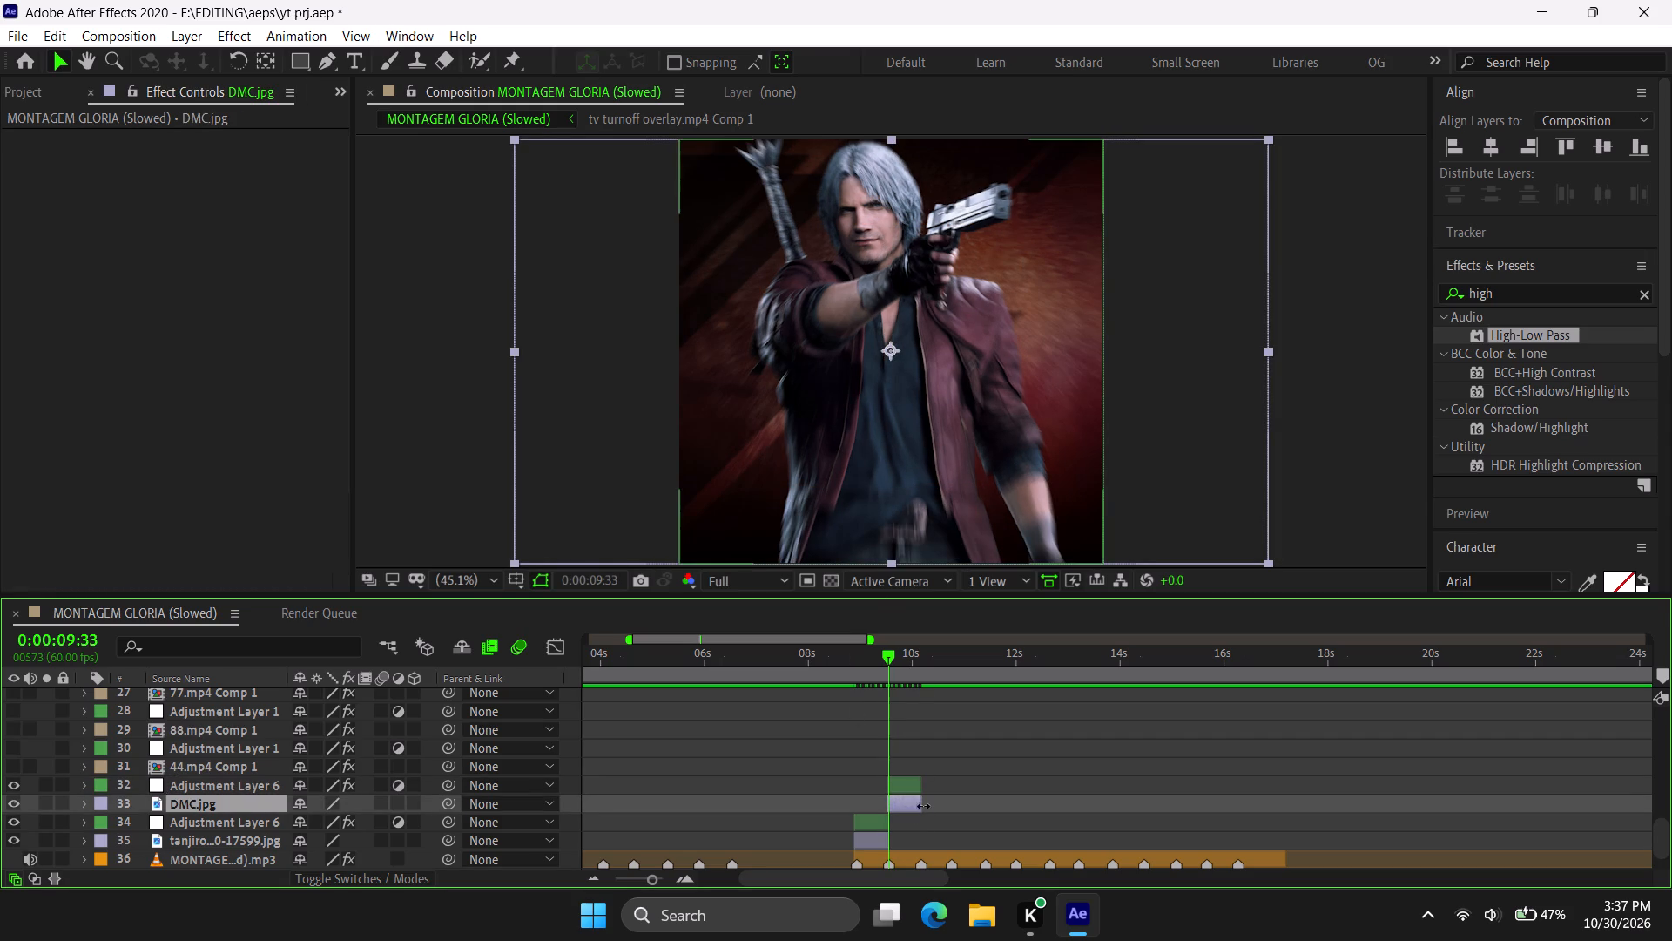
double_click(907, 806)
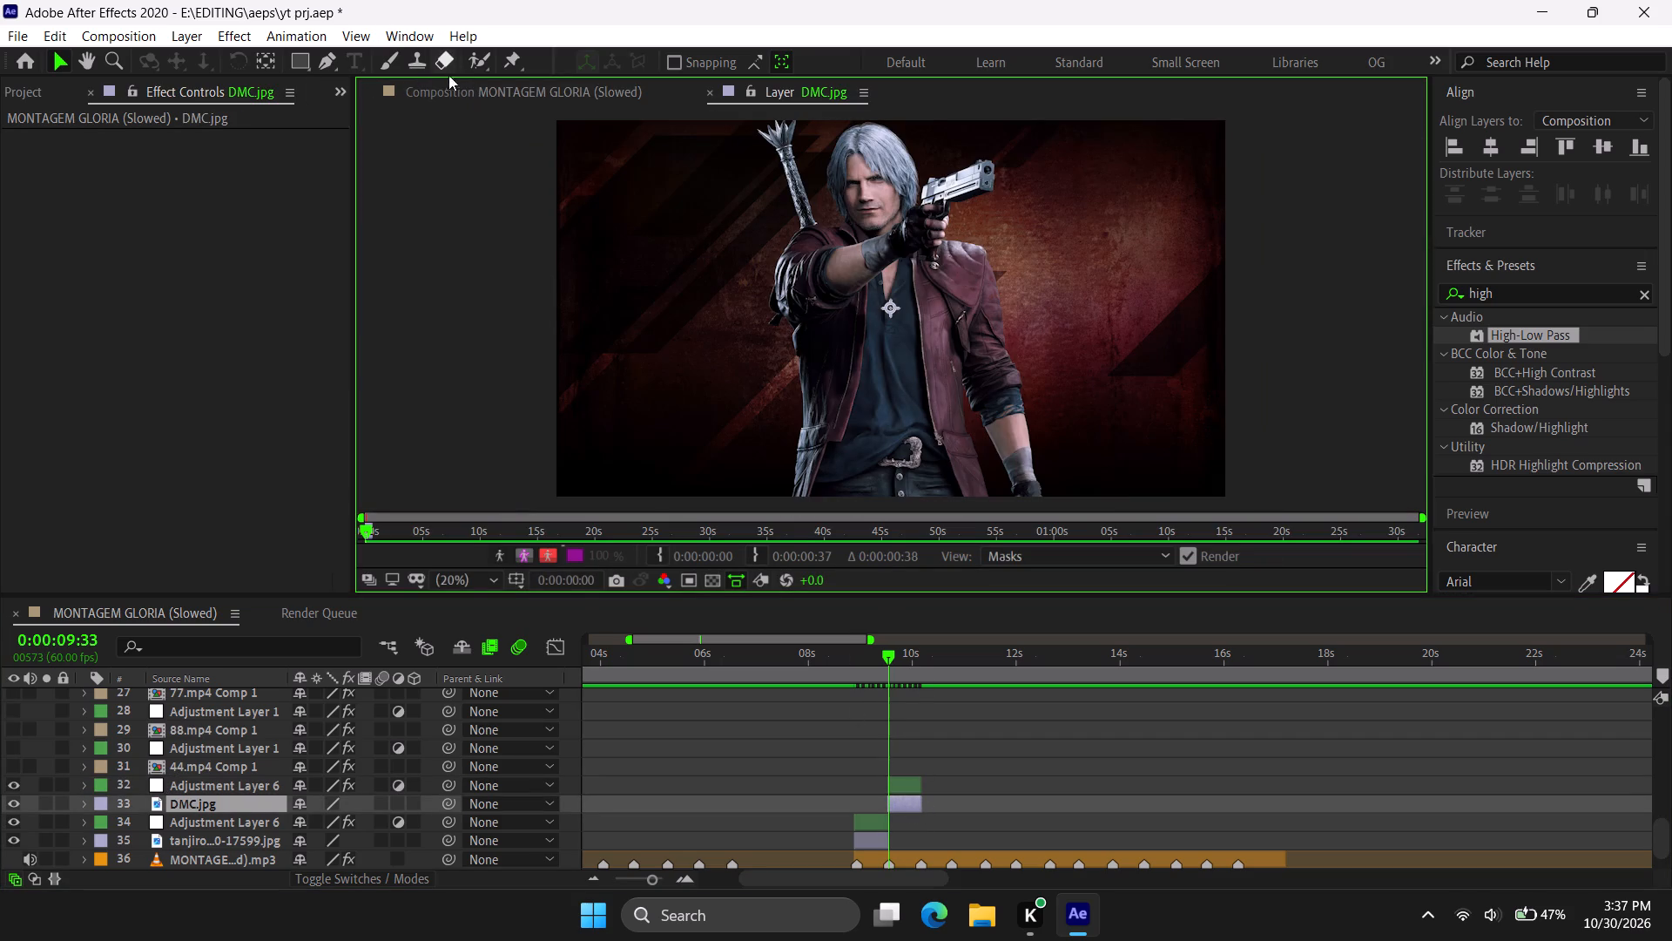
left_click(483, 64)
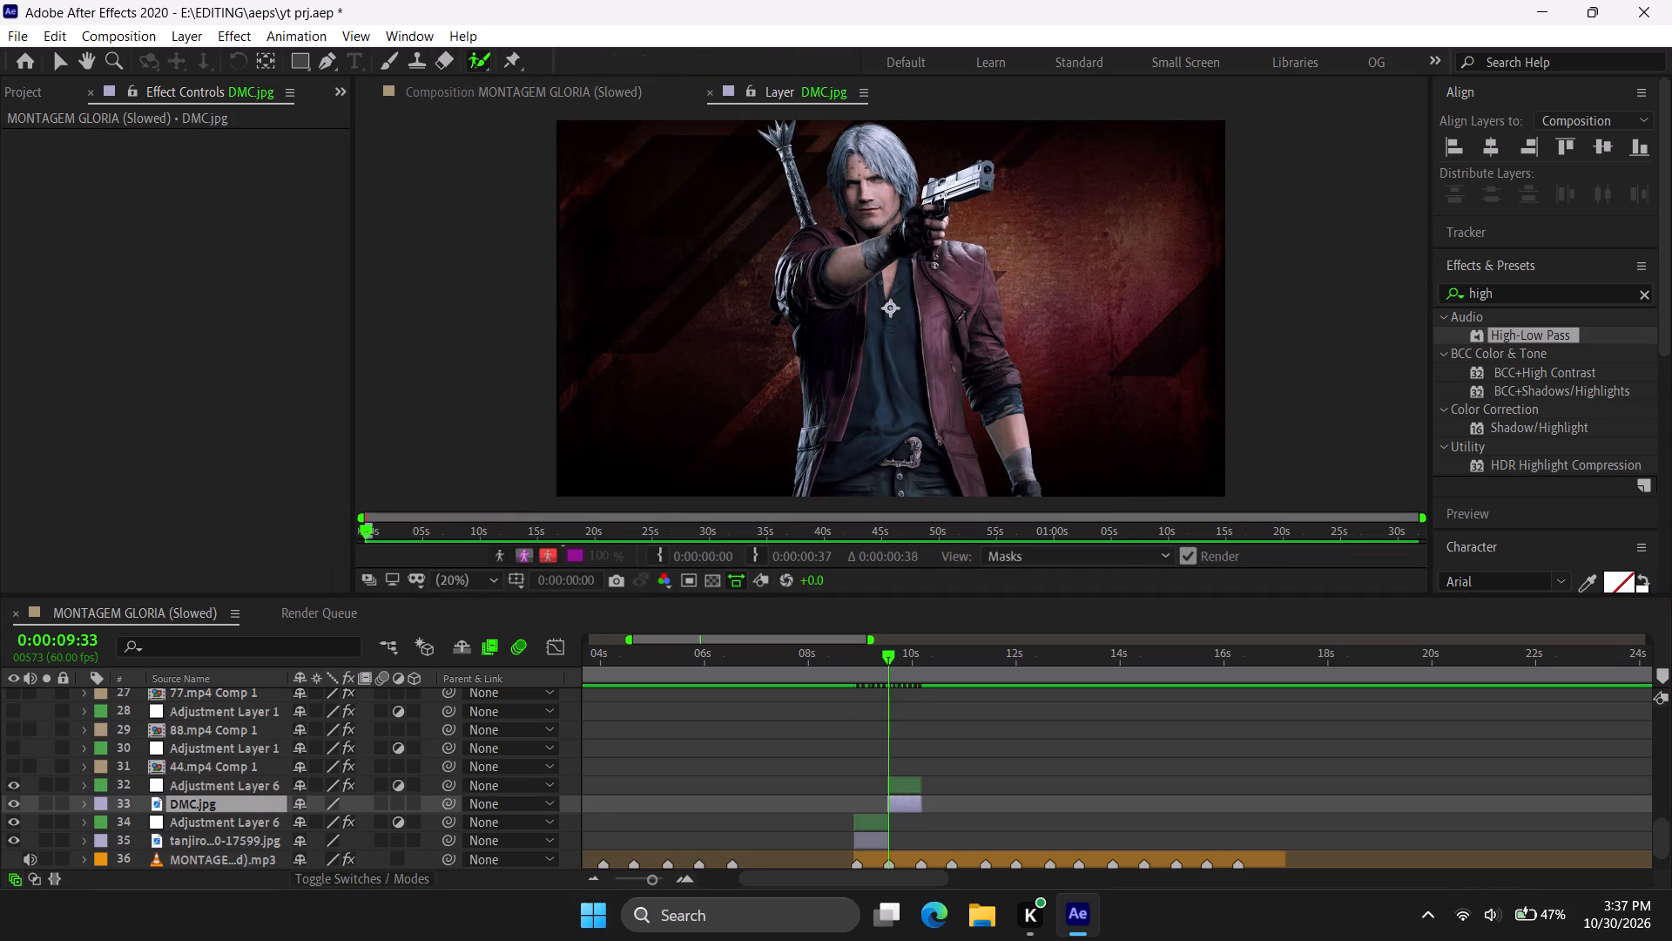
left_click_drag(872, 152, 872, 483)
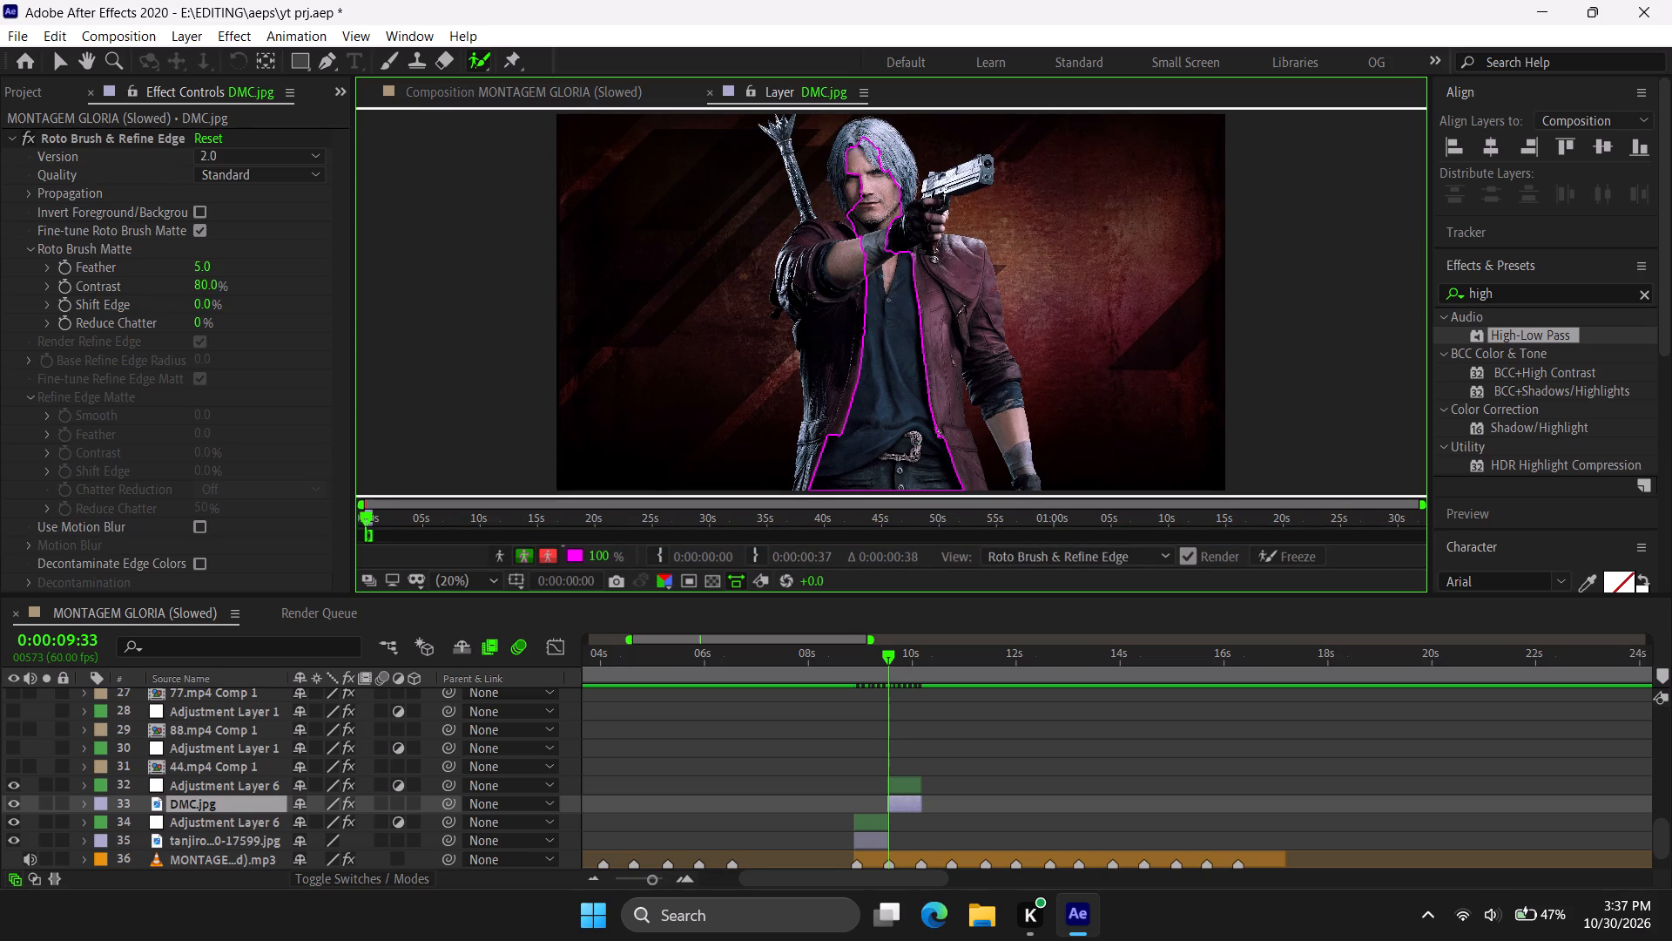
left_click_drag(859, 132, 835, 394)
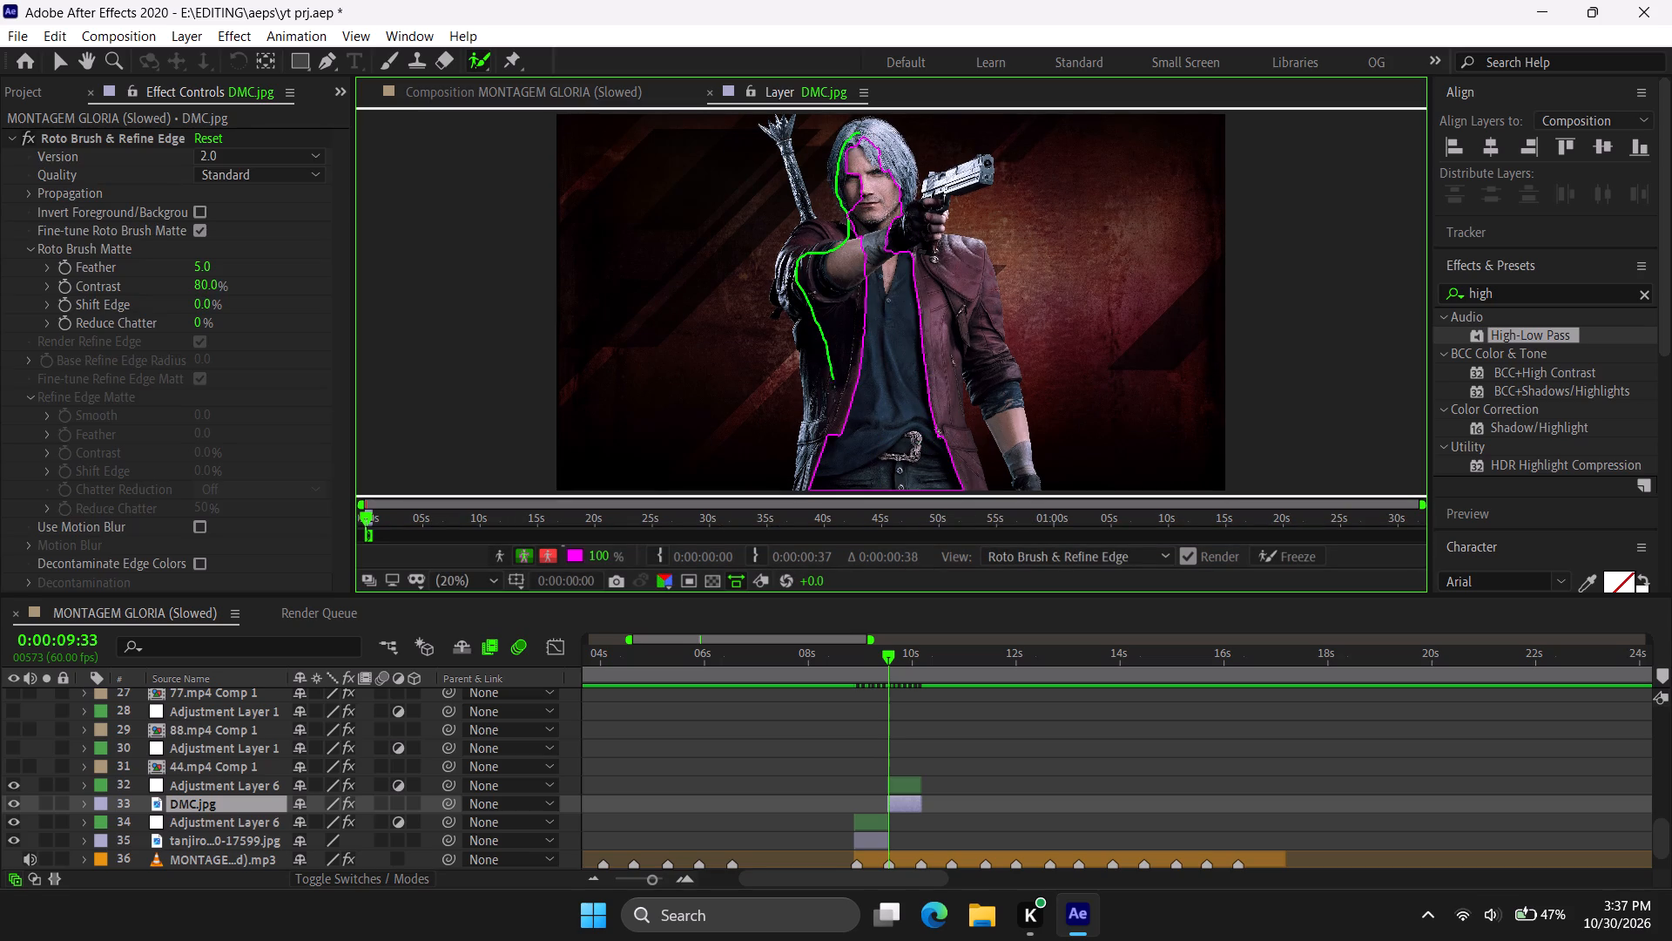
left_click_drag(835, 394, 802, 472)
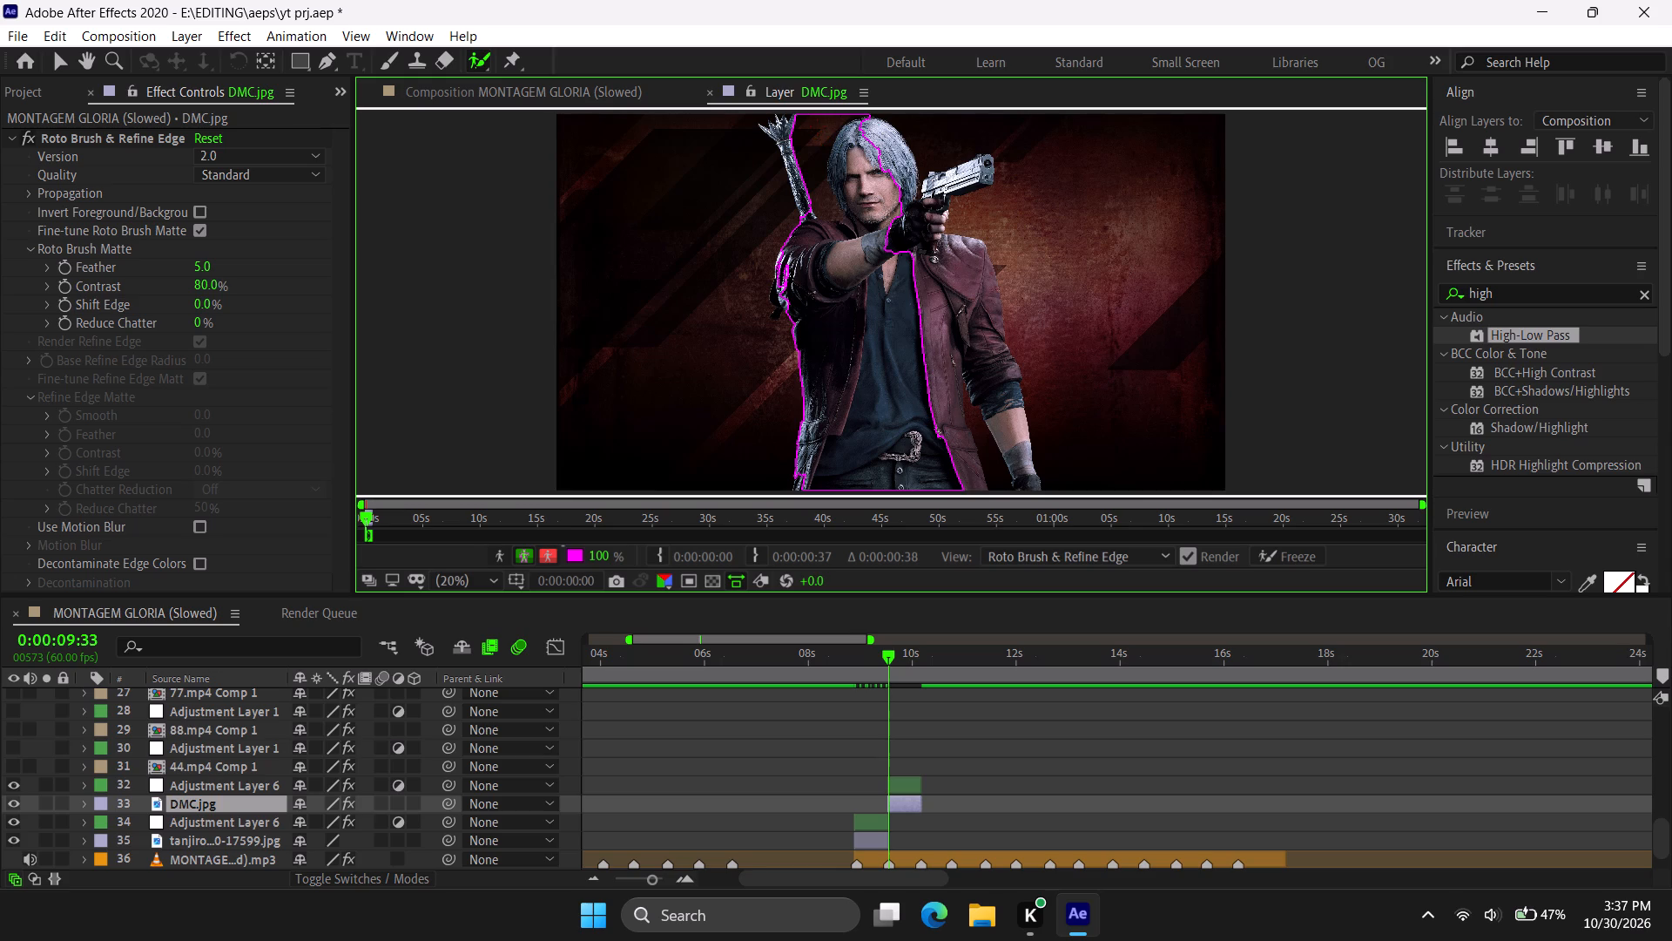
Exclude the background between sword and head from the Roto Brush selection, and include the sword handle and the hair edge beside it.
left_click_drag(818, 127, 821, 197, "alt")
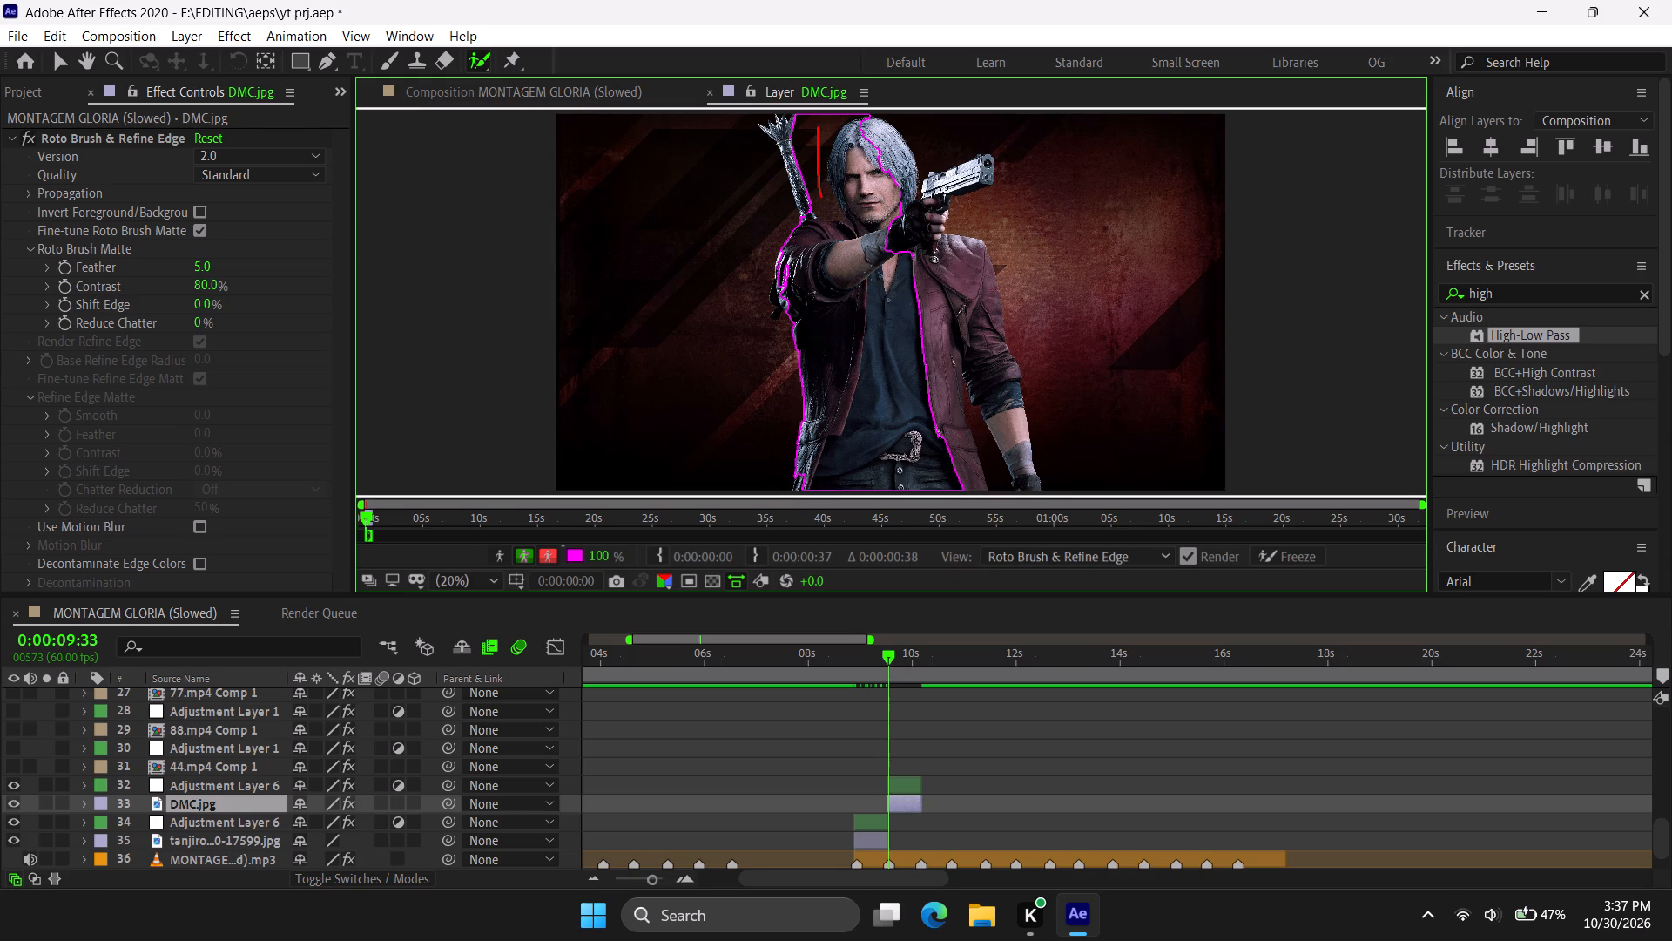
left_click_drag(779, 131, 803, 209)
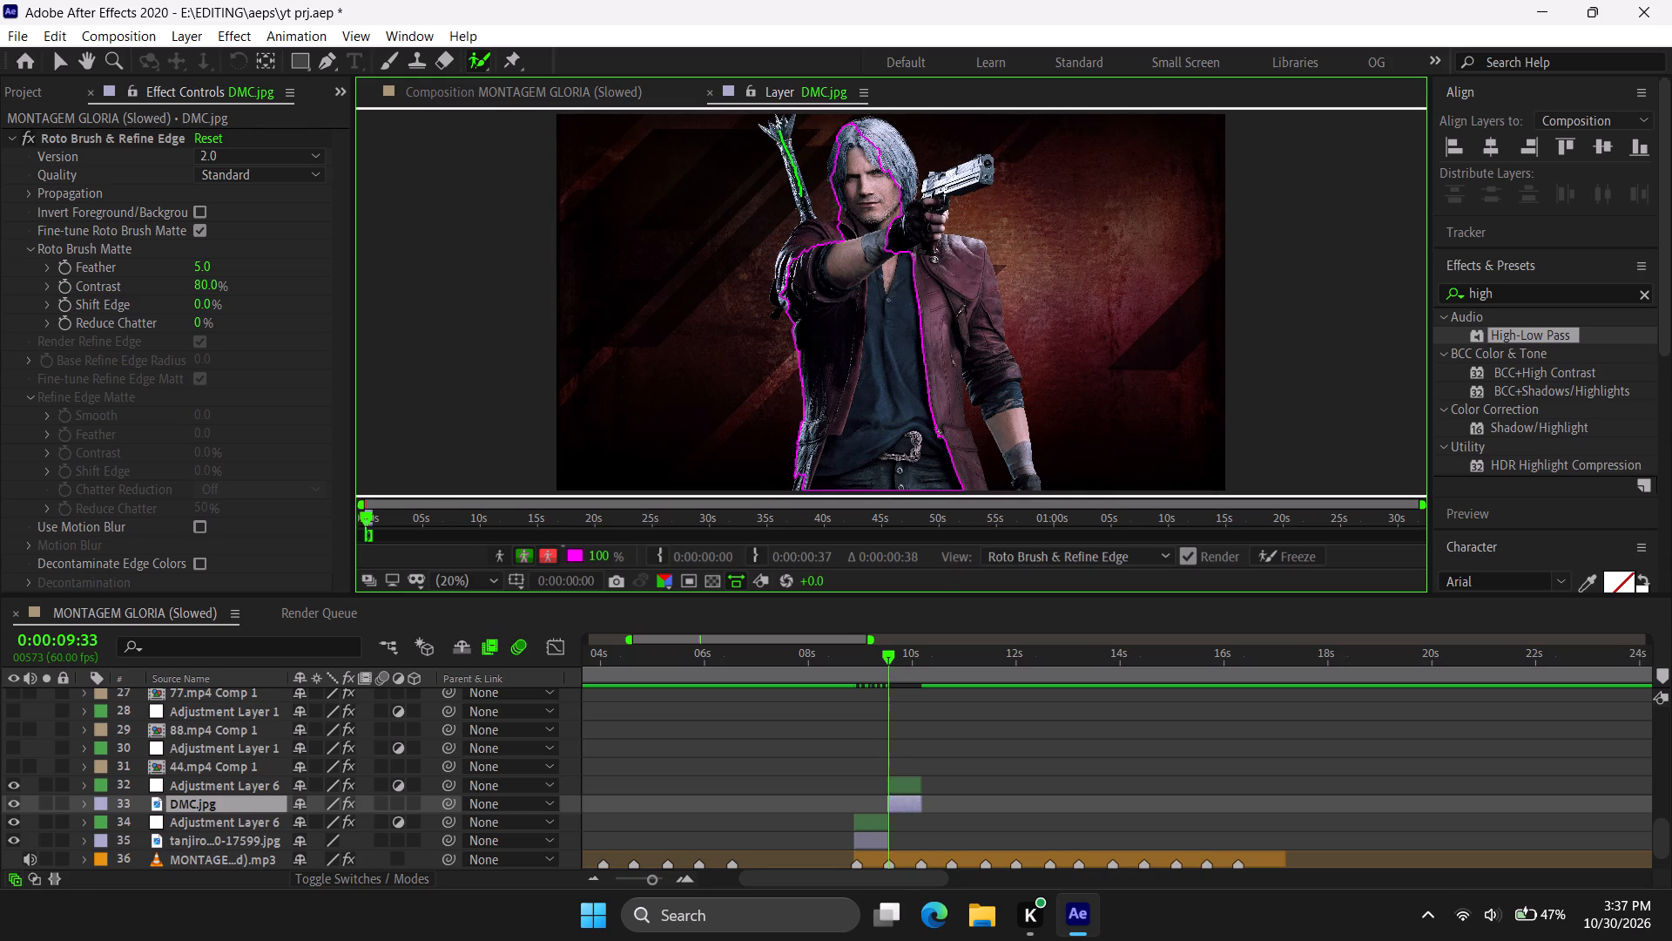
left_click_drag(803, 209, 816, 236)
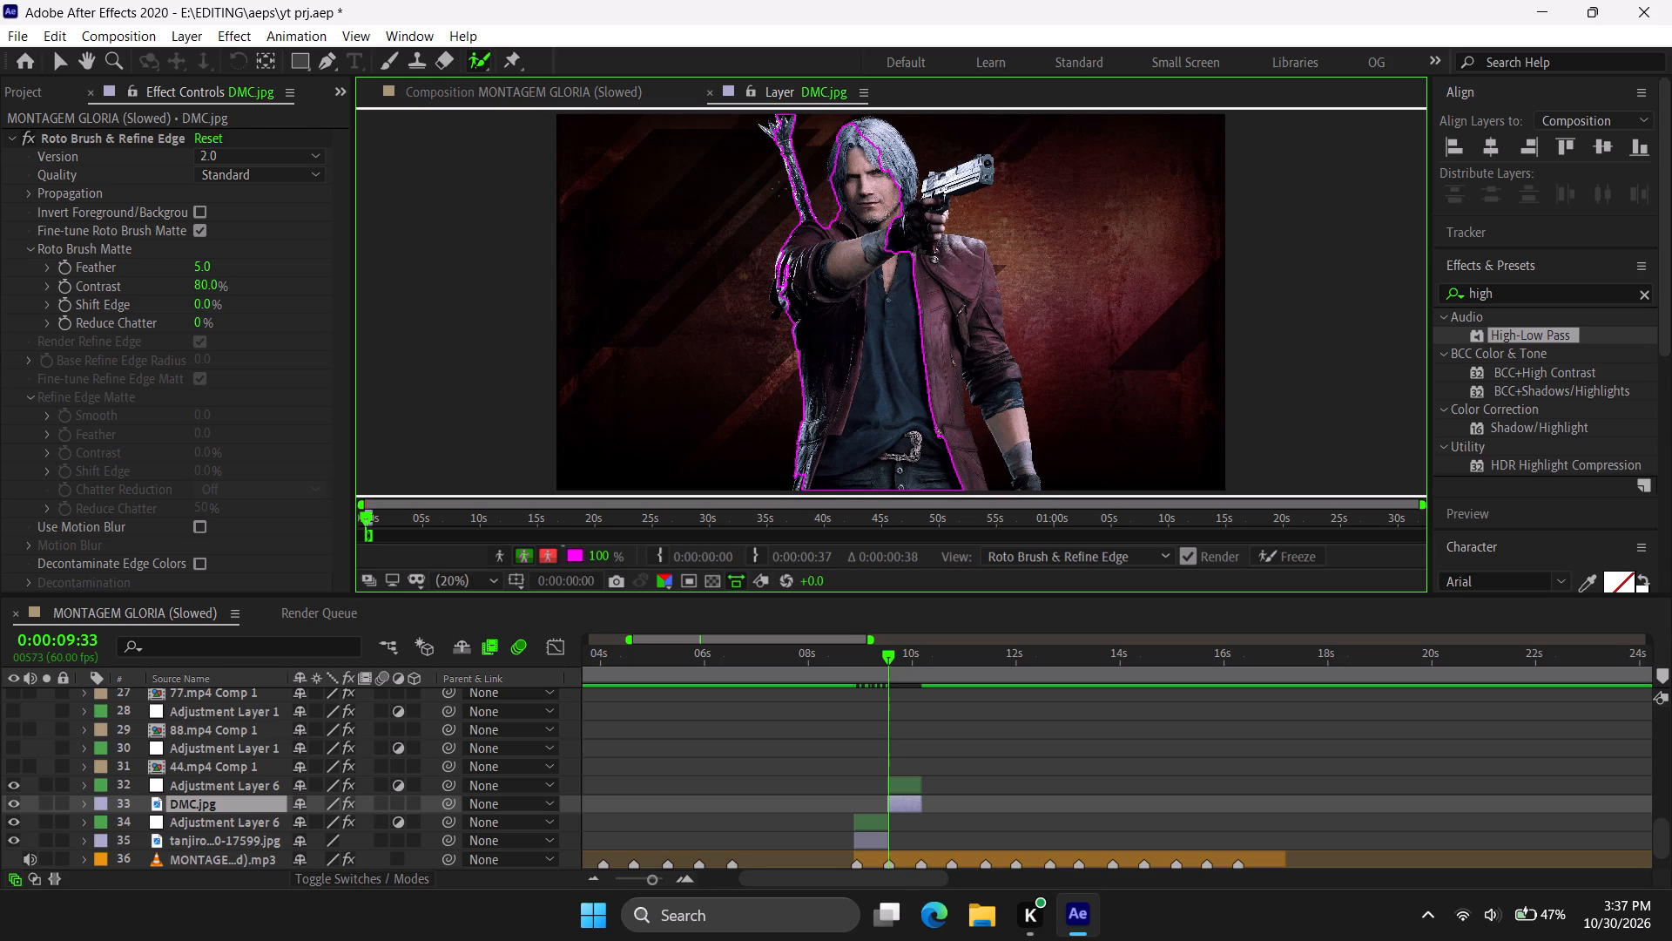
left_click_drag(764, 127, 785, 140)
left_click_drag(839, 152, 829, 159)
left_click_drag(829, 159, 830, 157)
Extend the Roto Brush selection over the remaining hair, coat and lowered arm, excluding the background gap between coat and arm.
left_click_drag(859, 127, 923, 223)
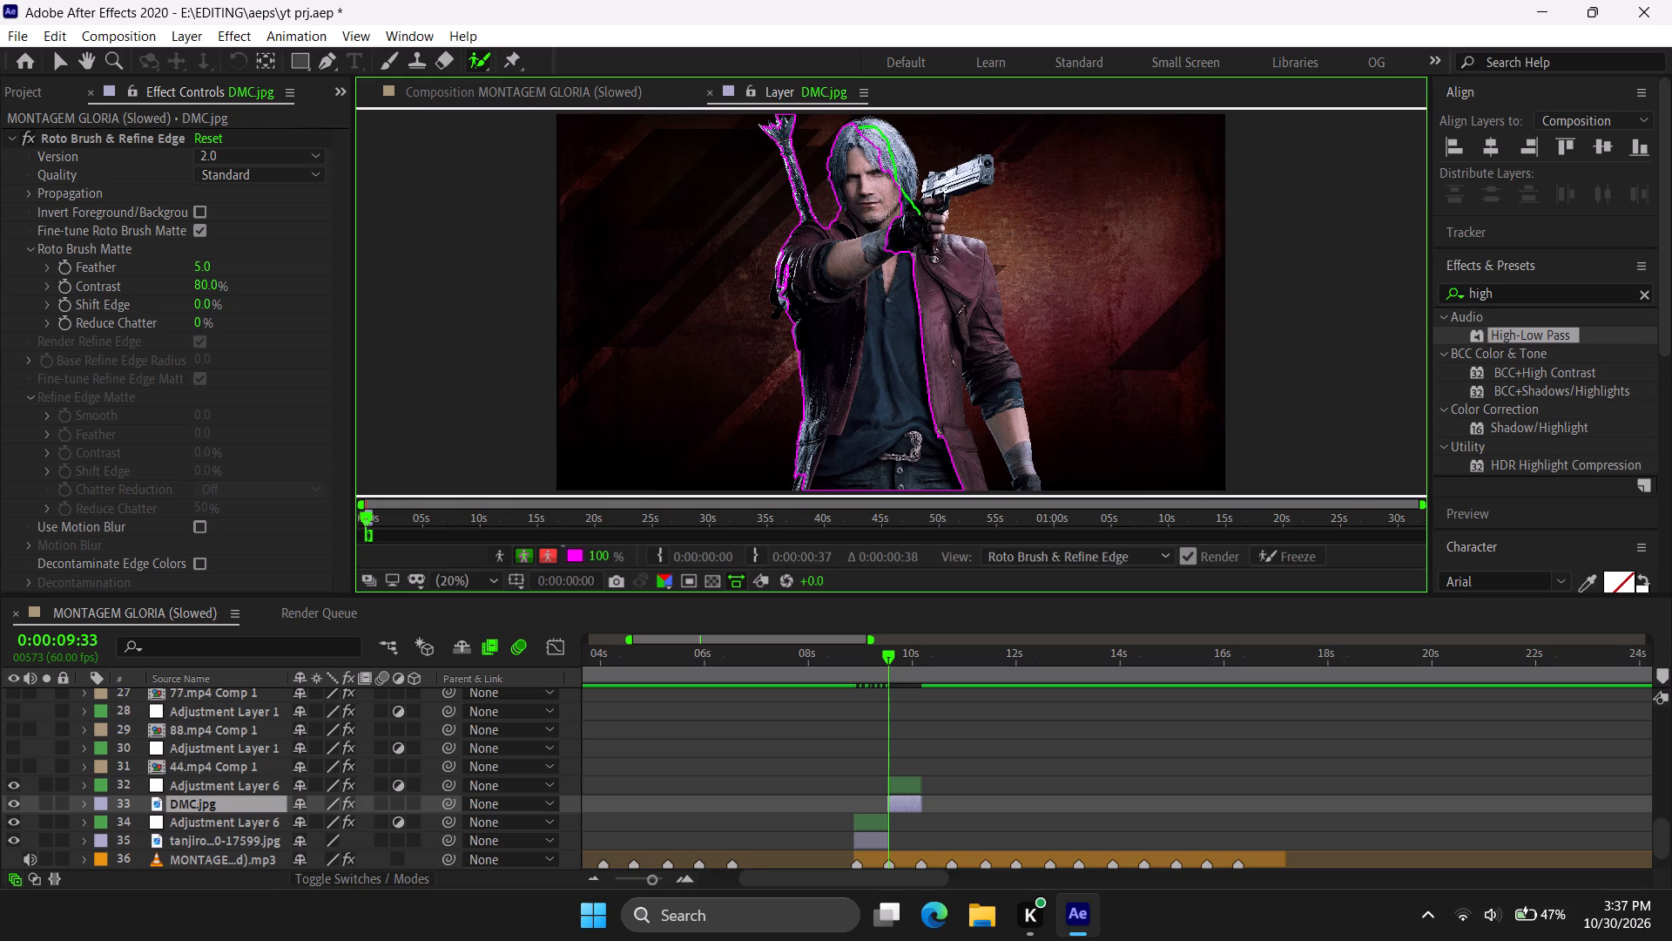
left_click_drag(923, 223, 965, 457)
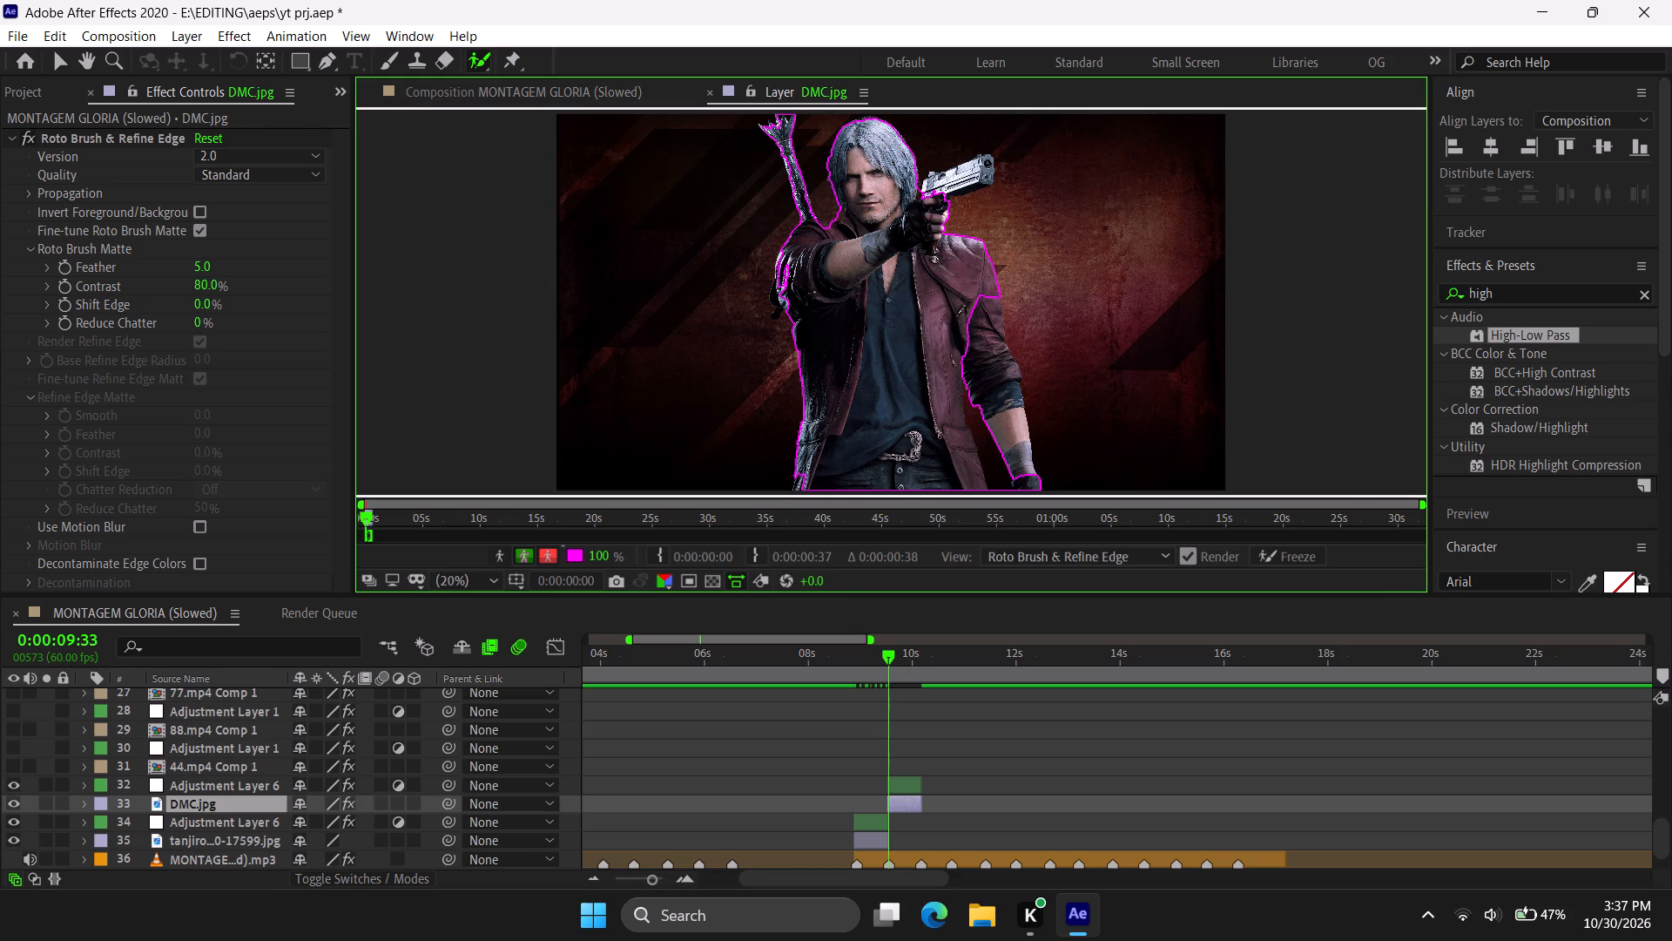
left_click_drag(966, 393, 1001, 481, "alt")
left_click_drag(1001, 481, 1001, 483, "alt")
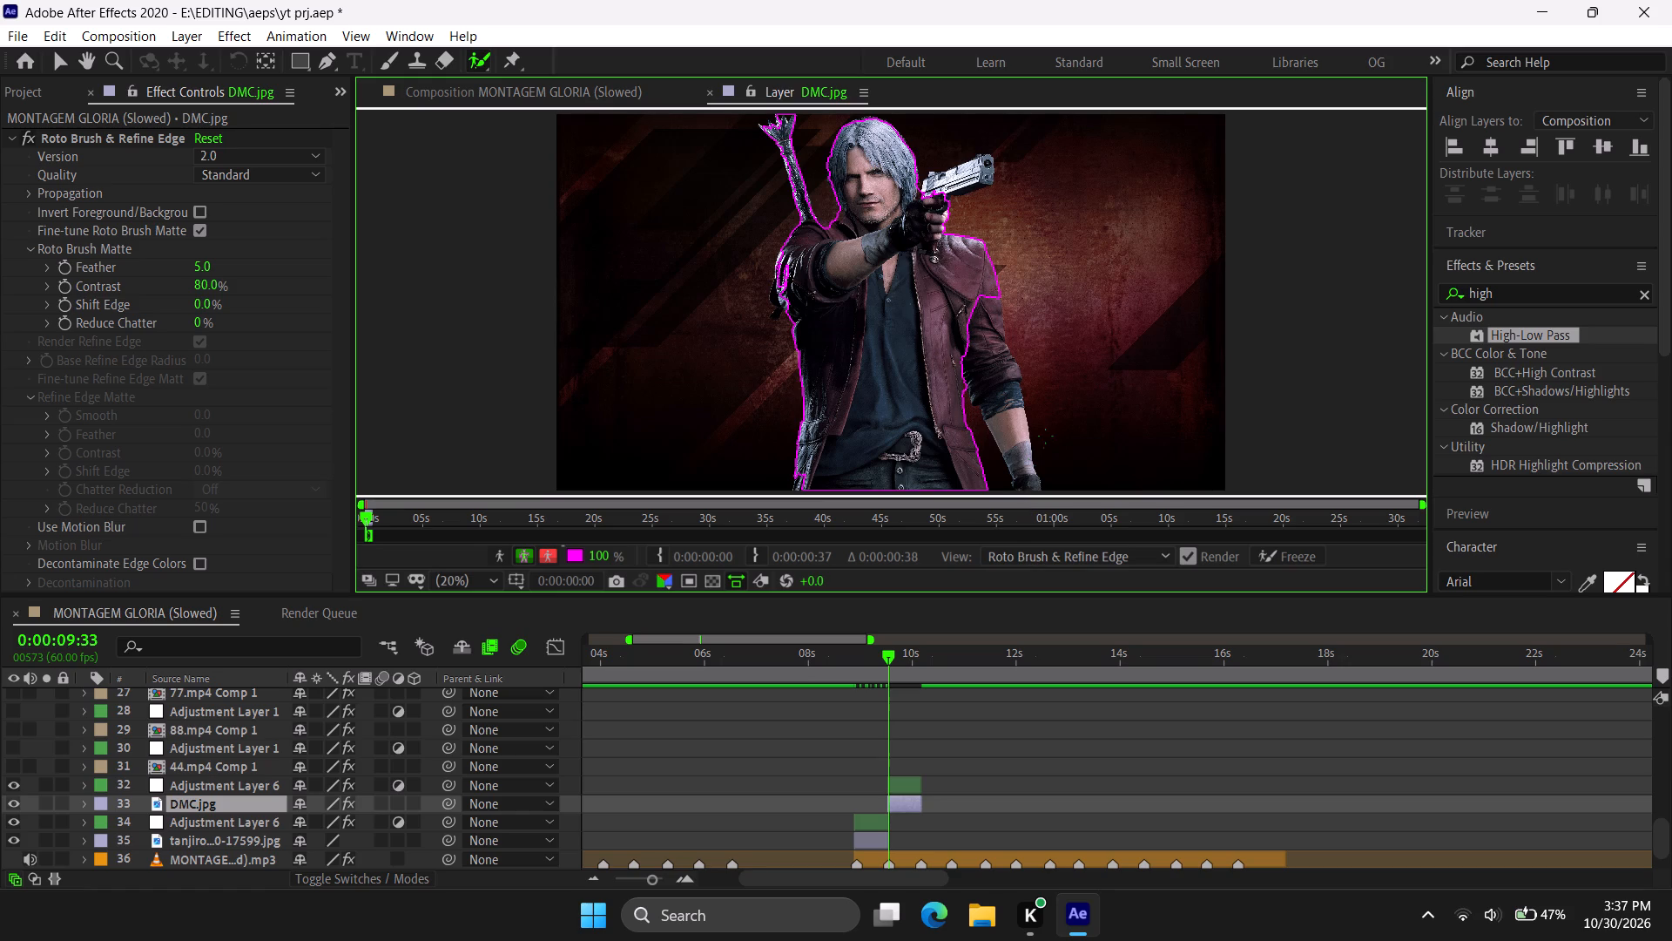
left_click_drag(984, 299, 1027, 478)
left_click_drag(1027, 478, 1027, 480)
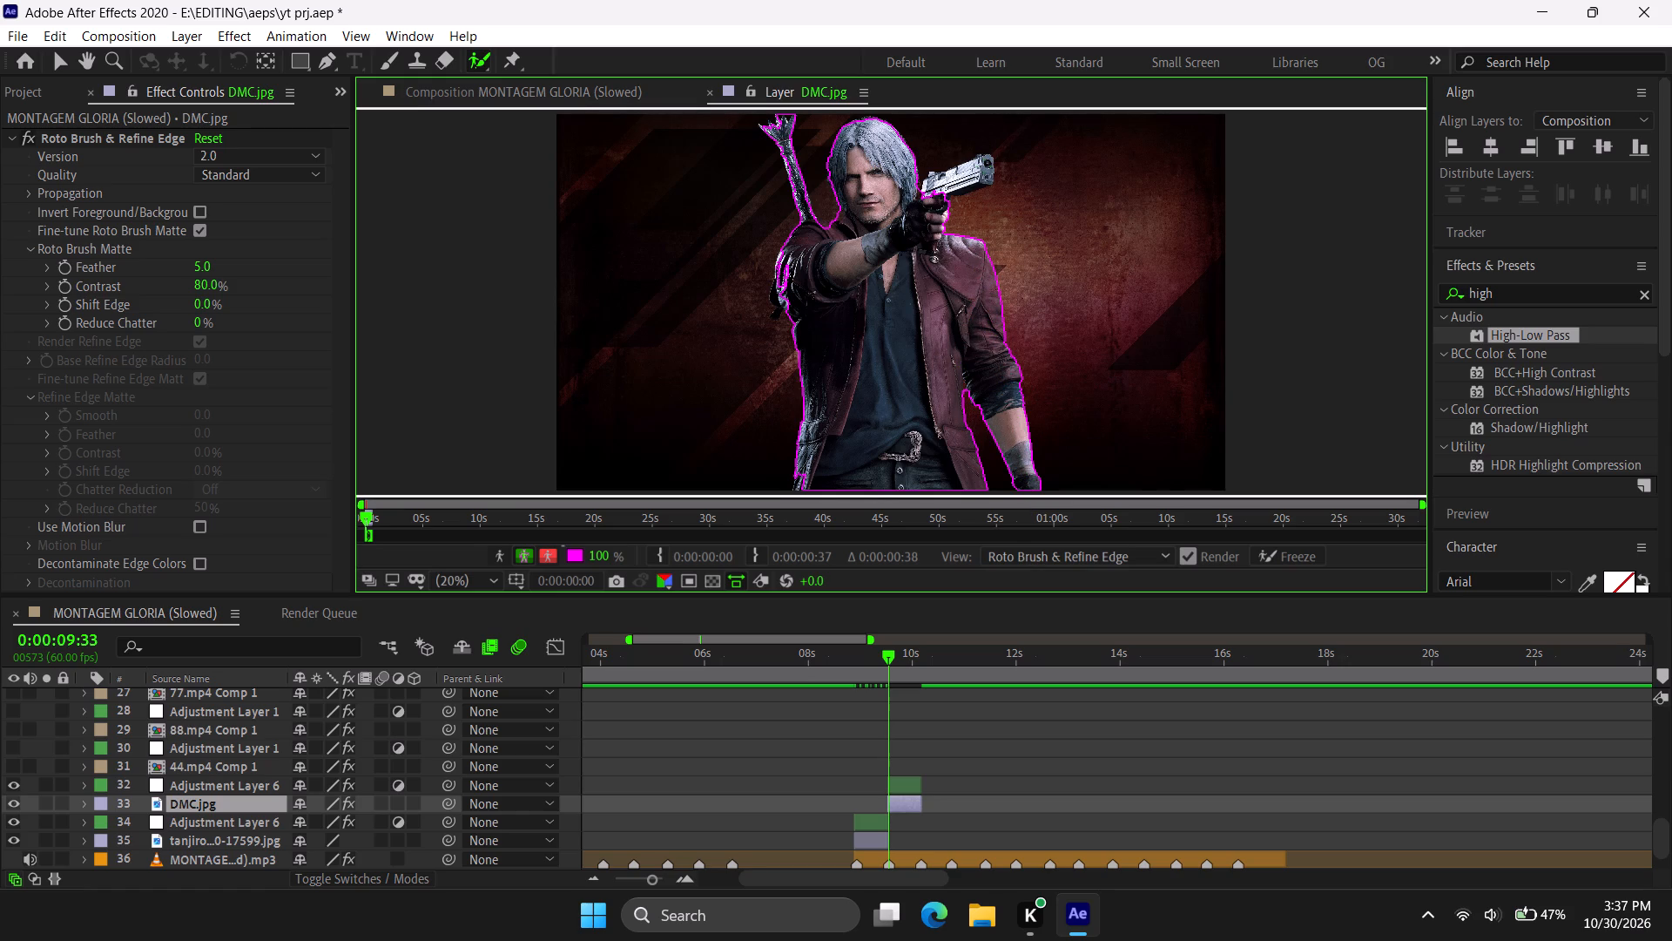
Include the whole pistol in the Roto Brush selection, covering its slide, frame and underside, and exclude the gap between hair and pistol.
left_click_drag(984, 167, 930, 186)
key("z")
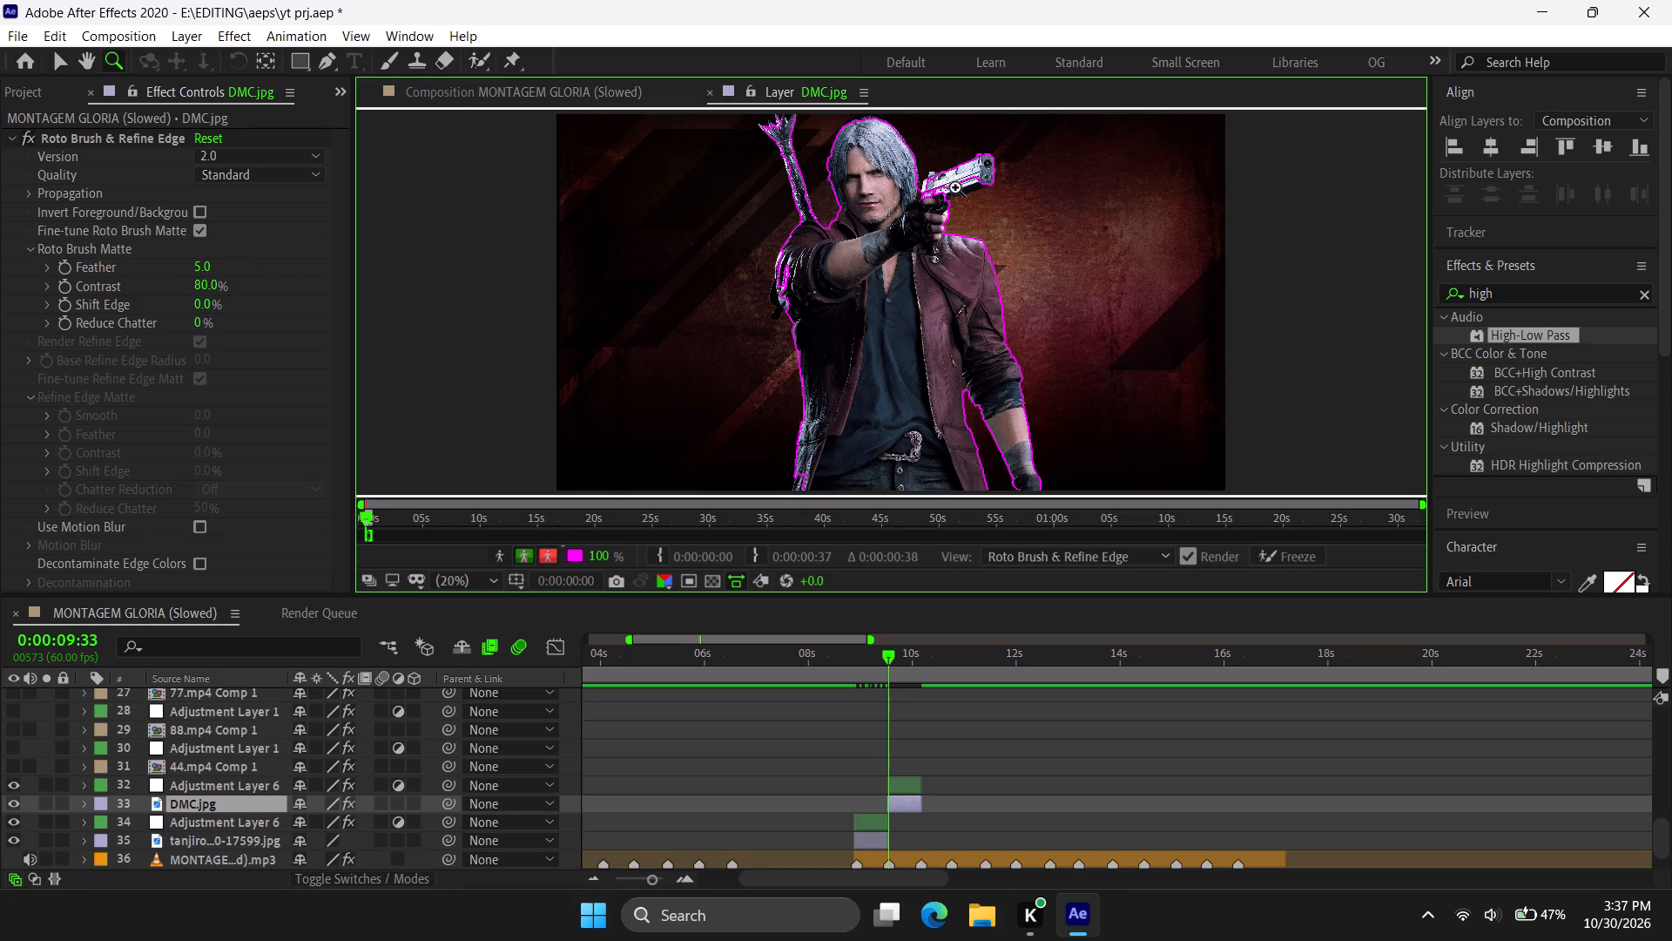
left_click(955, 187)
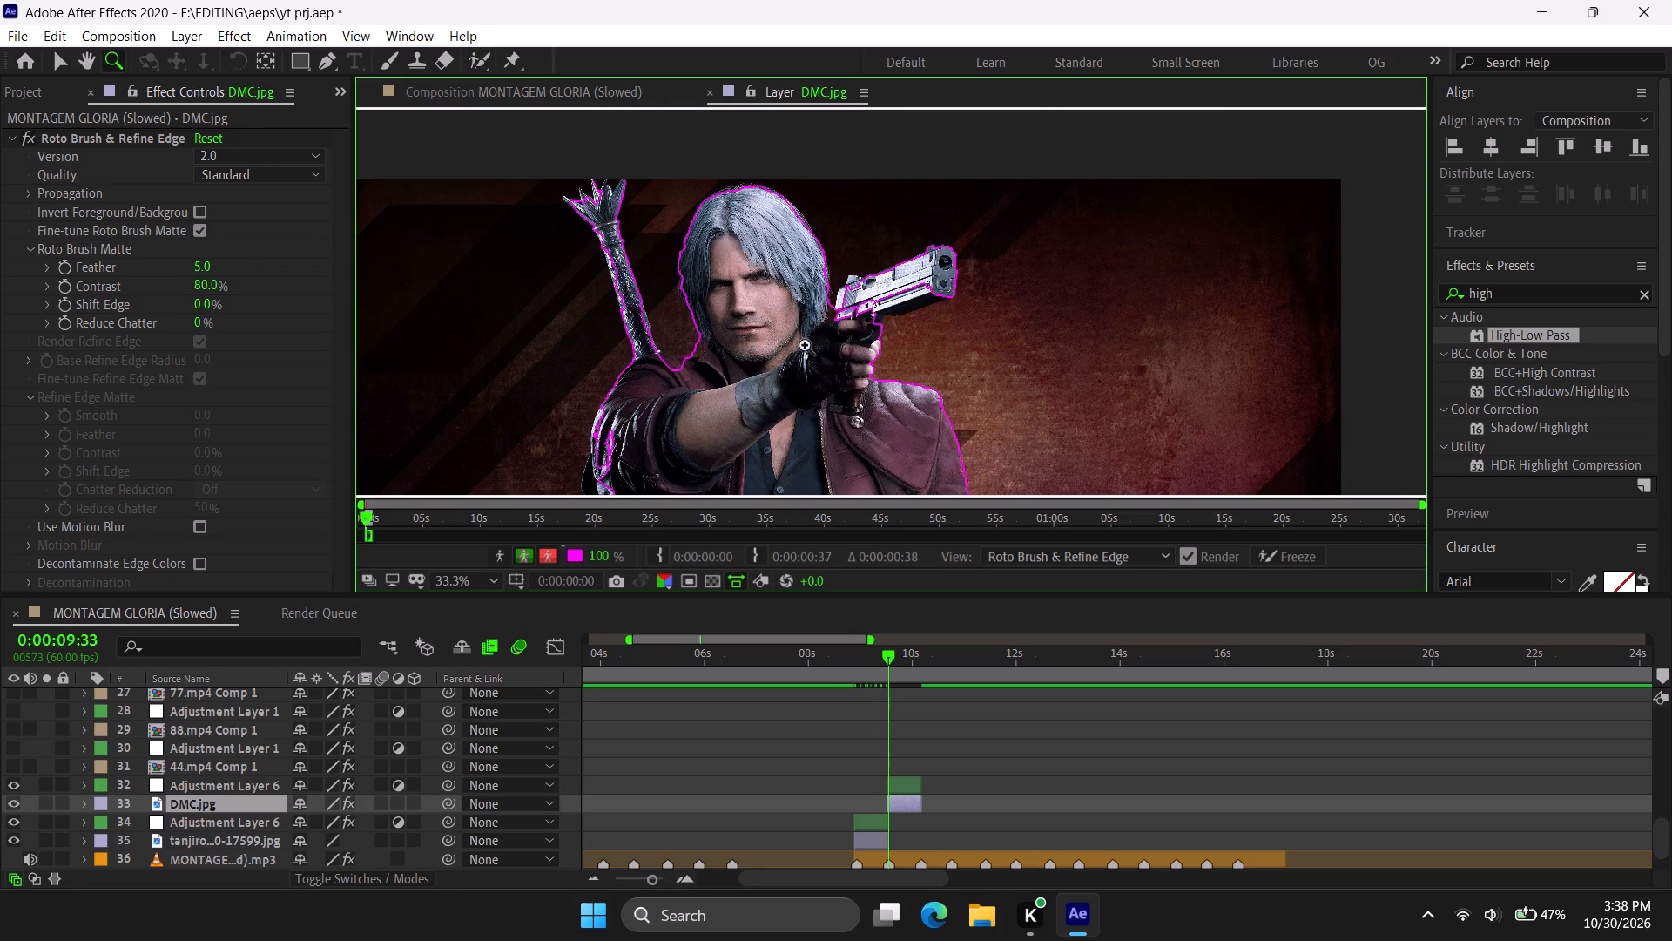
left_click(880, 302)
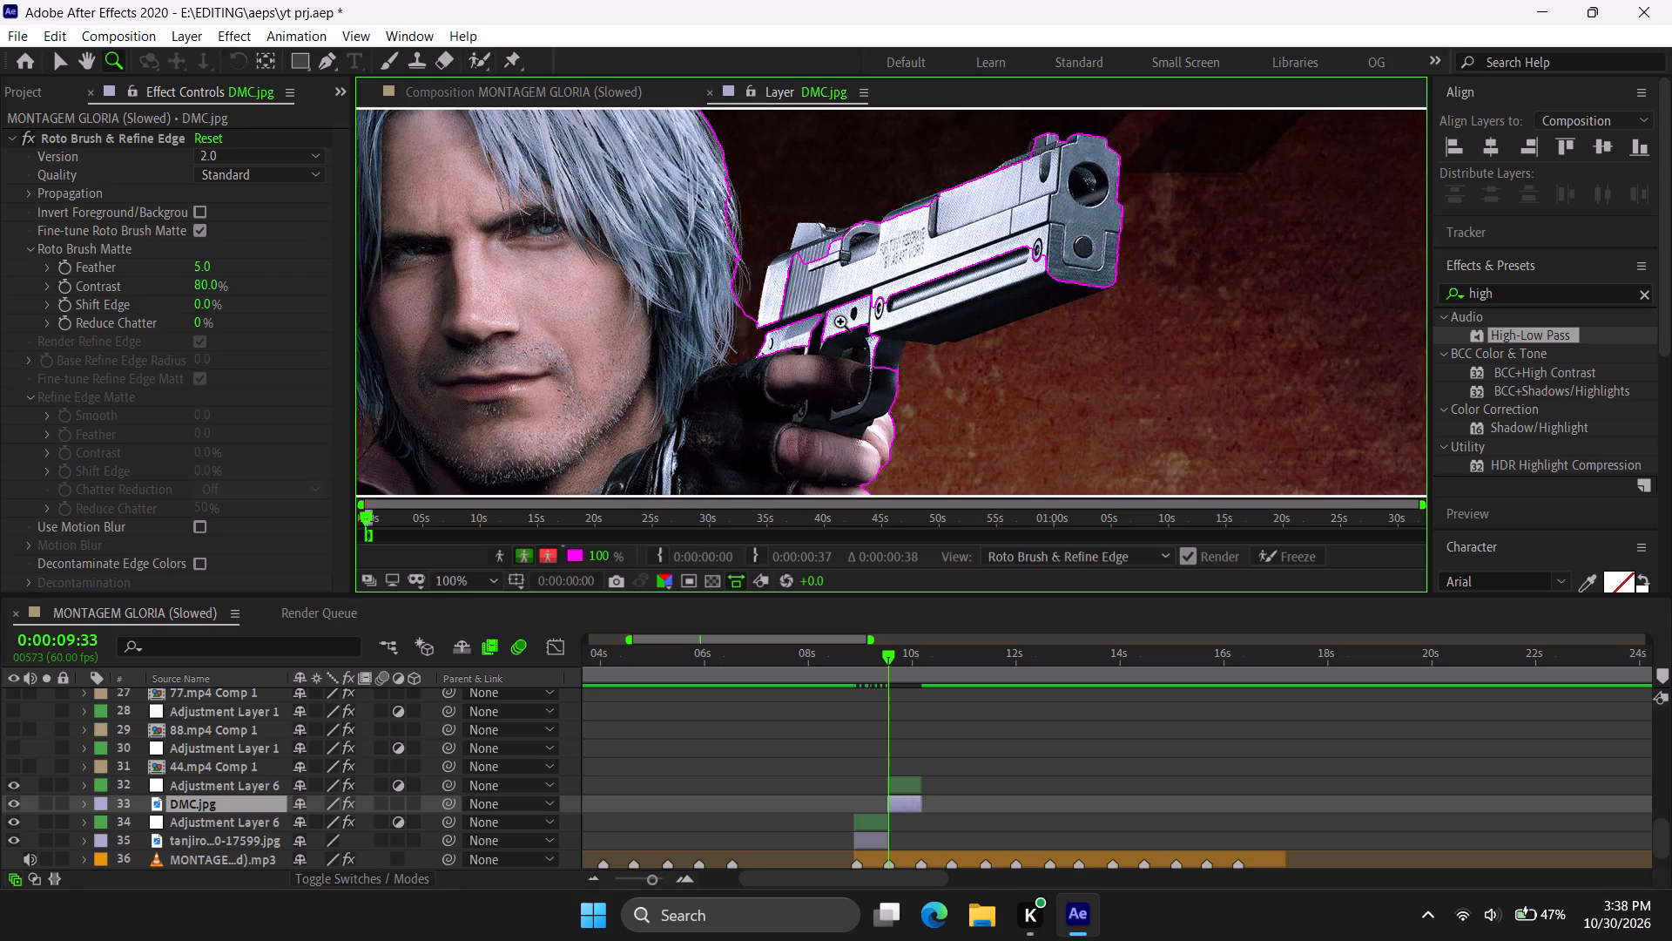
key("h")
left_click_drag(827, 322, 839, 356)
left_click_drag(487, 68, 553, 50)
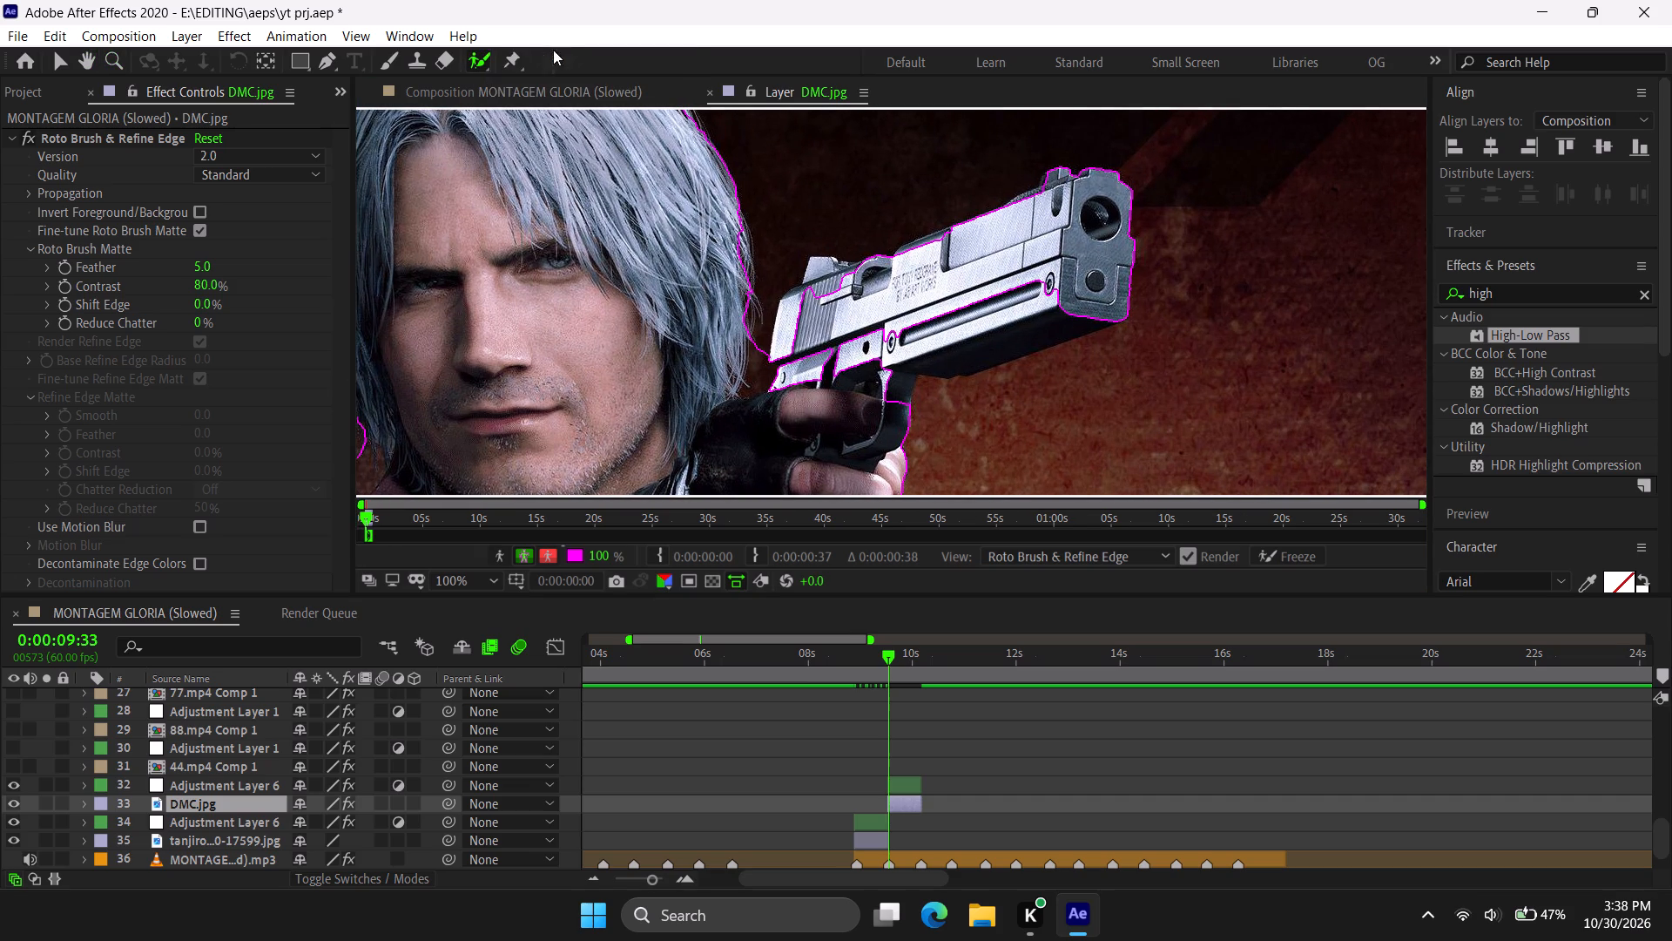
left_click_drag(830, 267, 787, 348)
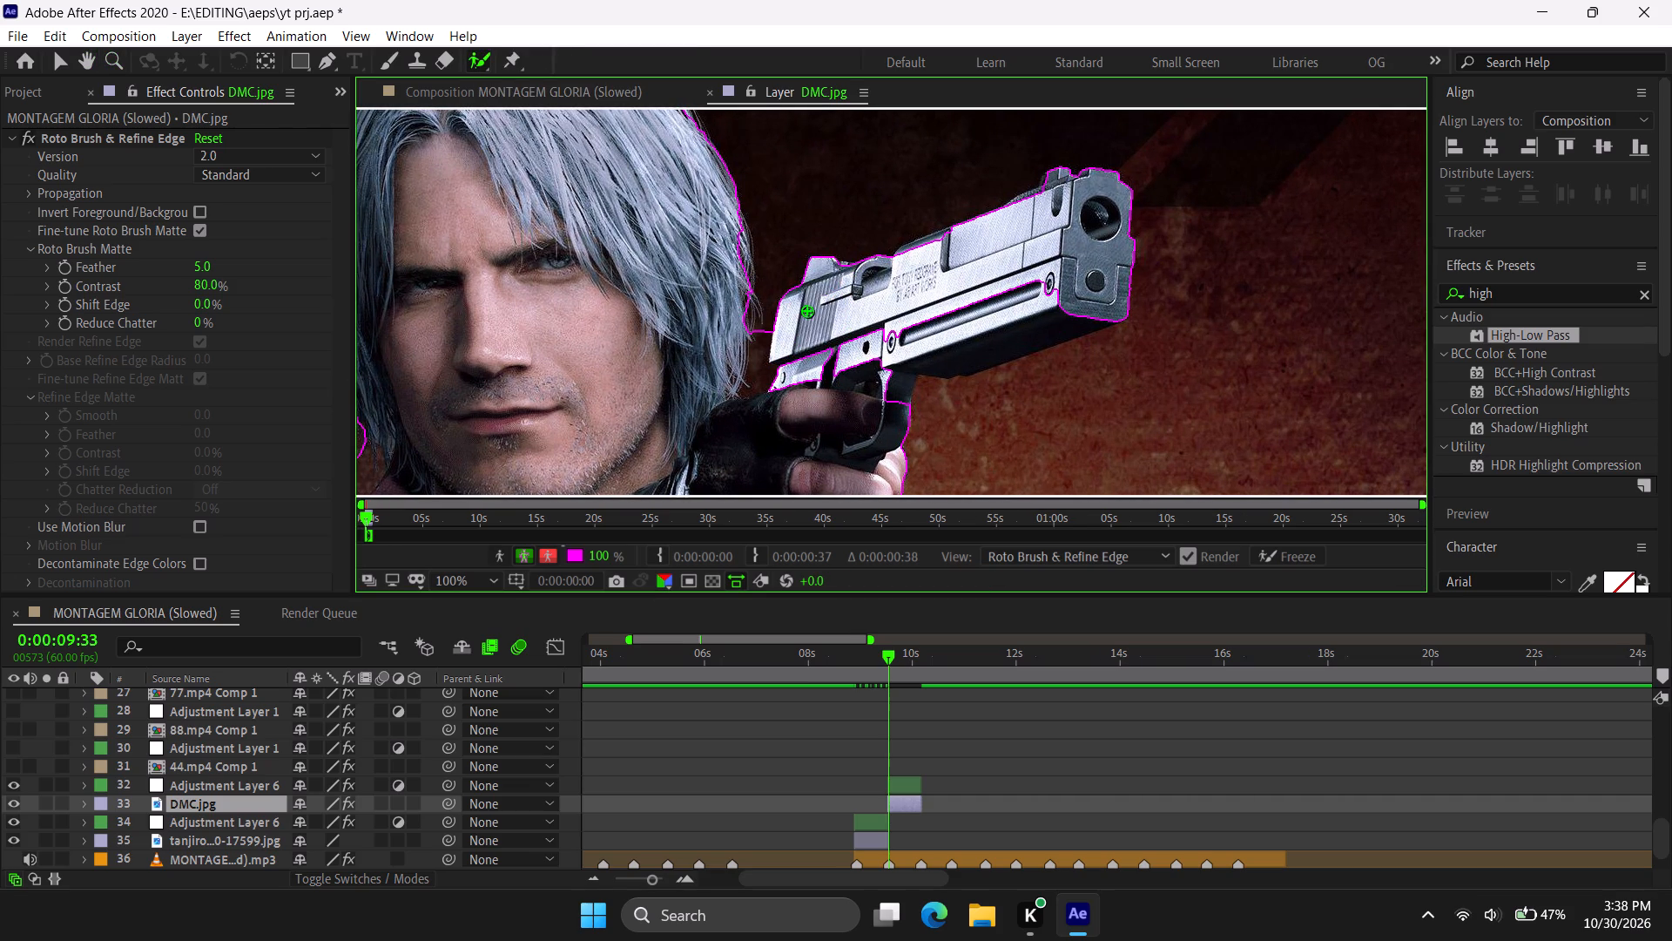
left_click_drag(760, 327, 757, 393, "alt")
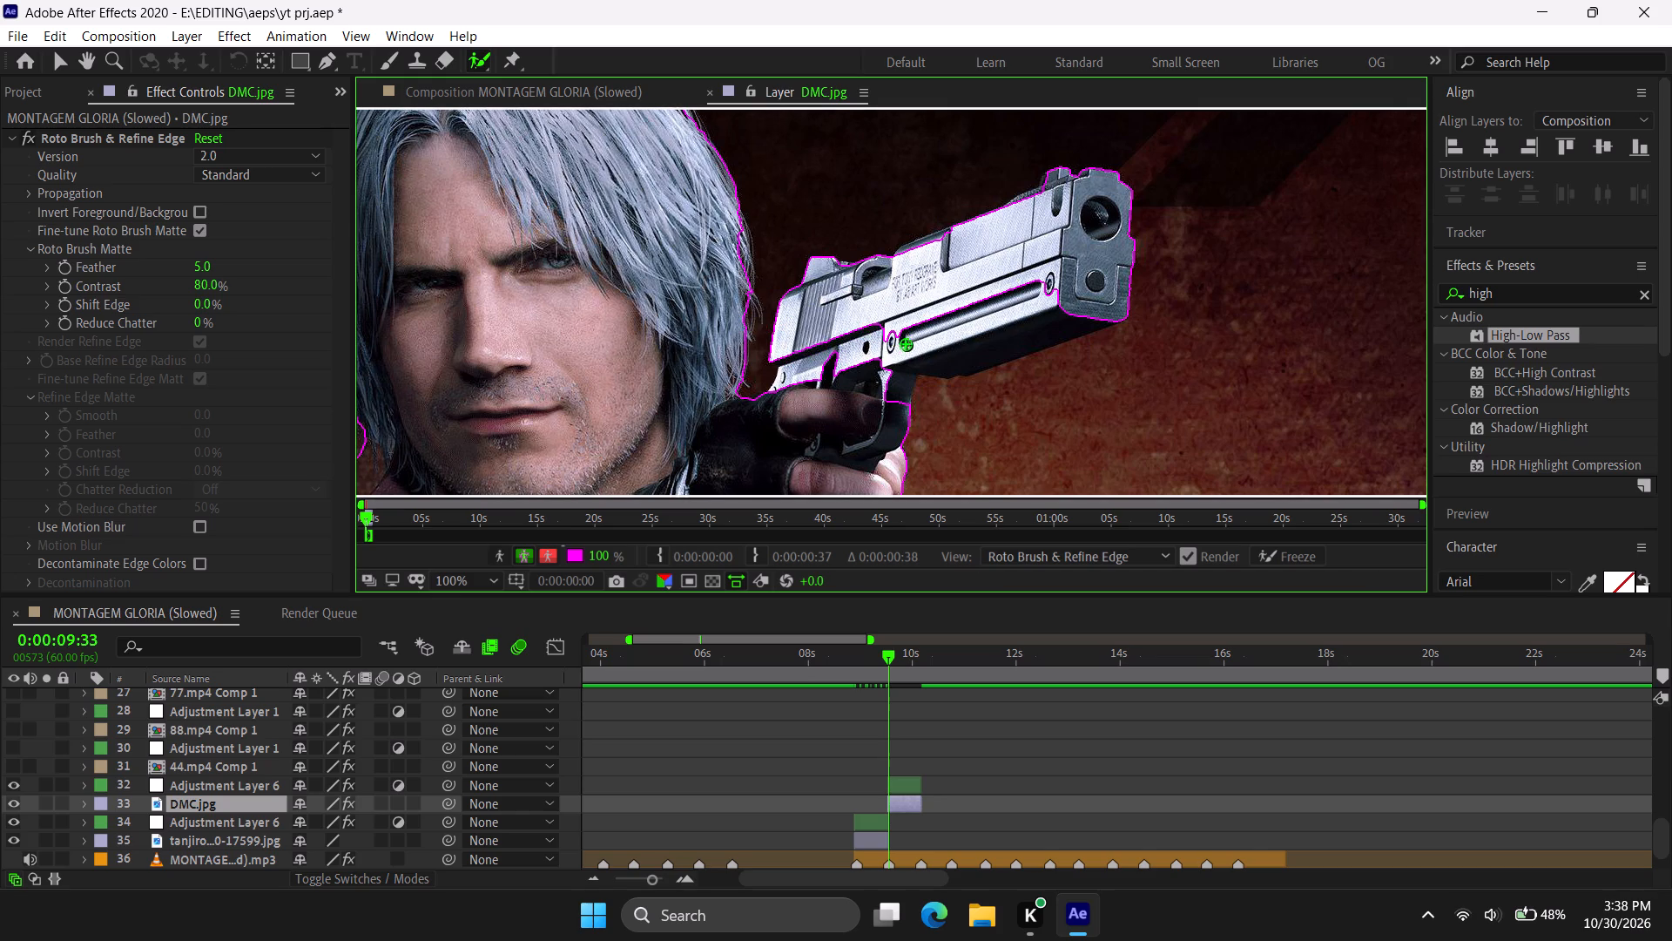
left_click_drag(954, 333, 908, 371)
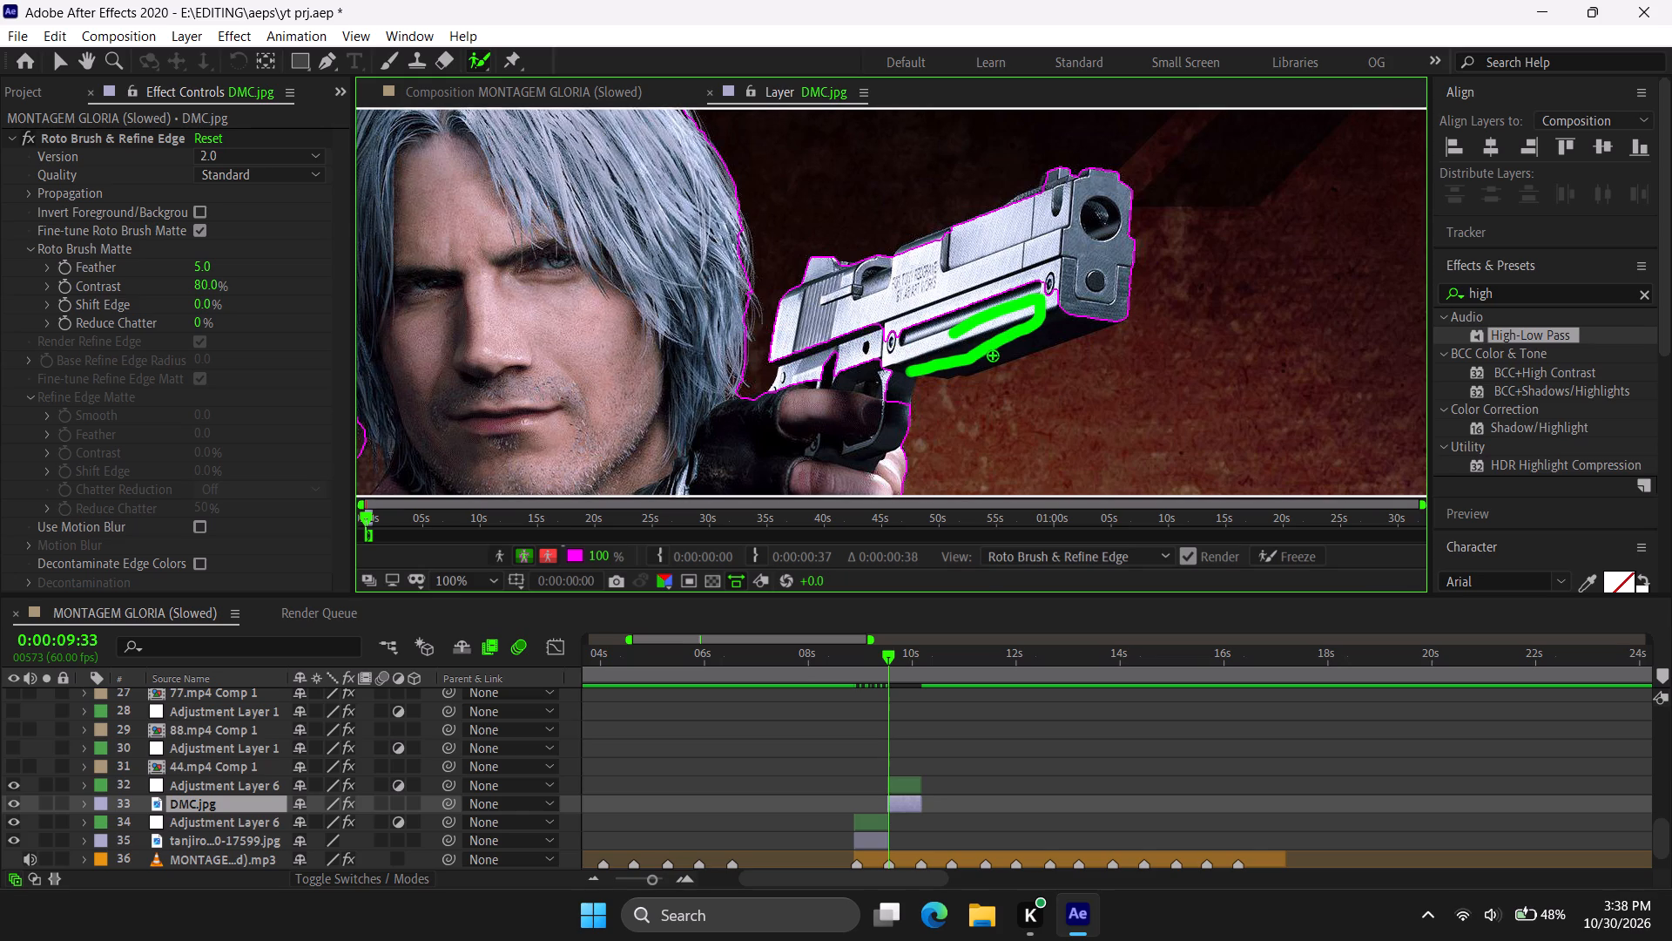
left_click_drag(1044, 192, 1036, 192)
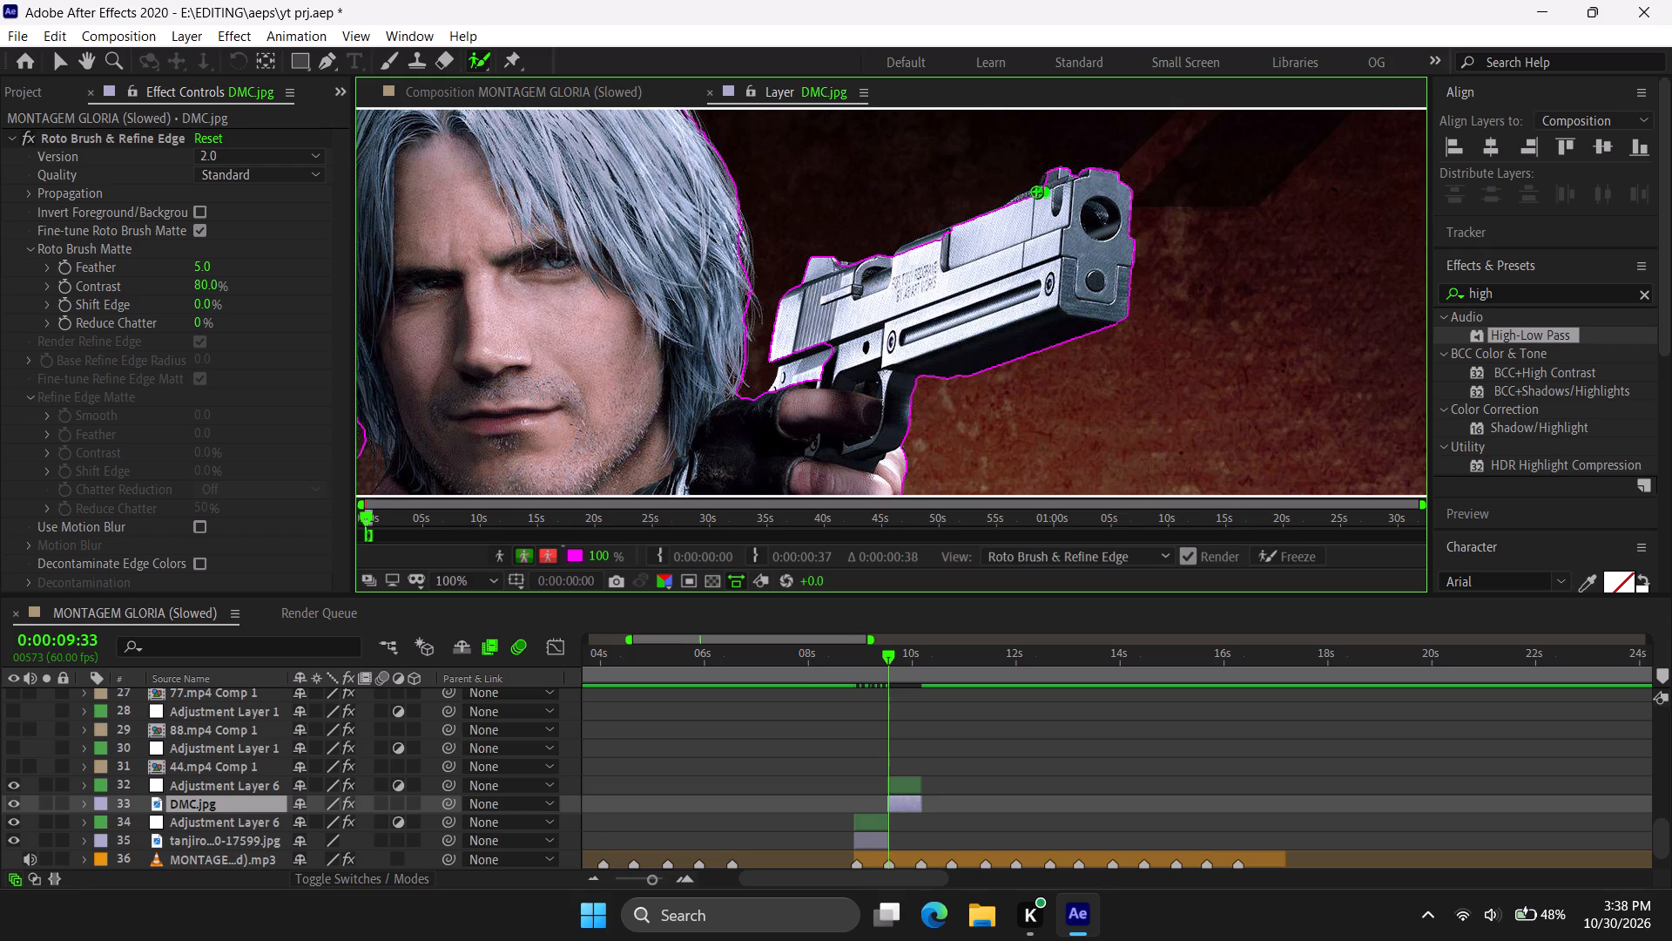
left_click_drag(1036, 192, 1002, 206)
Include the shiny sleeve edge and the dark strap hanging below the raised arm's elbow in the Roto Brush selection.
scroll(876, 340, "down", 2, "ctrl")
key("h")
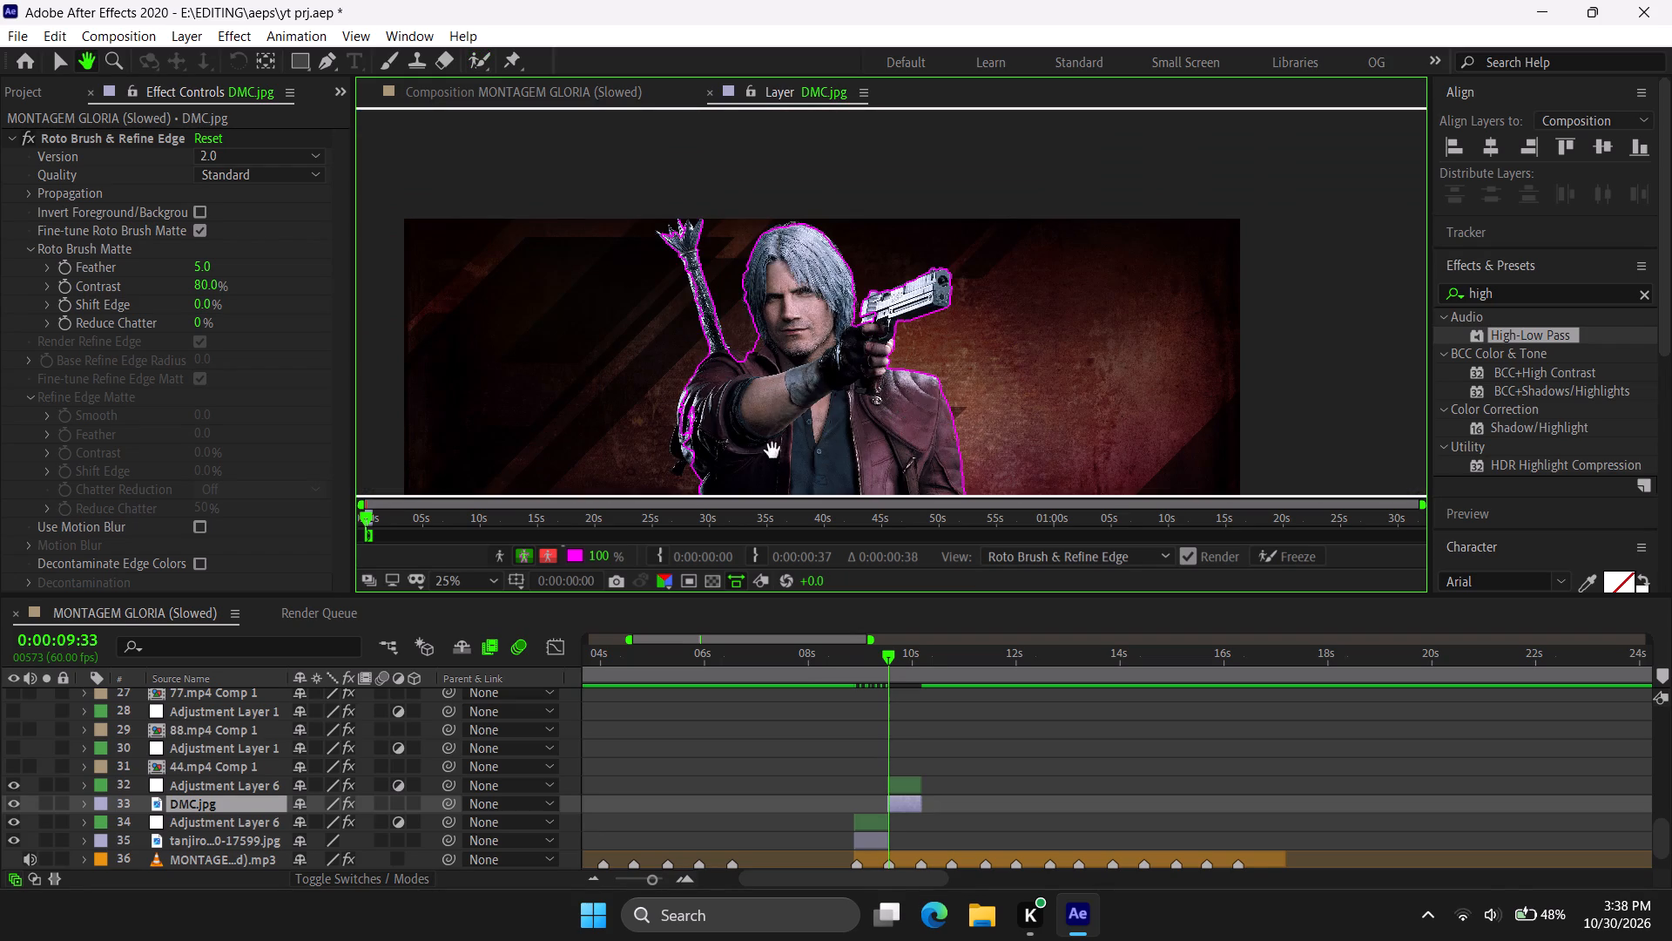
left_click_drag(613, 415, 610, 265)
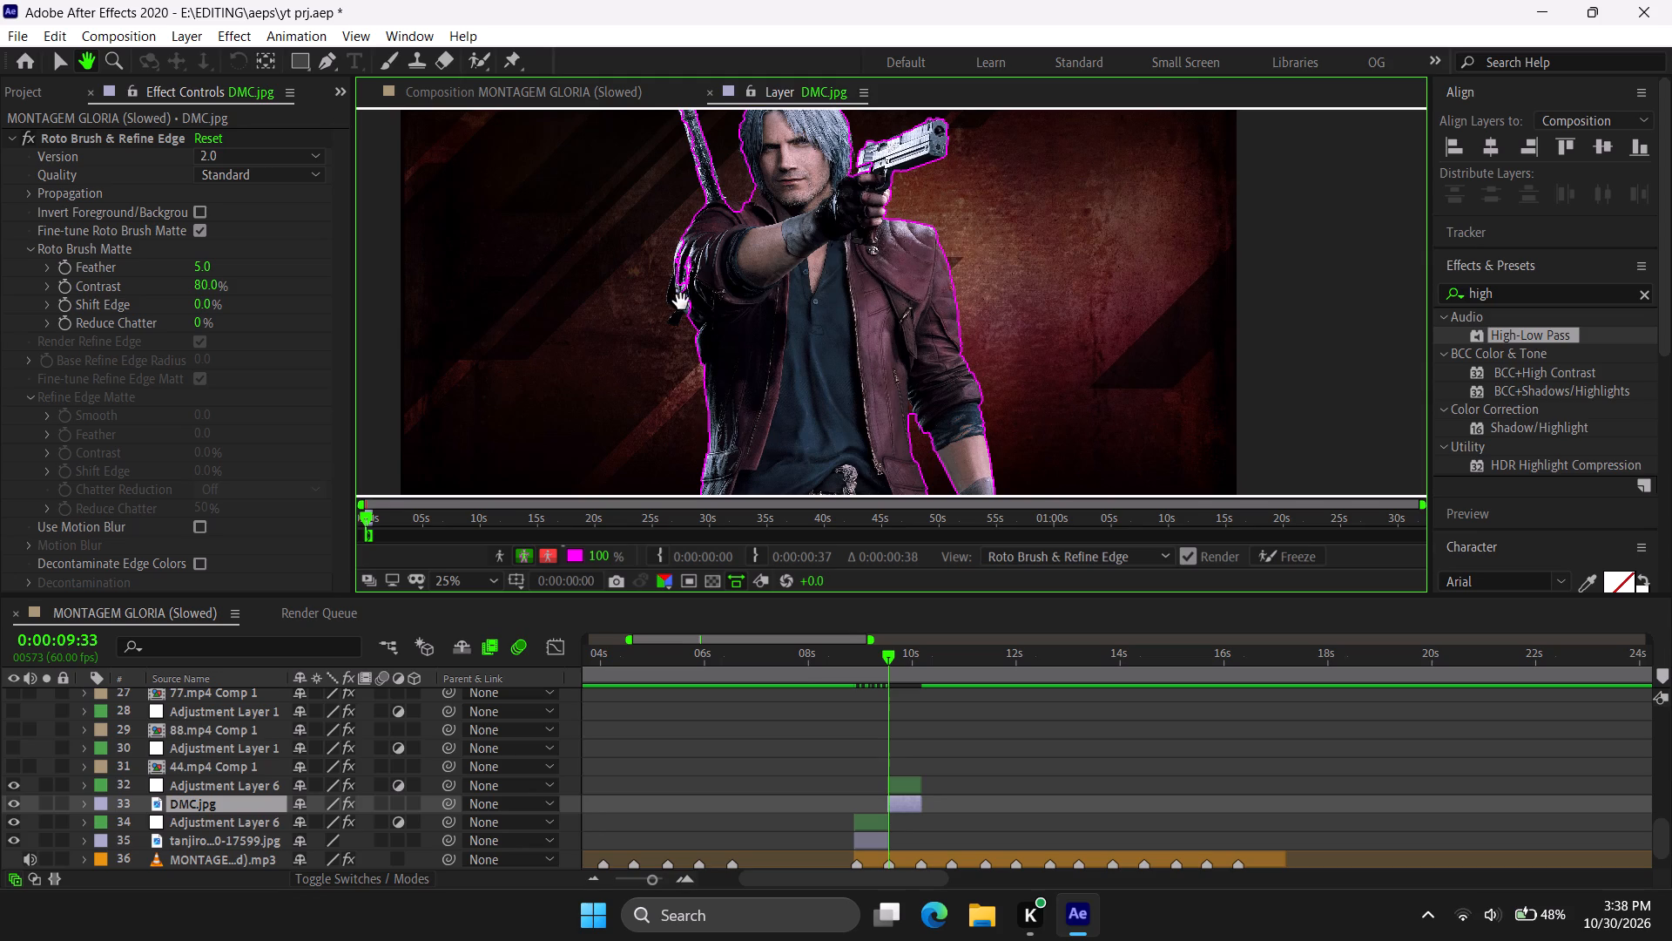
key("z")
left_click(657, 301)
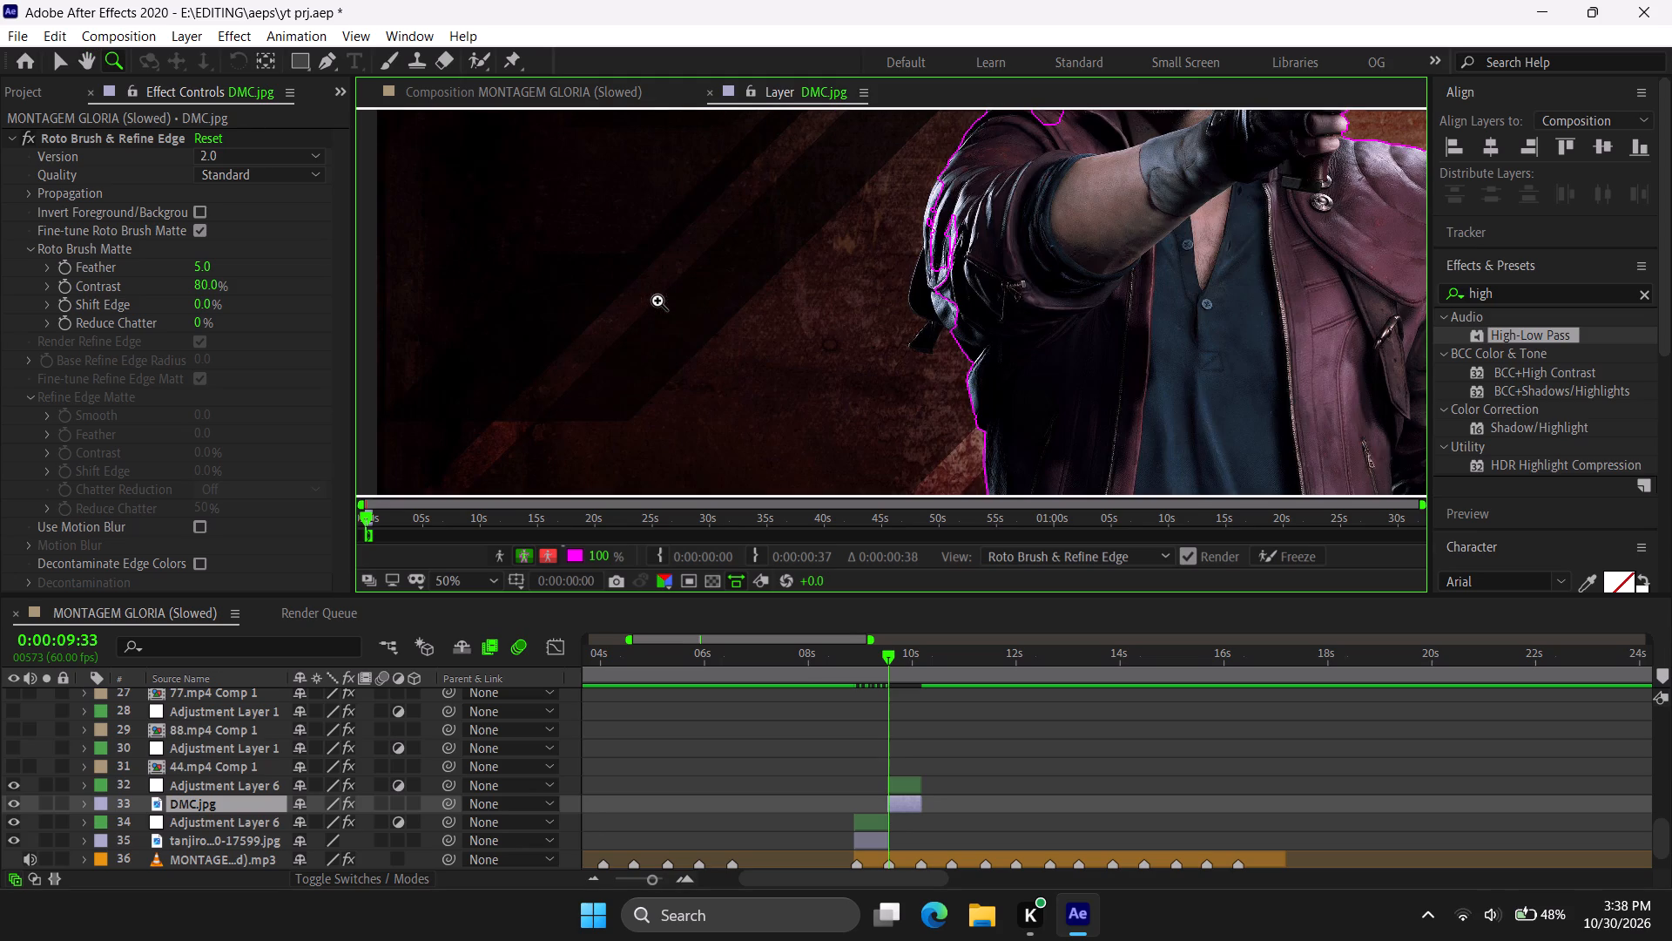
left_click_drag(477, 59, 506, 66)
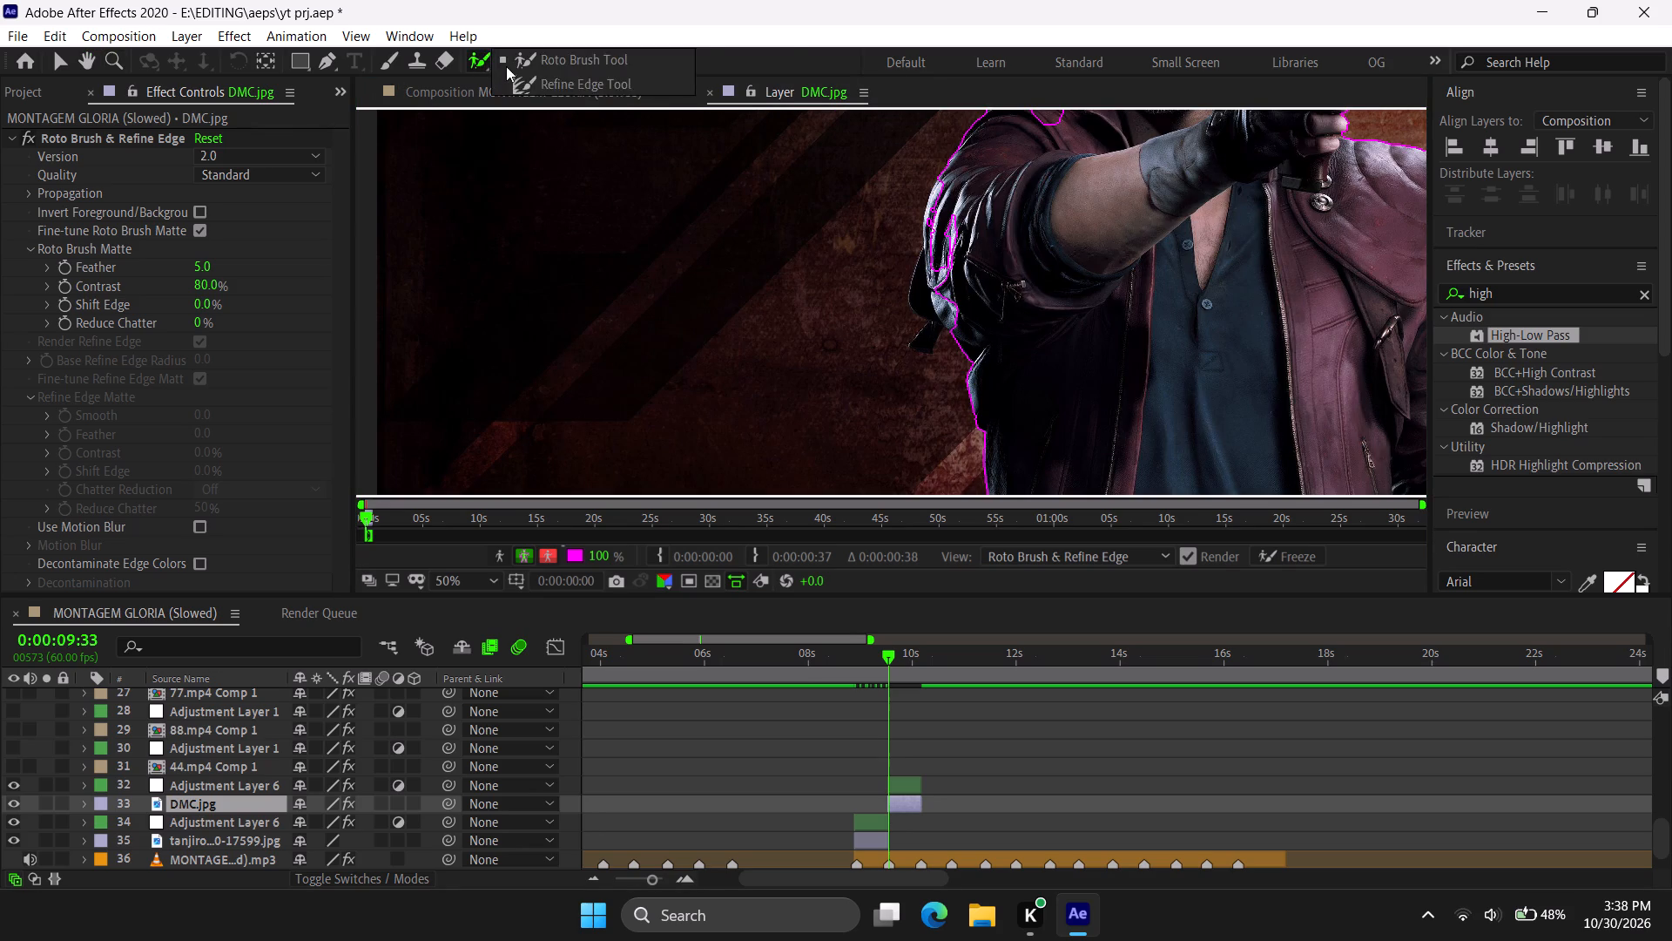
left_click_drag(506, 66, 523, 57)
left_click_drag(940, 244, 920, 284)
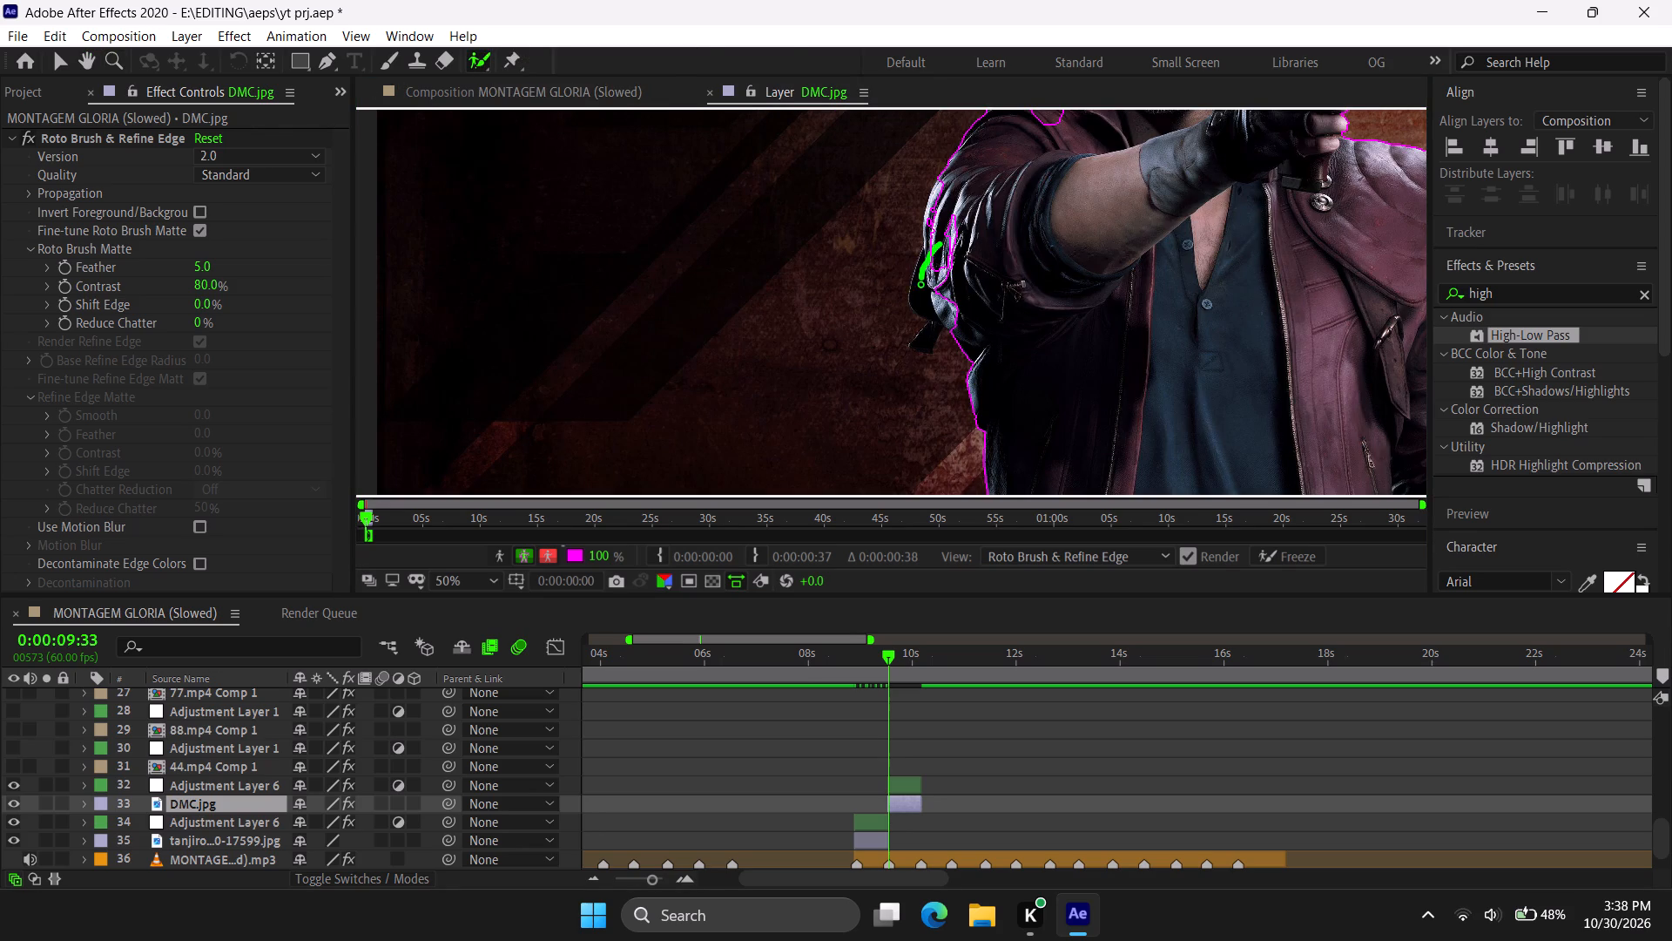
left_click_drag(920, 284, 926, 343)
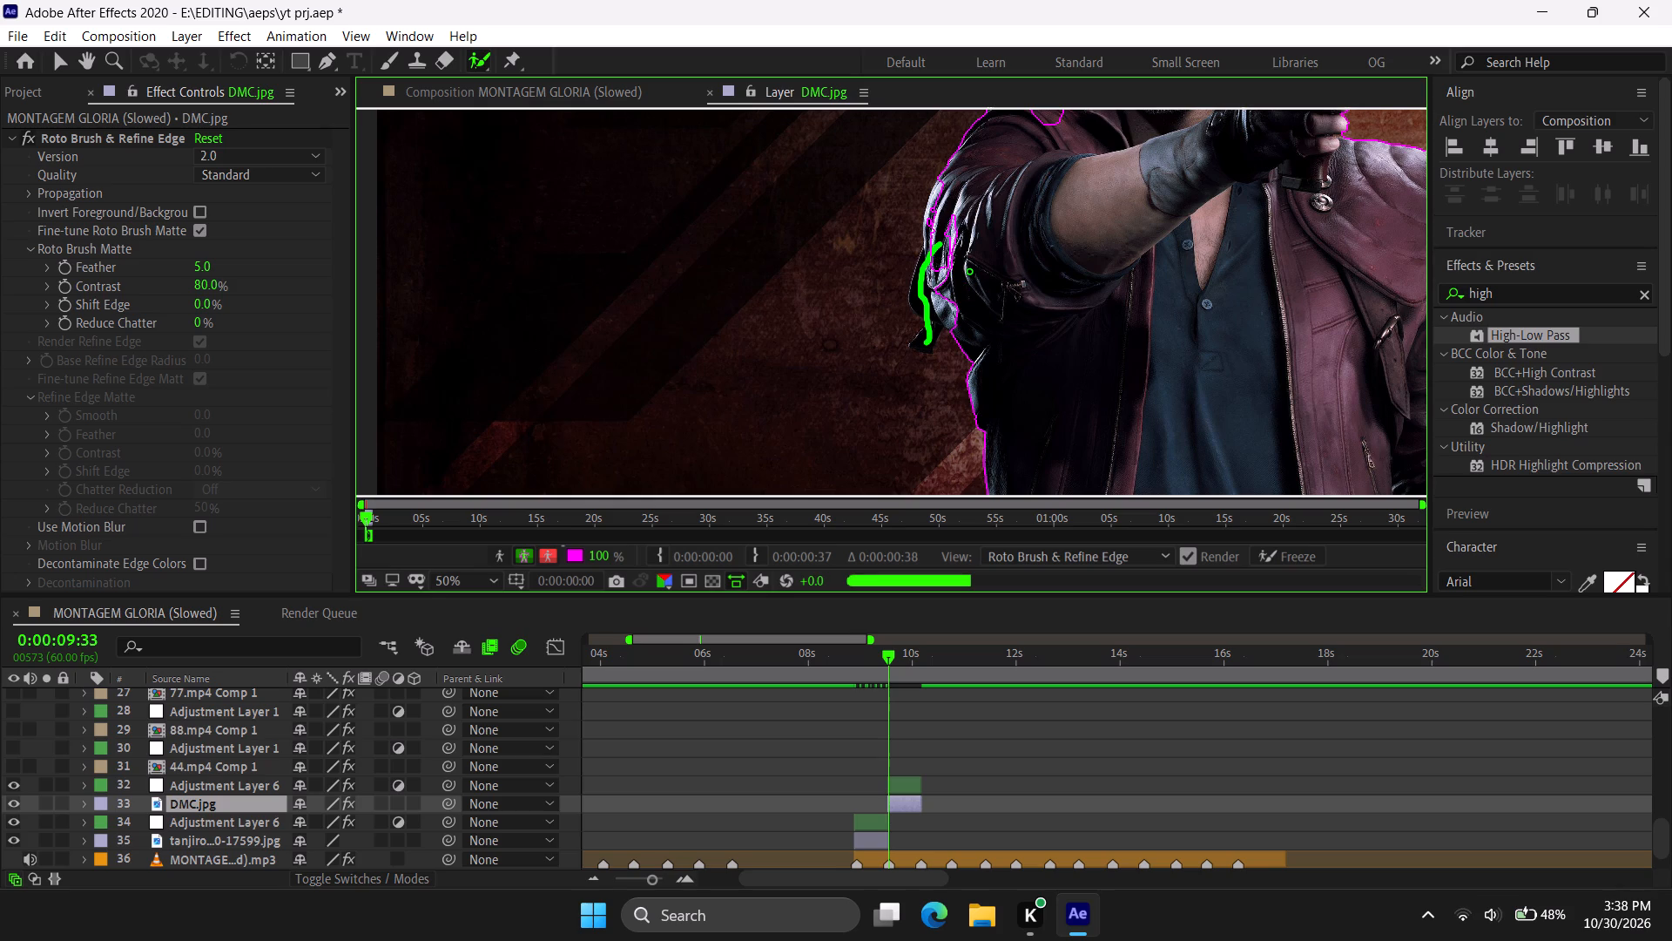
left_click_drag(957, 205, 949, 174)
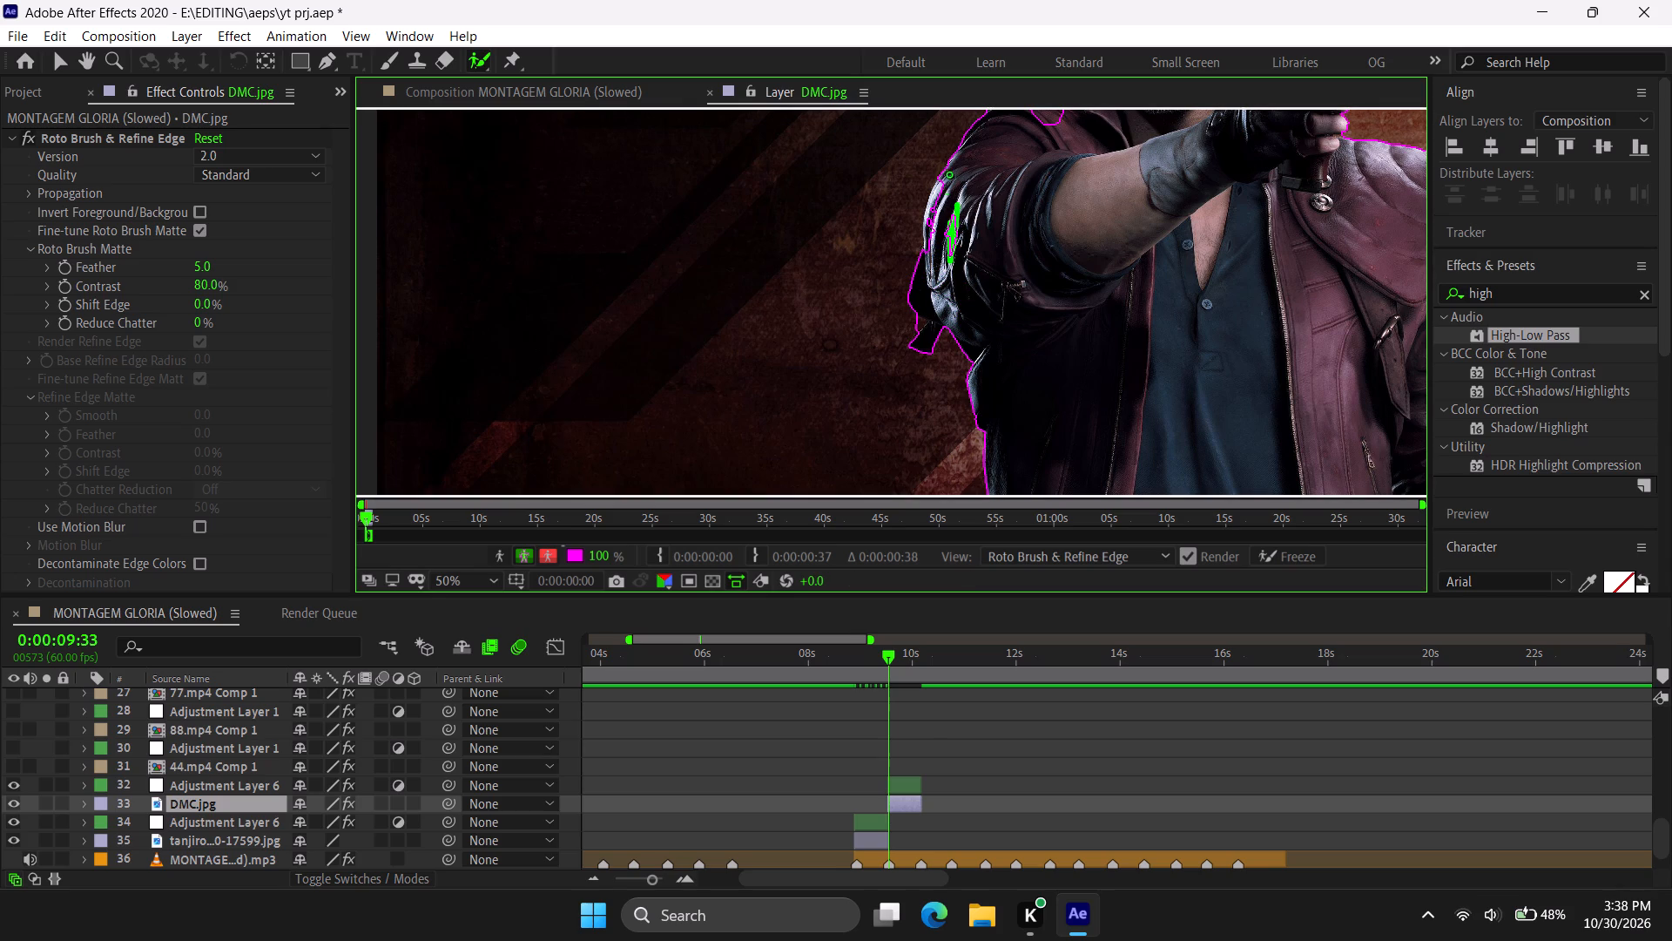
left_click_drag(949, 174, 950, 171)
left_click_drag(938, 185, 929, 249)
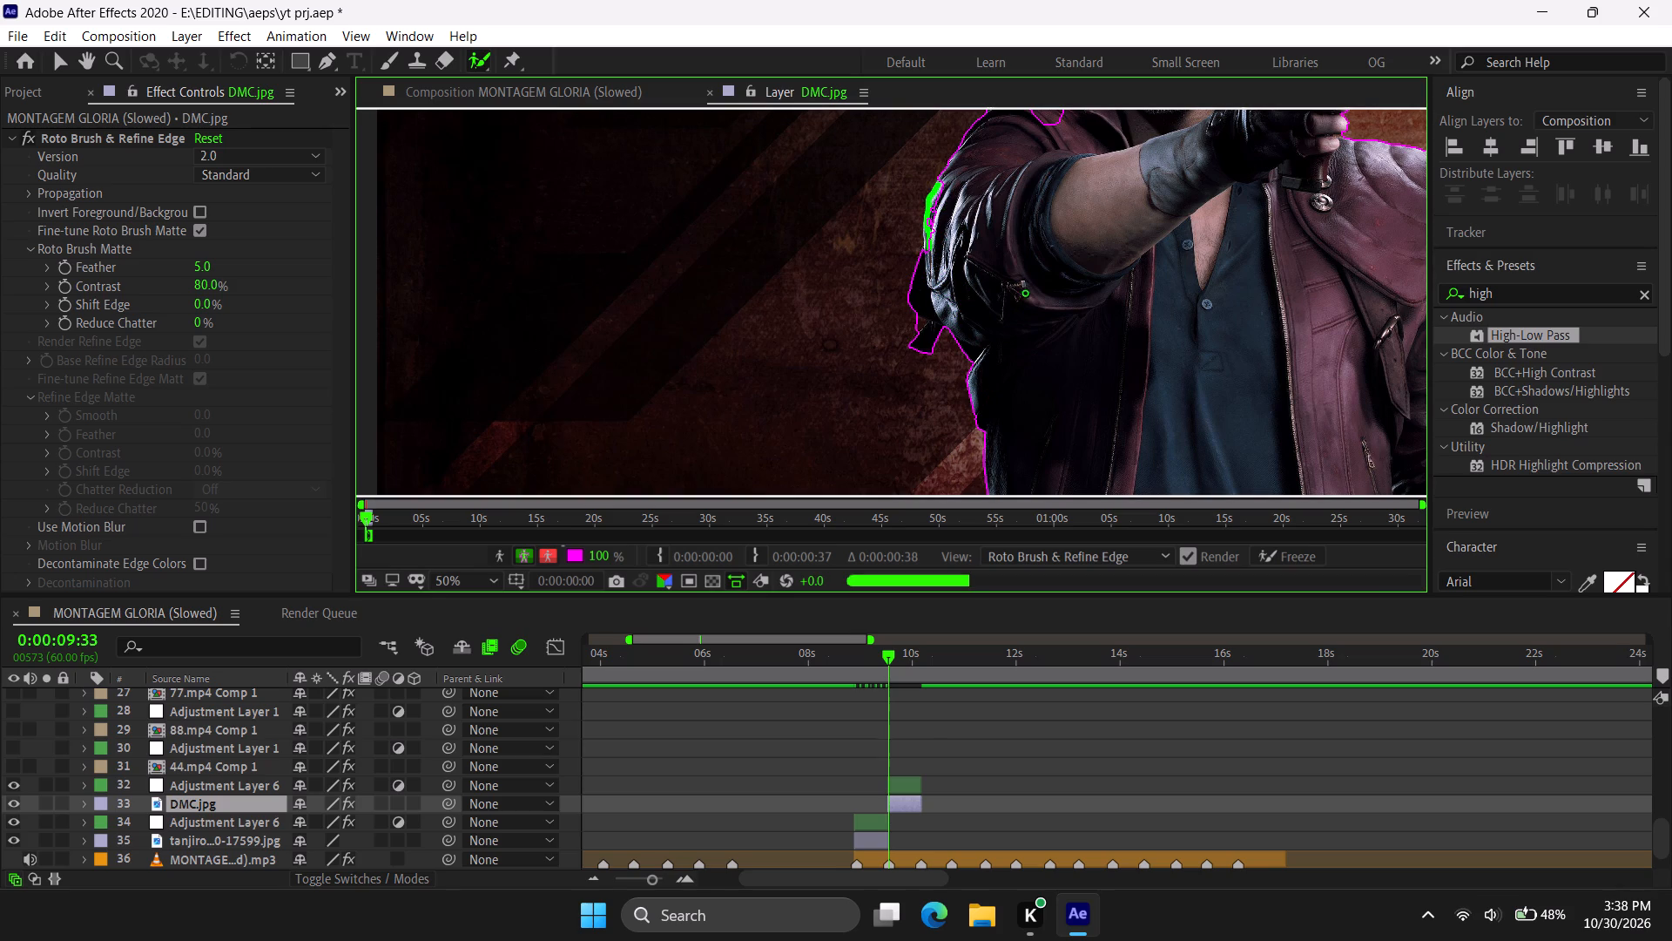
Paint Roto Brush foreground strokes along the coat's lower hem edge on the raised-arm side, down to the image's bottom border.
key("h")
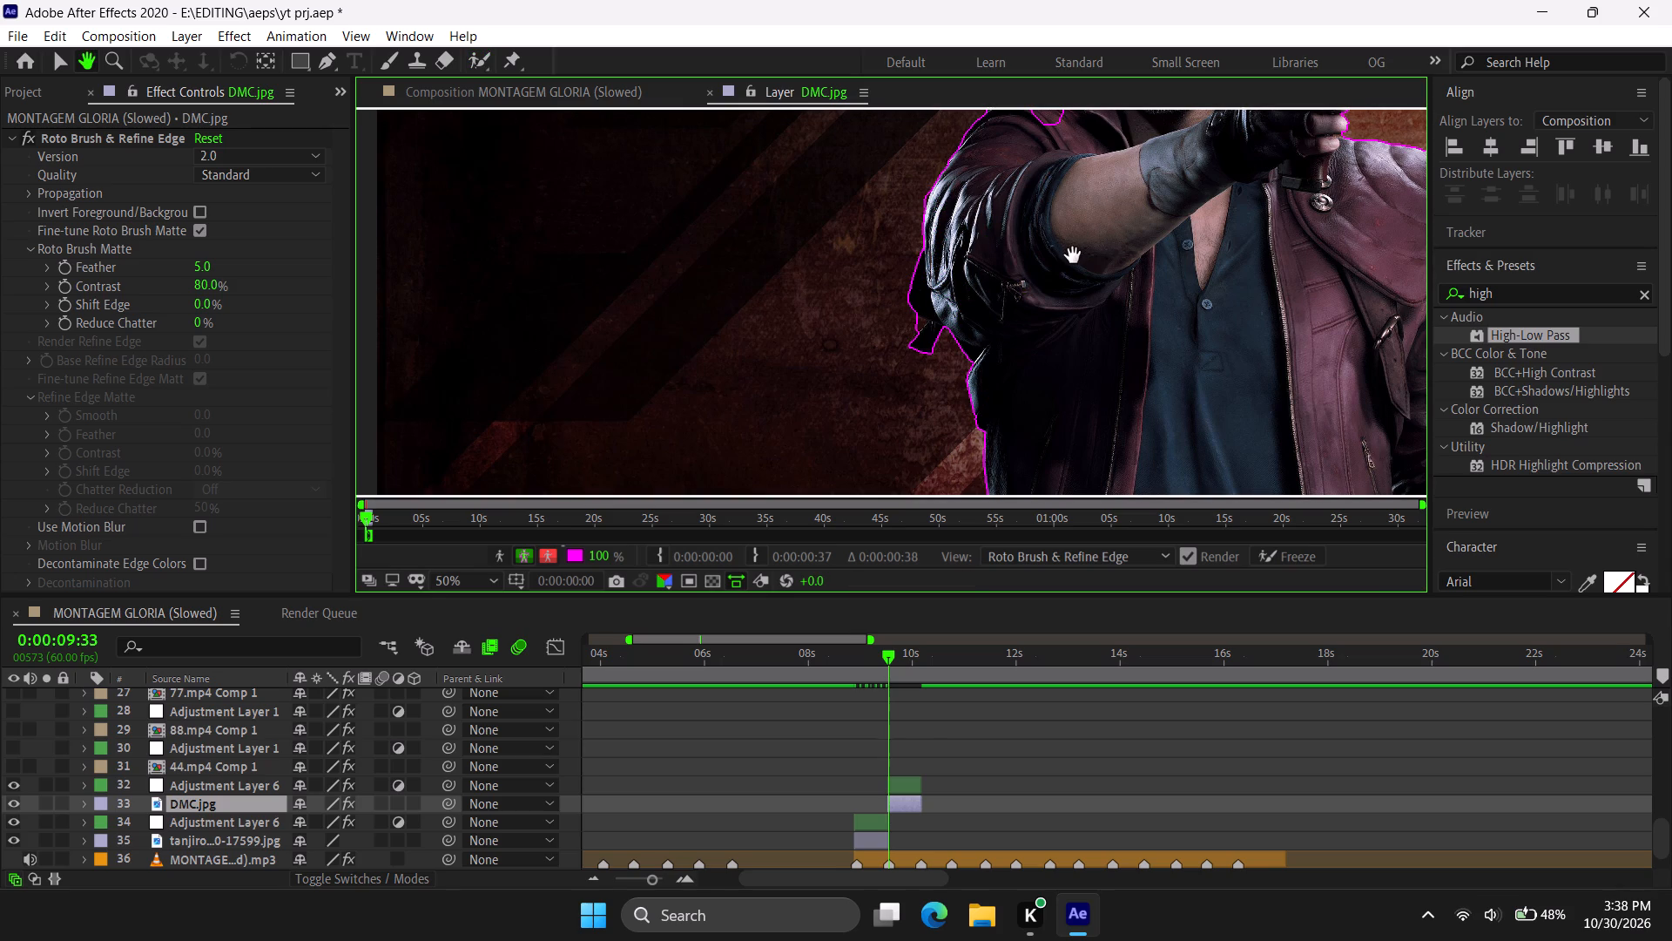
left_click_drag(1073, 255, 1045, 449)
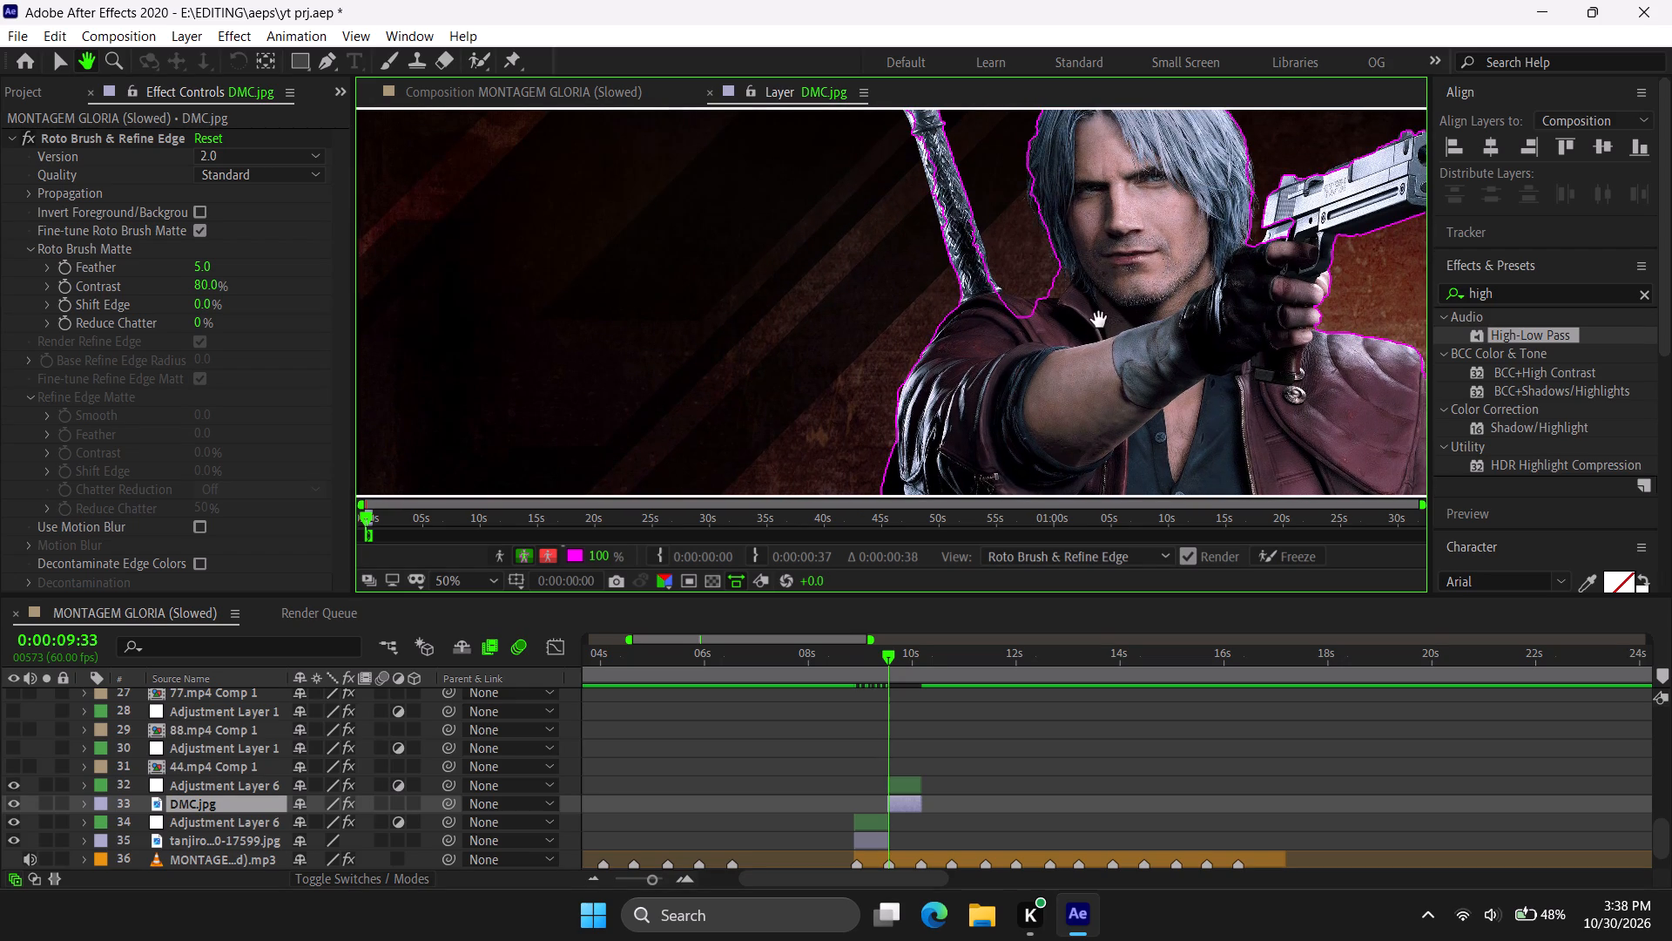
scroll(1121, 418, "down", 1, "ctrl")
left_click_drag(1121, 418, 1096, 251)
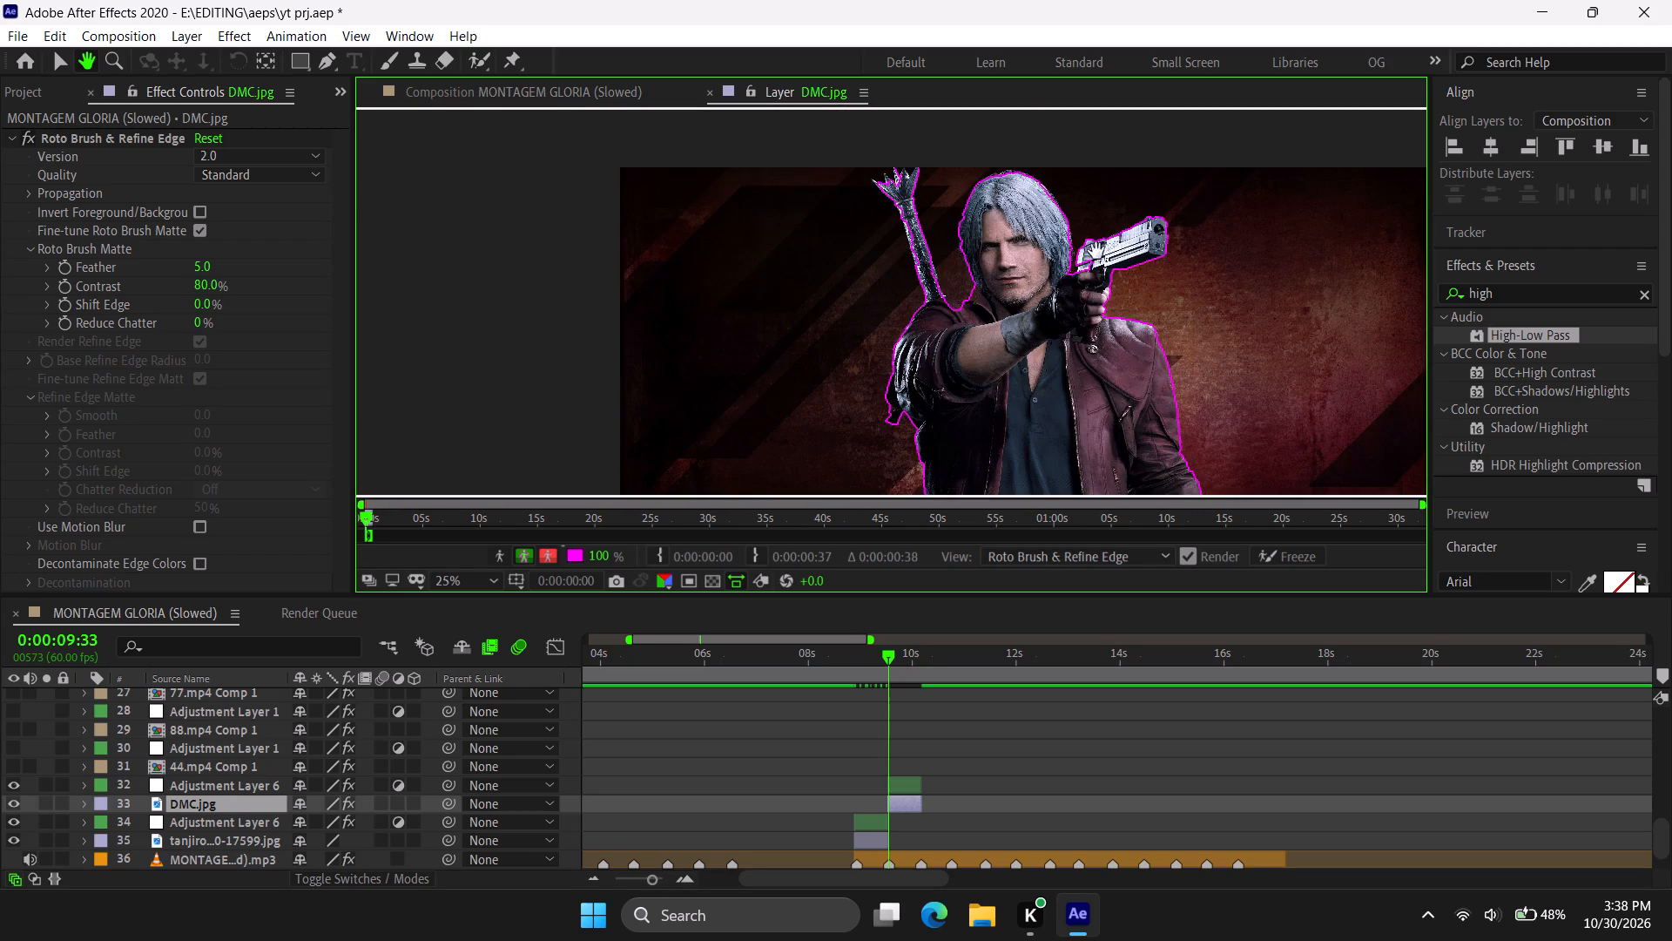
left_click_drag(1096, 251, 1077, 269)
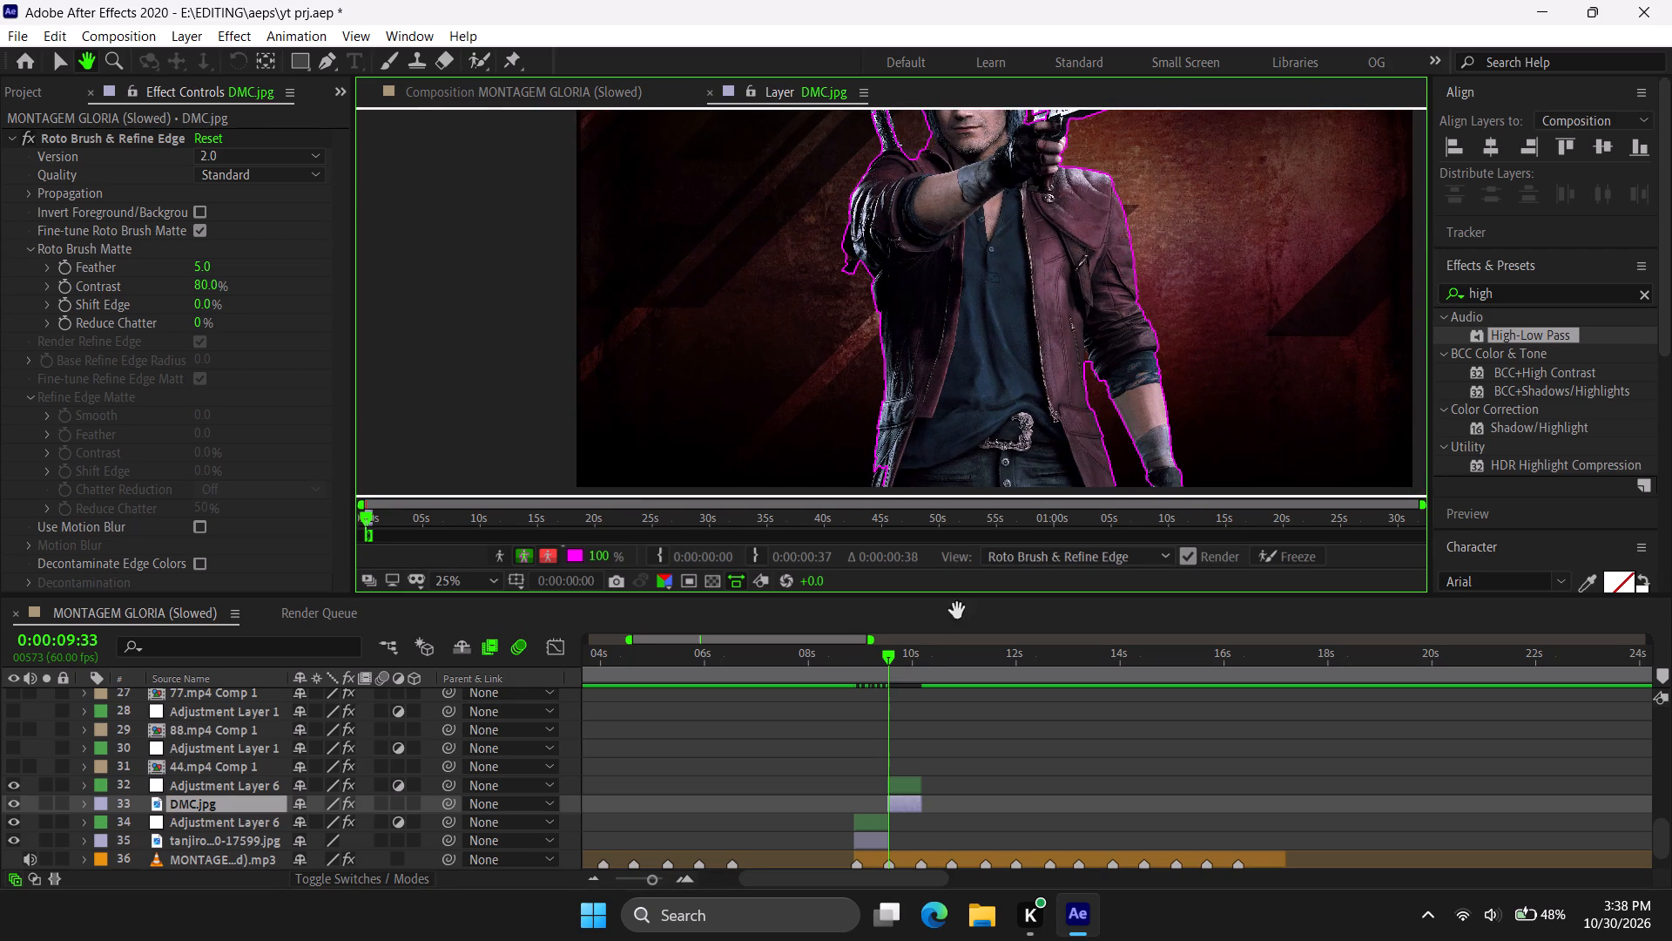
left_click(475, 76)
left_click_drag(475, 71, 536, 59)
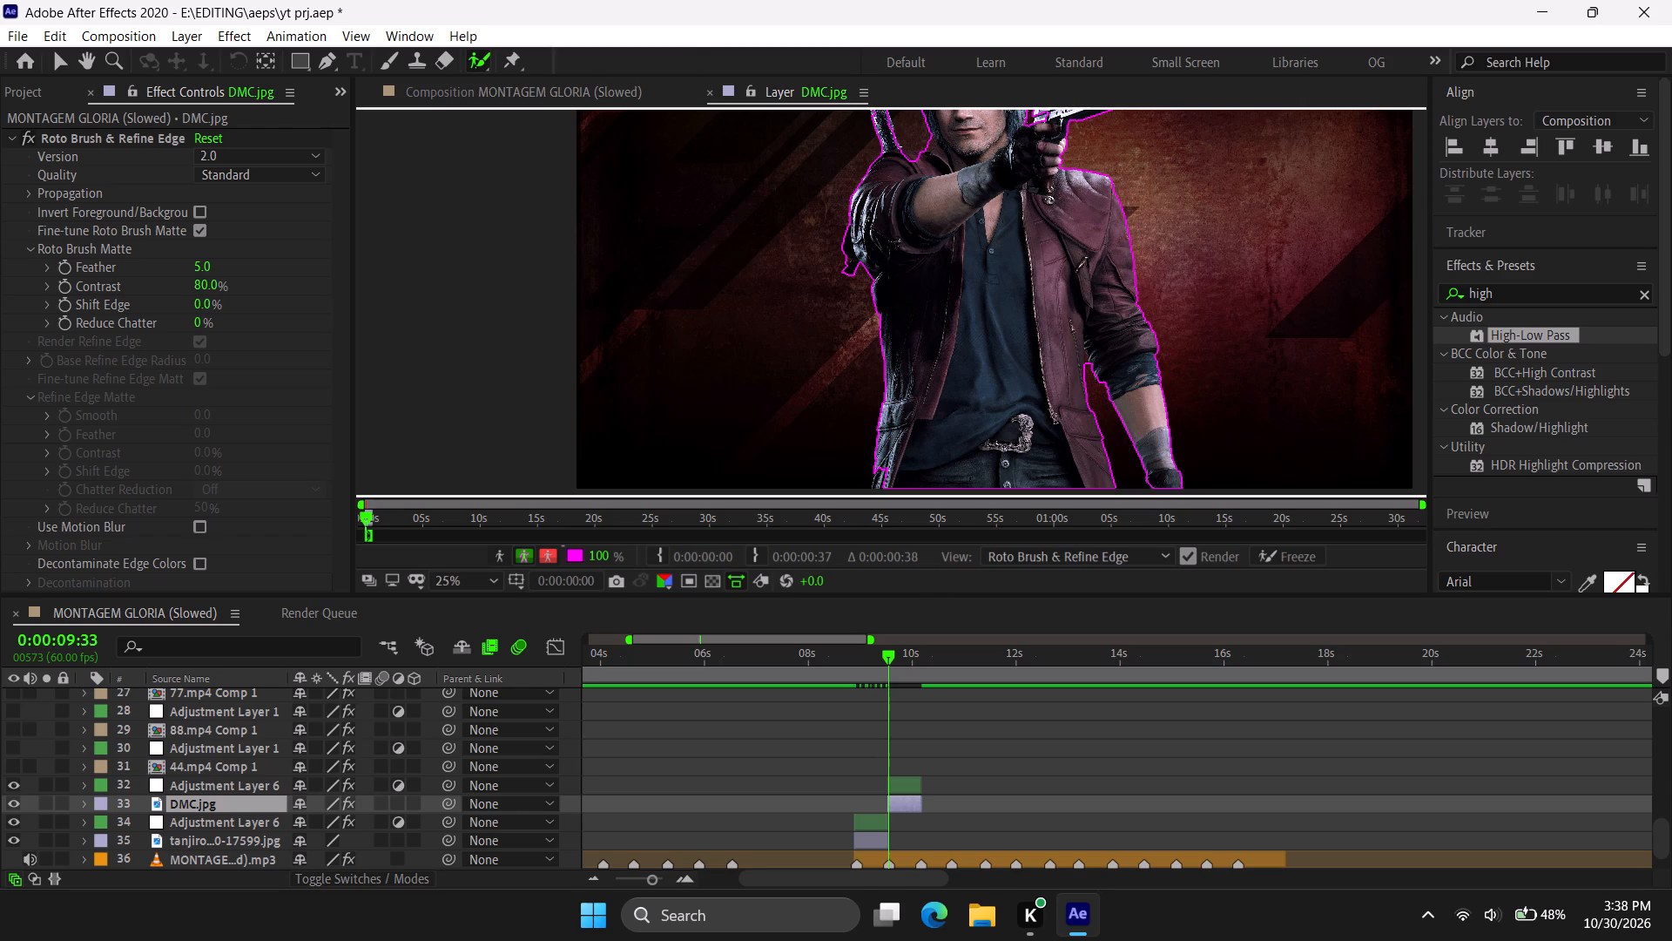
left_click_drag(886, 462, 878, 490)
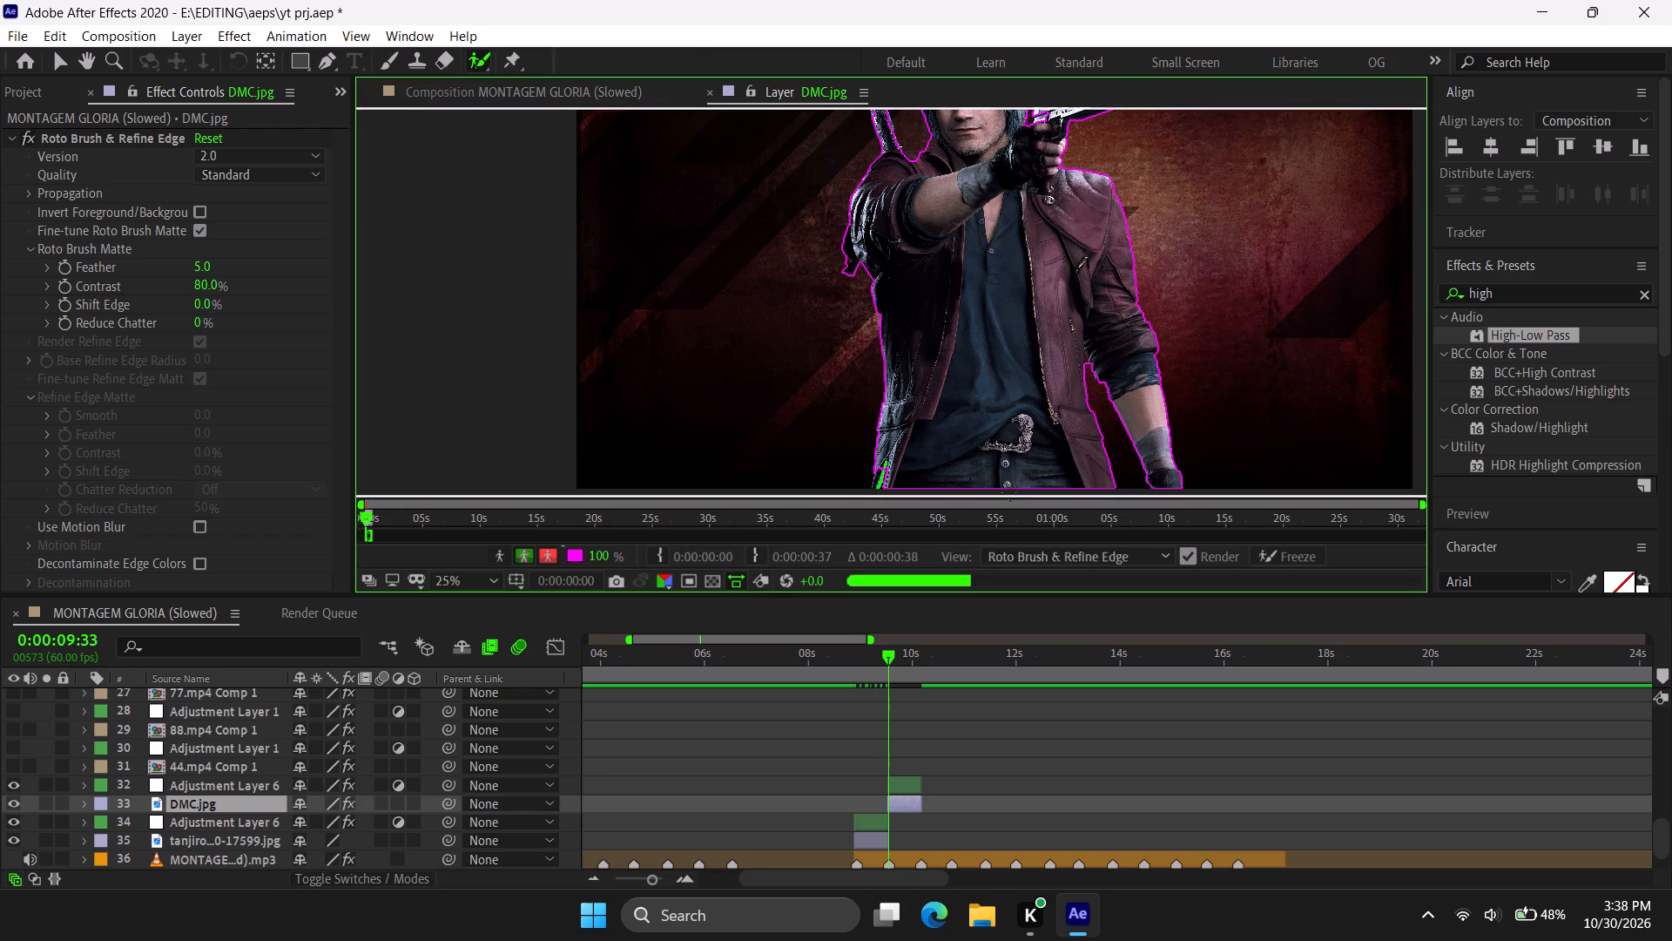
left_click_drag(876, 465, 878, 489)
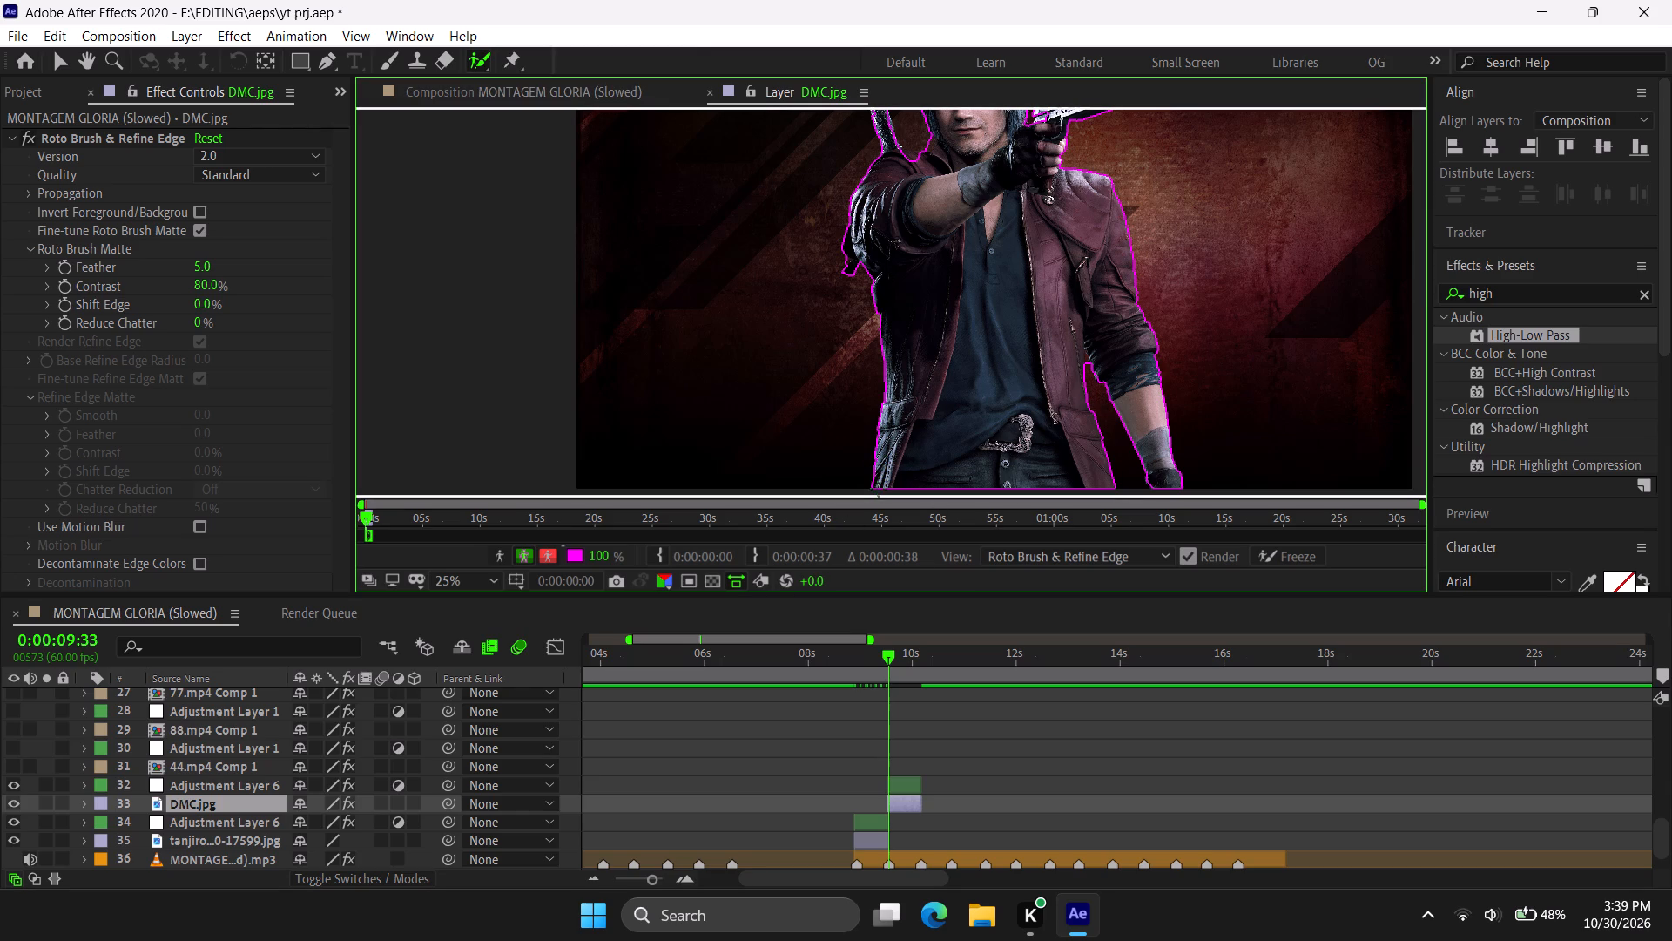
Freeze the Roto Brush segmentation for the DMC.jpg layer.
left_click(1313, 550)
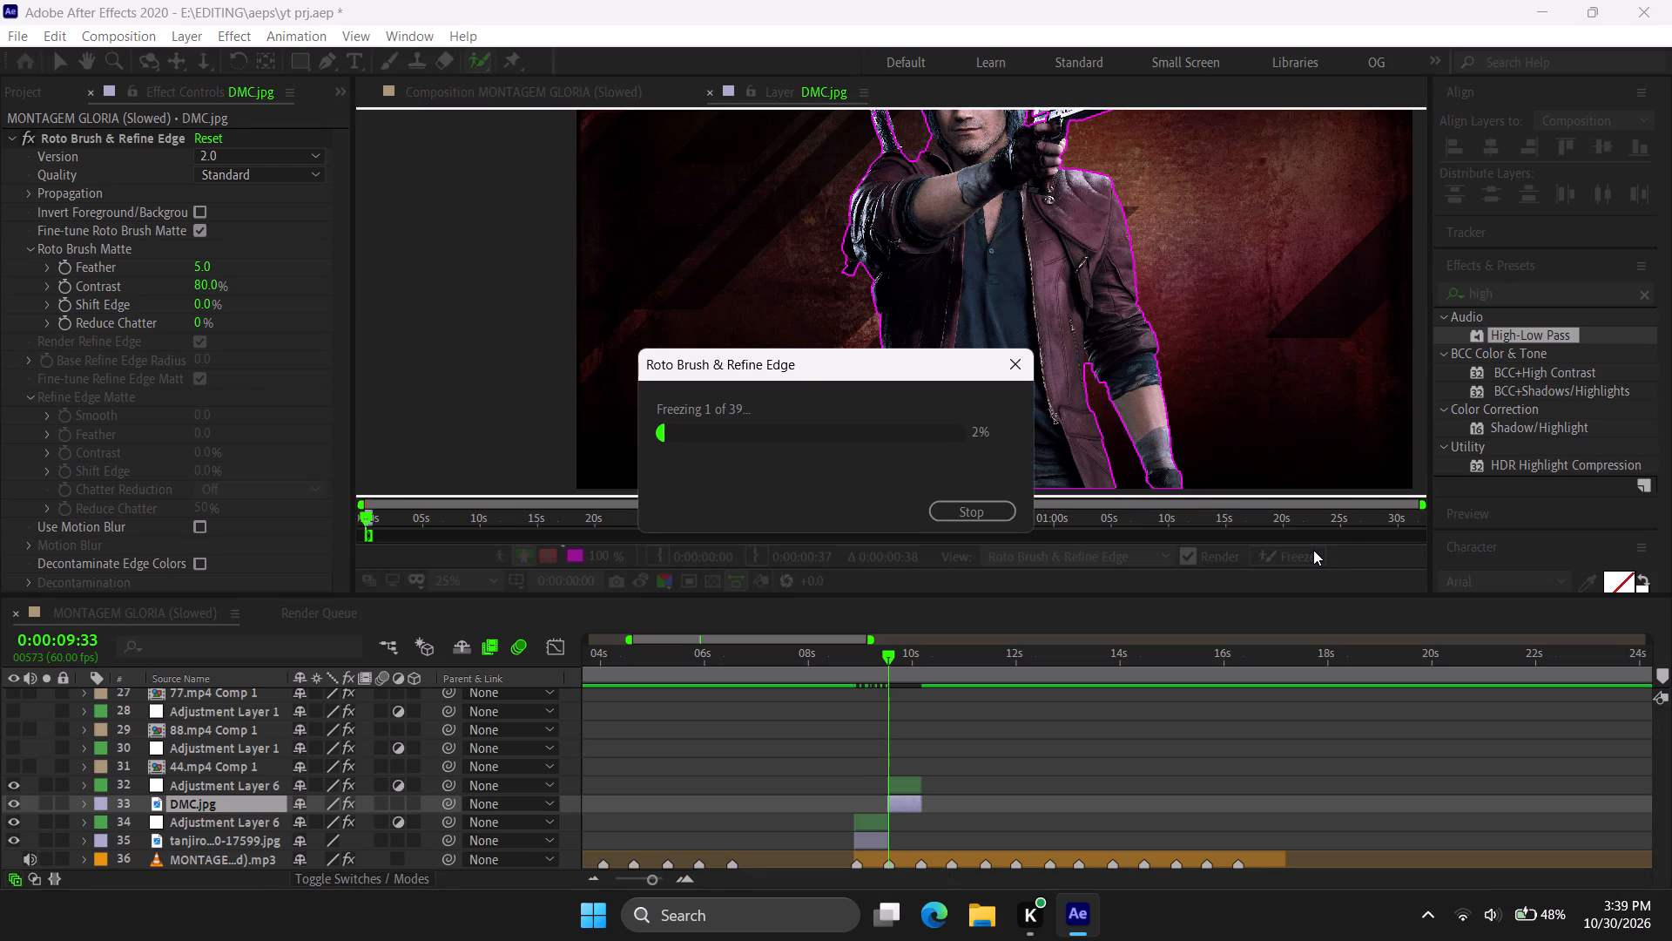
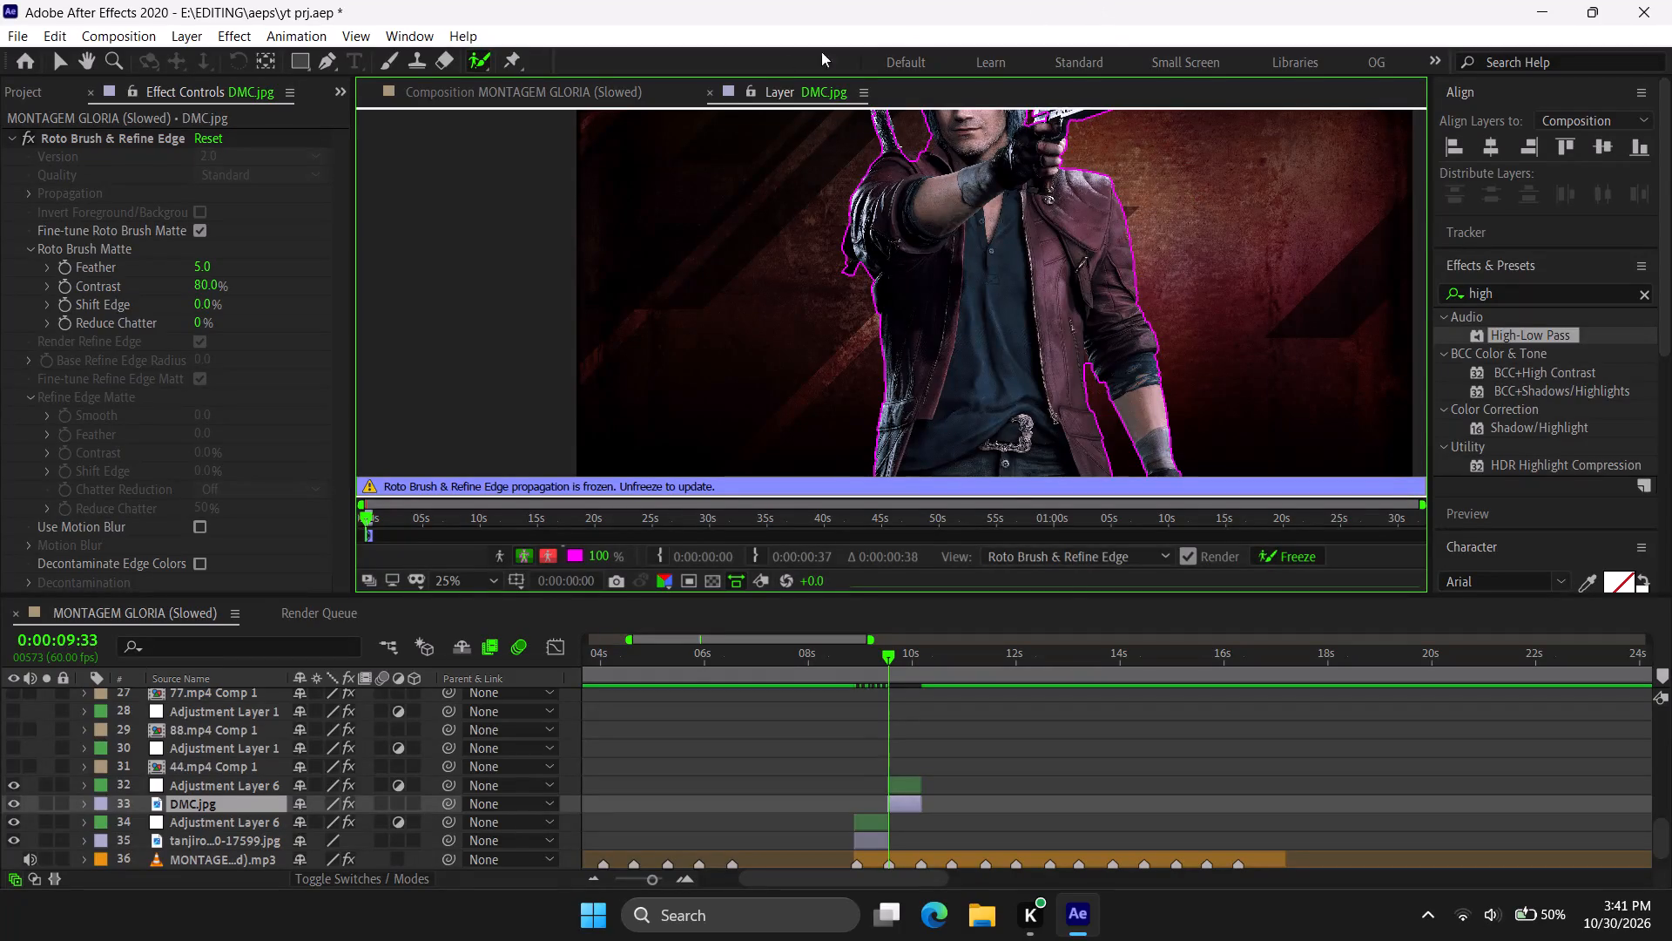
Return from the DMC.jpg layer view to the MONTAGEM GLORIA (Slowed) composition view.
left_click(705, 98)
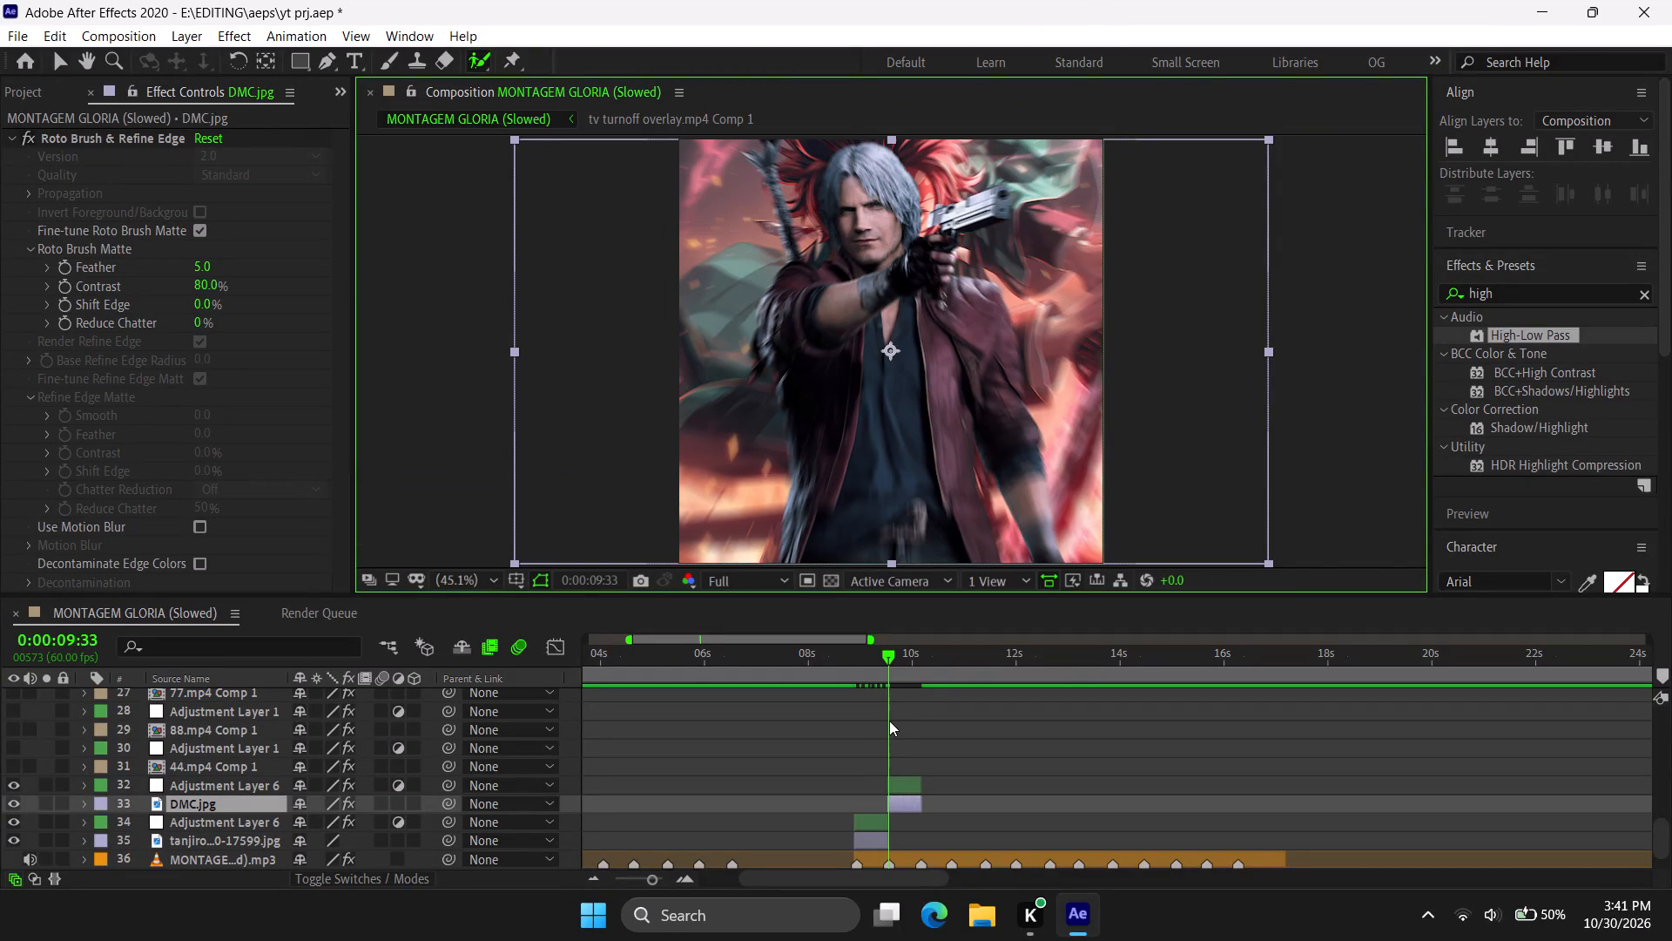
key("u")
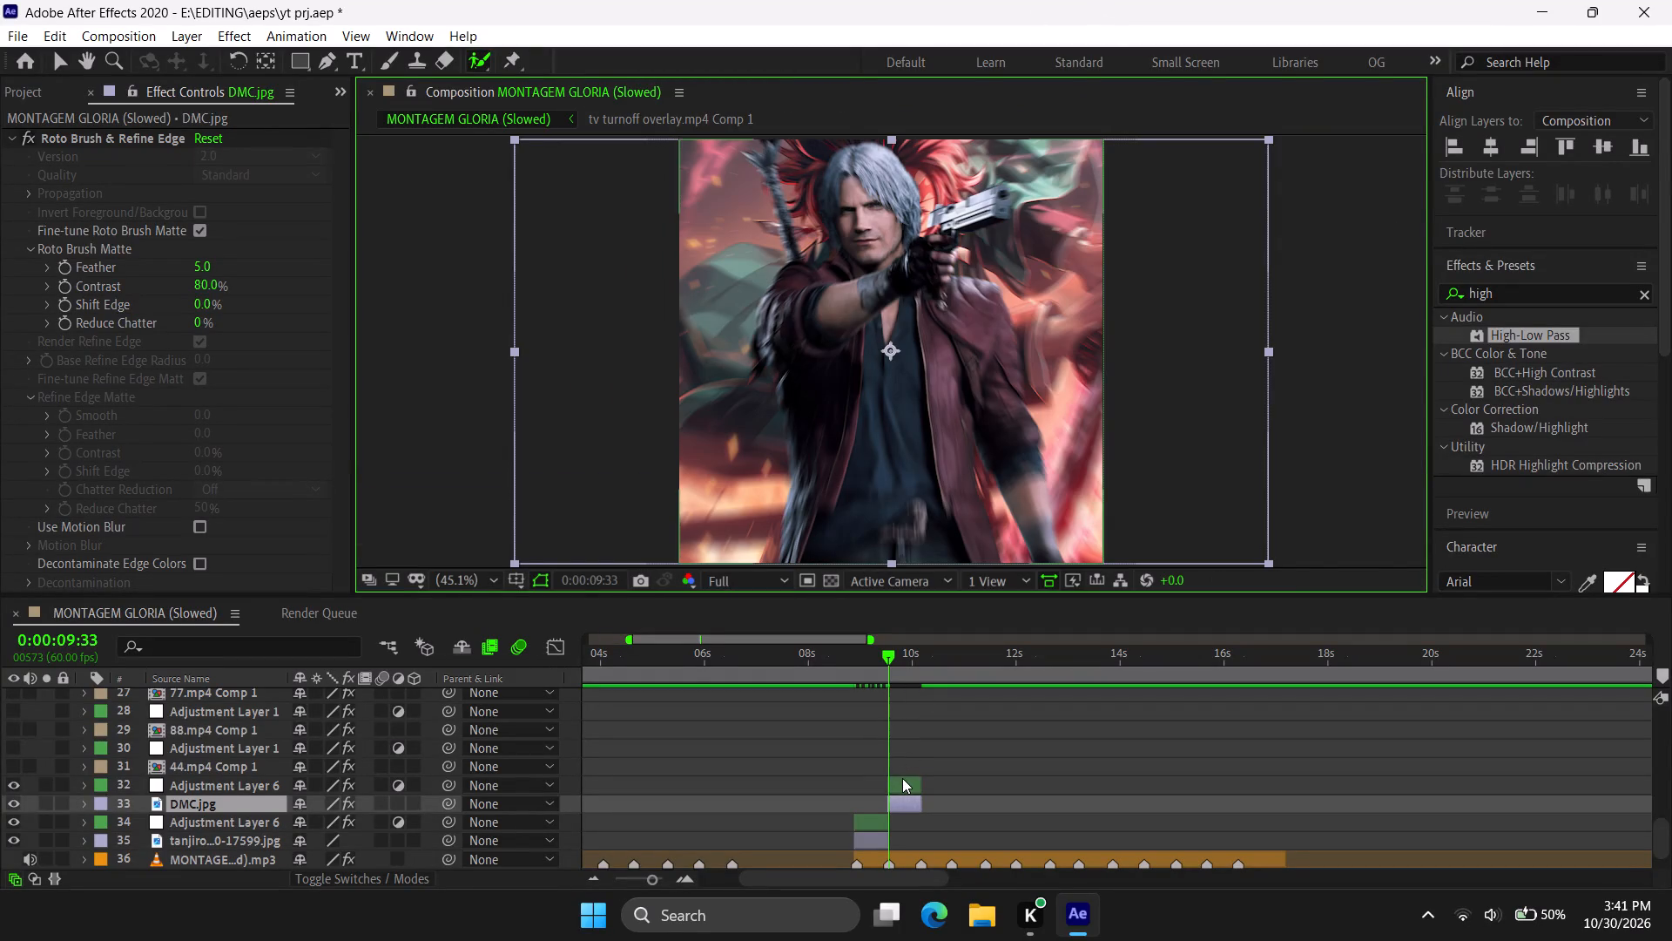
Select the Adjustment Layer 6 above DMC.jpg and search the effects for "light sw".
left_click(902, 778)
double_click(688, 873)
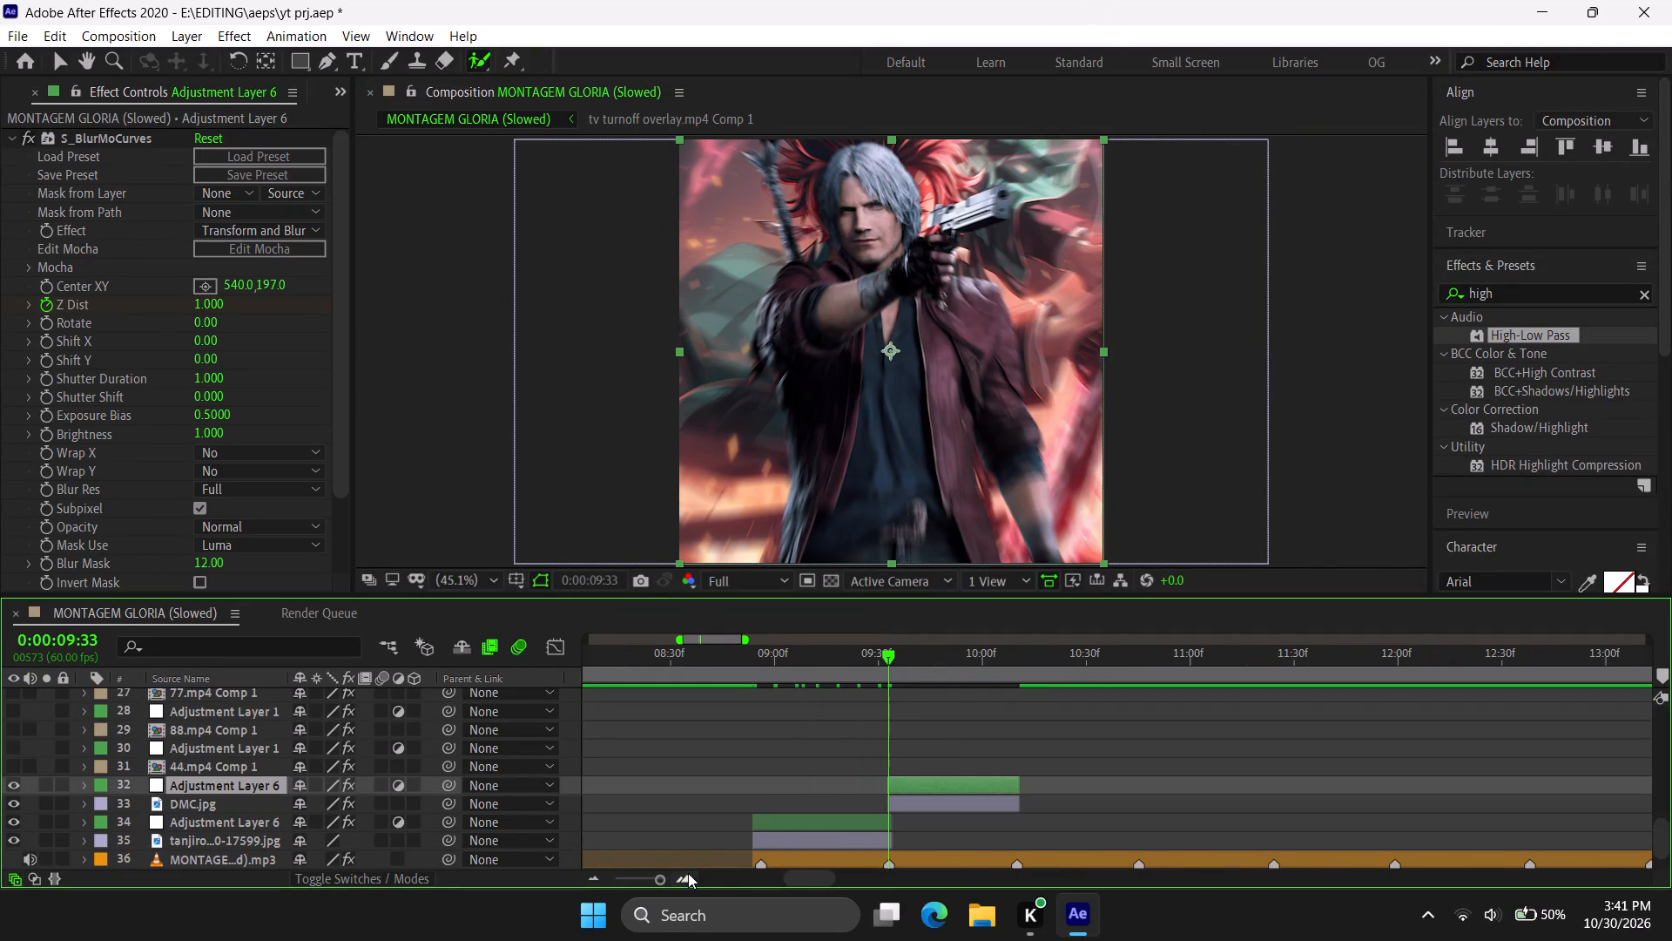
scroll(933, 795, "down", 1)
scroll(933, 795, "up", 1)
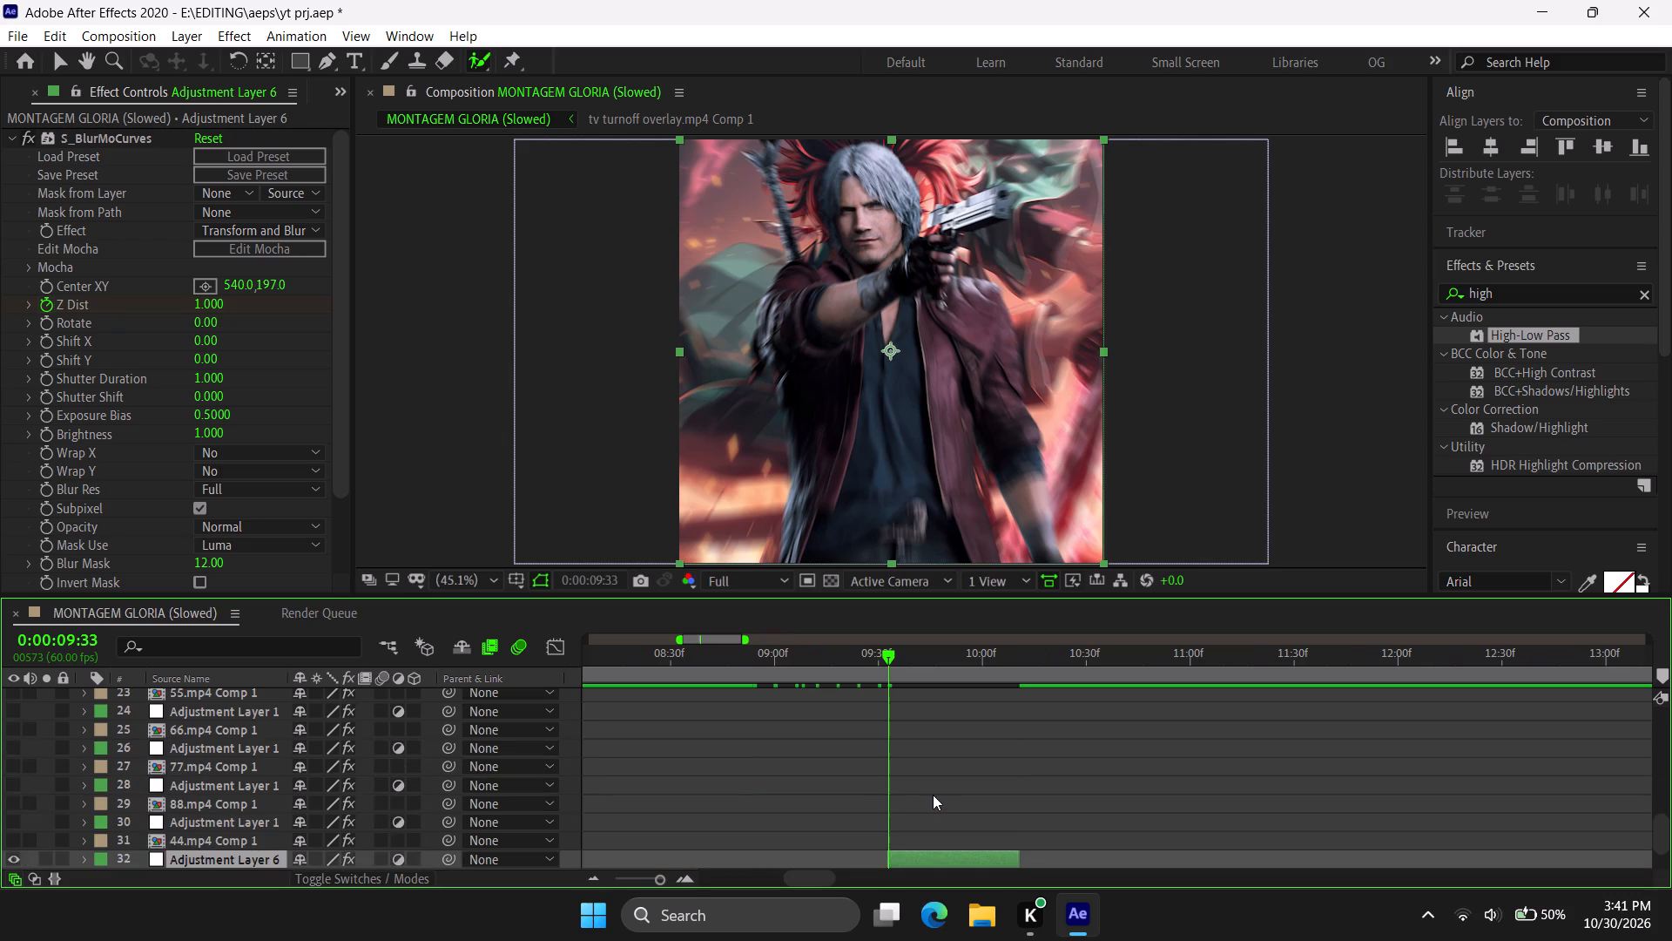
scroll(933, 795, "down", 1)
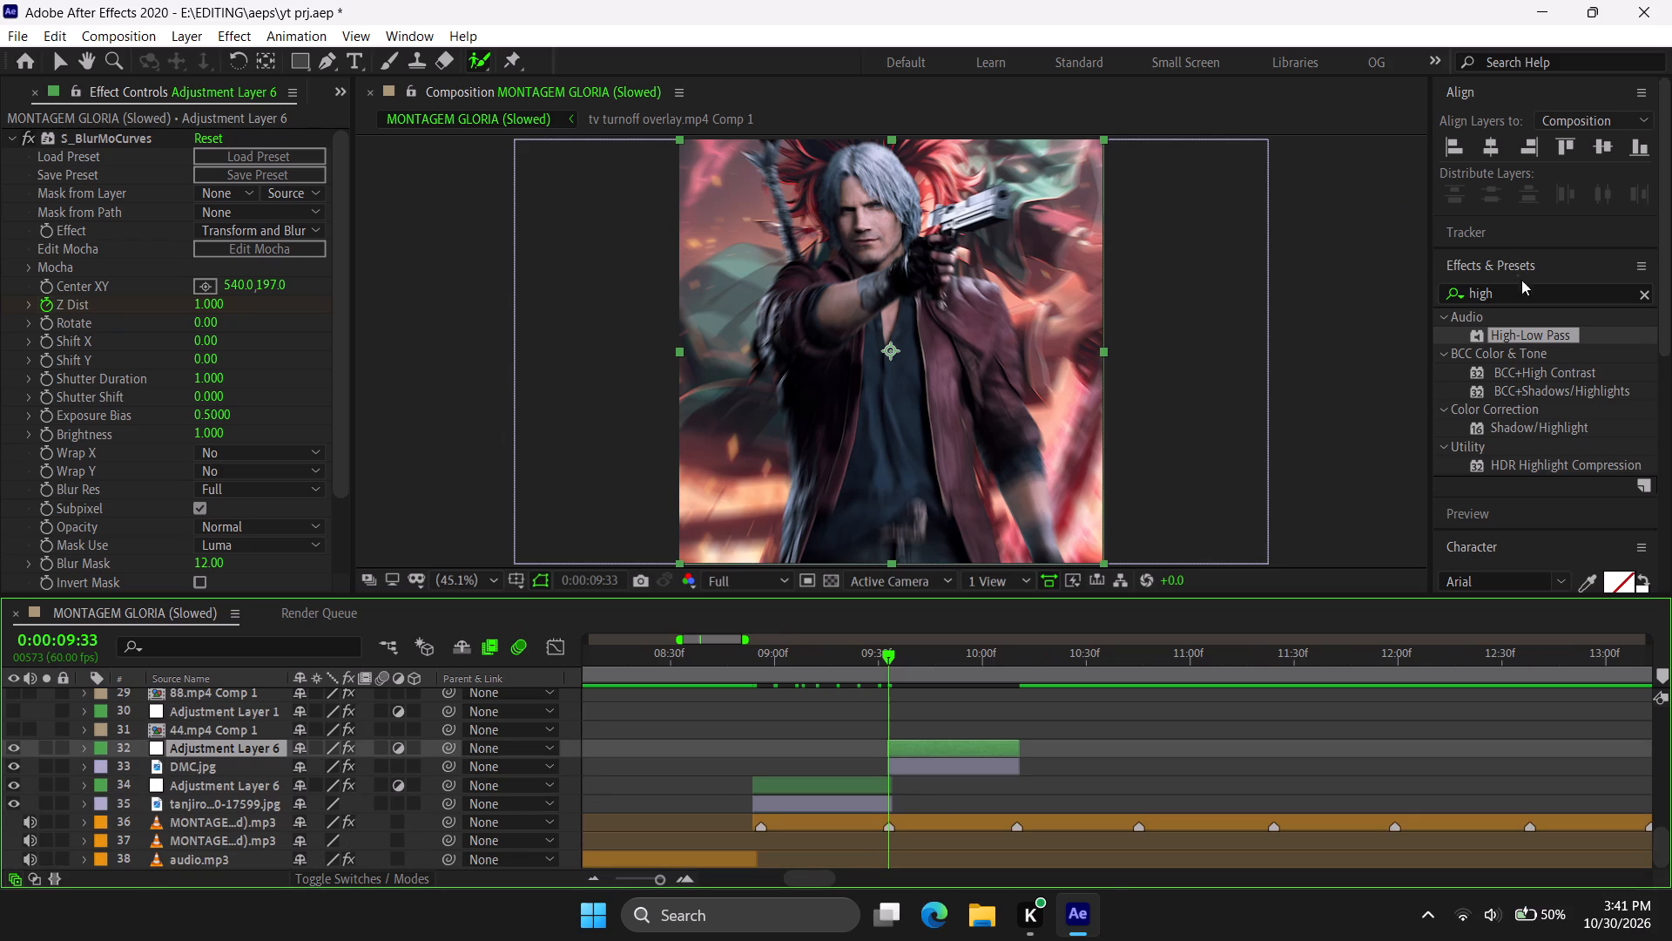
left_click_drag(1521, 288, 1363, 308)
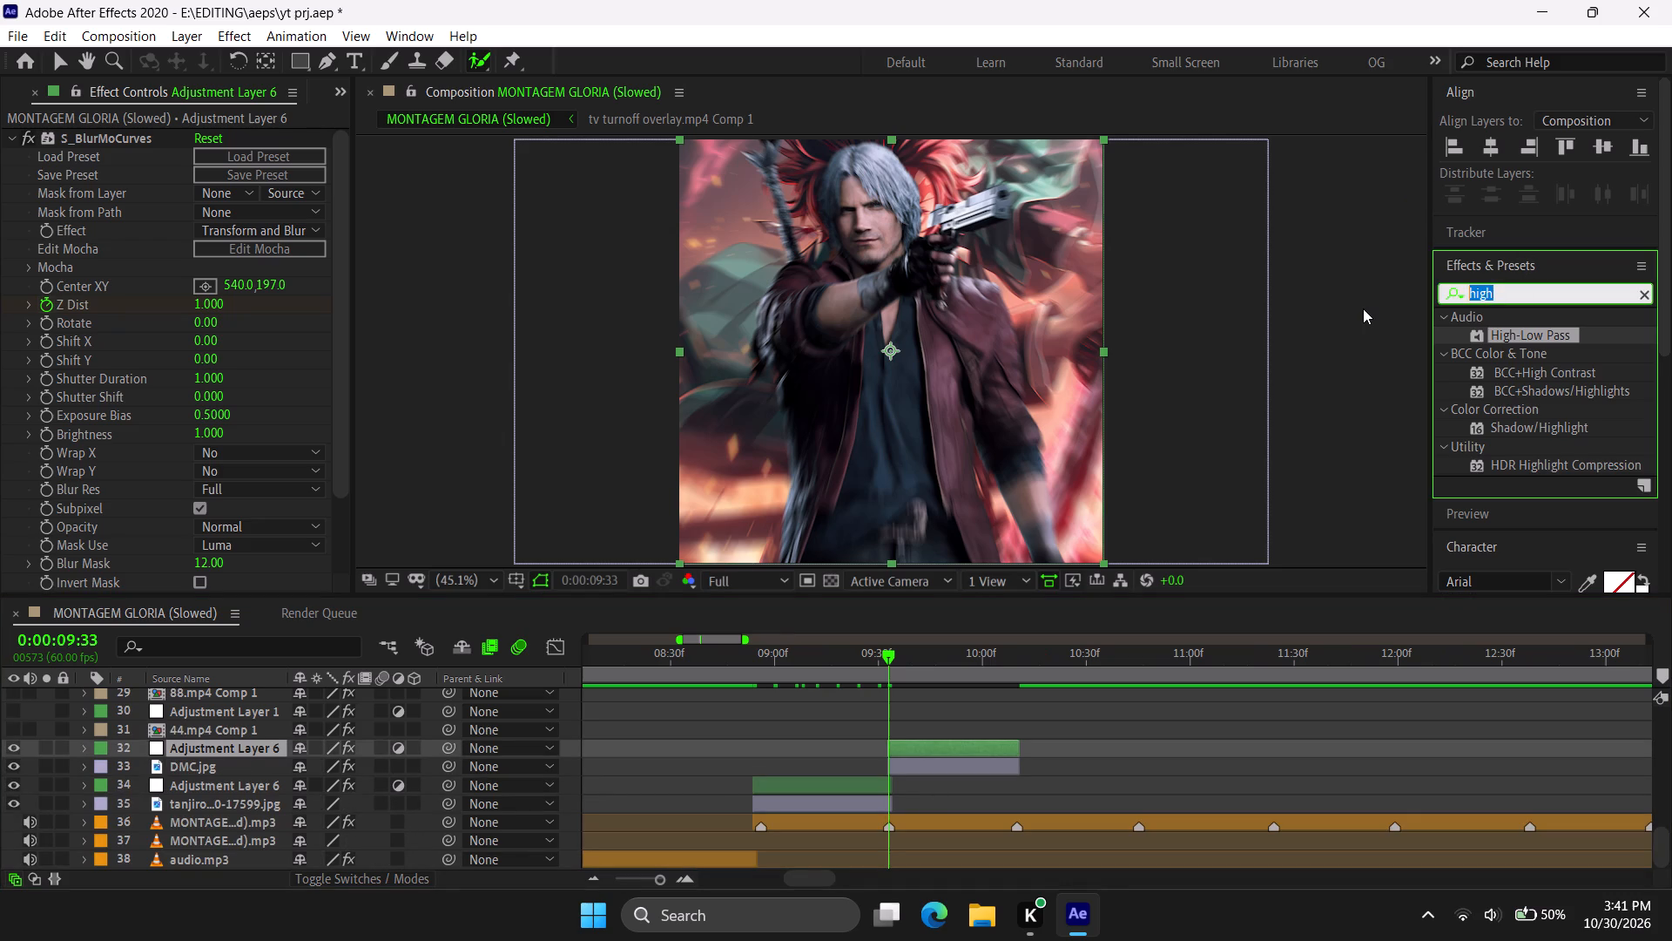
key("BackSpace")
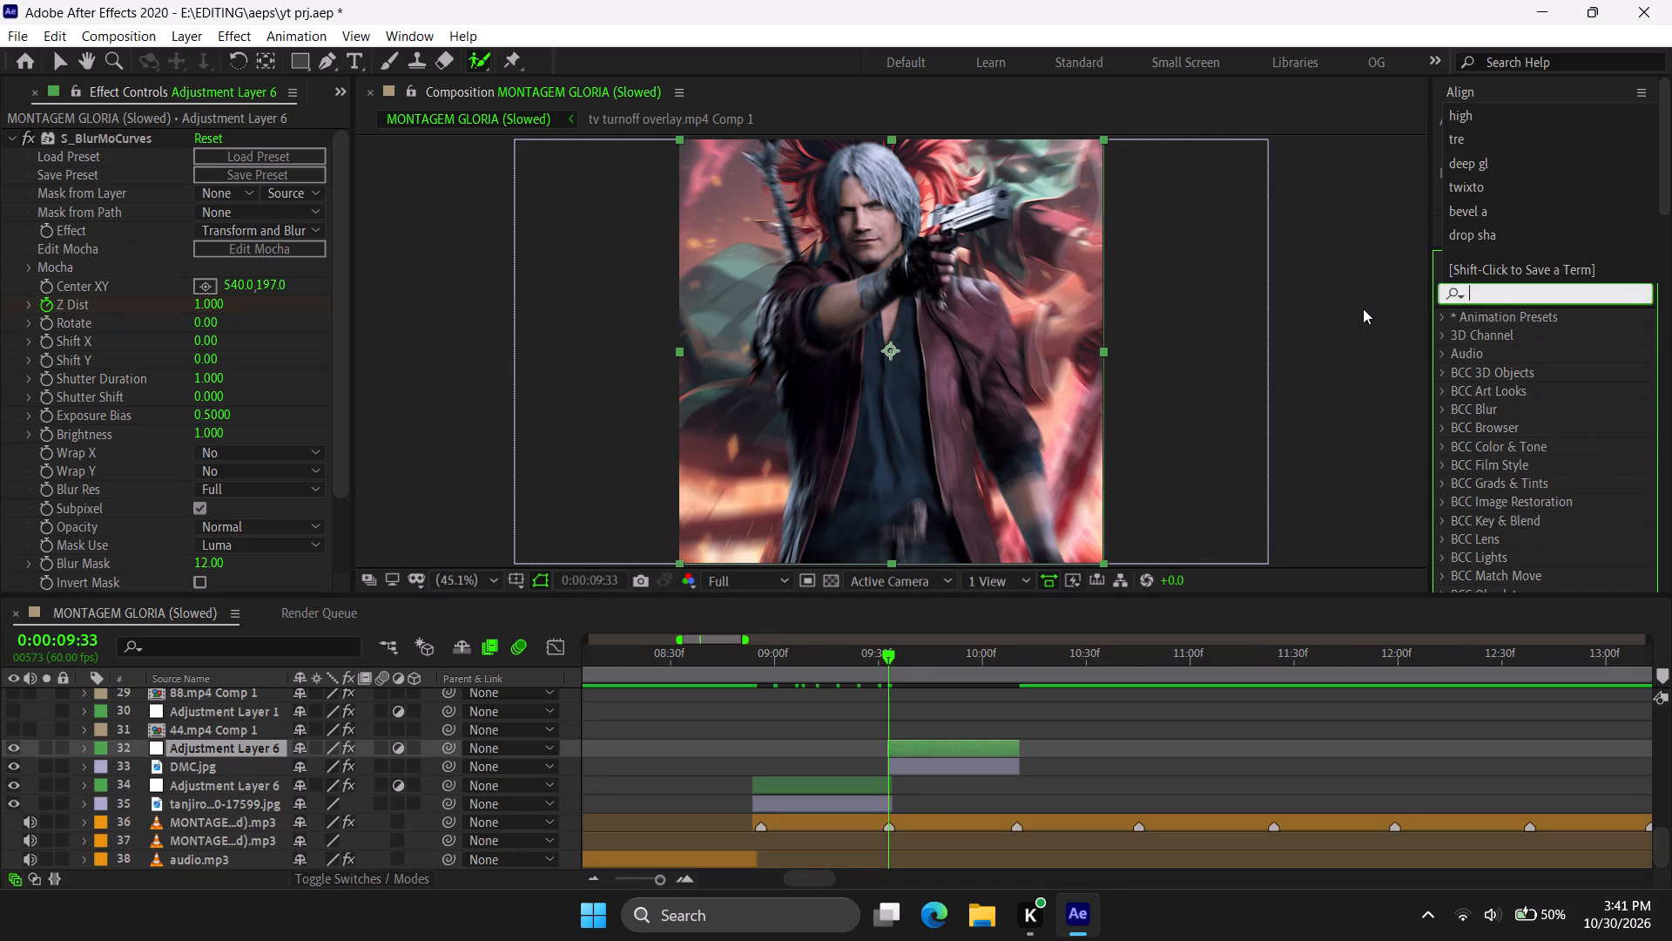
type("gl")
key("BackSpace")
key("BackSpace")
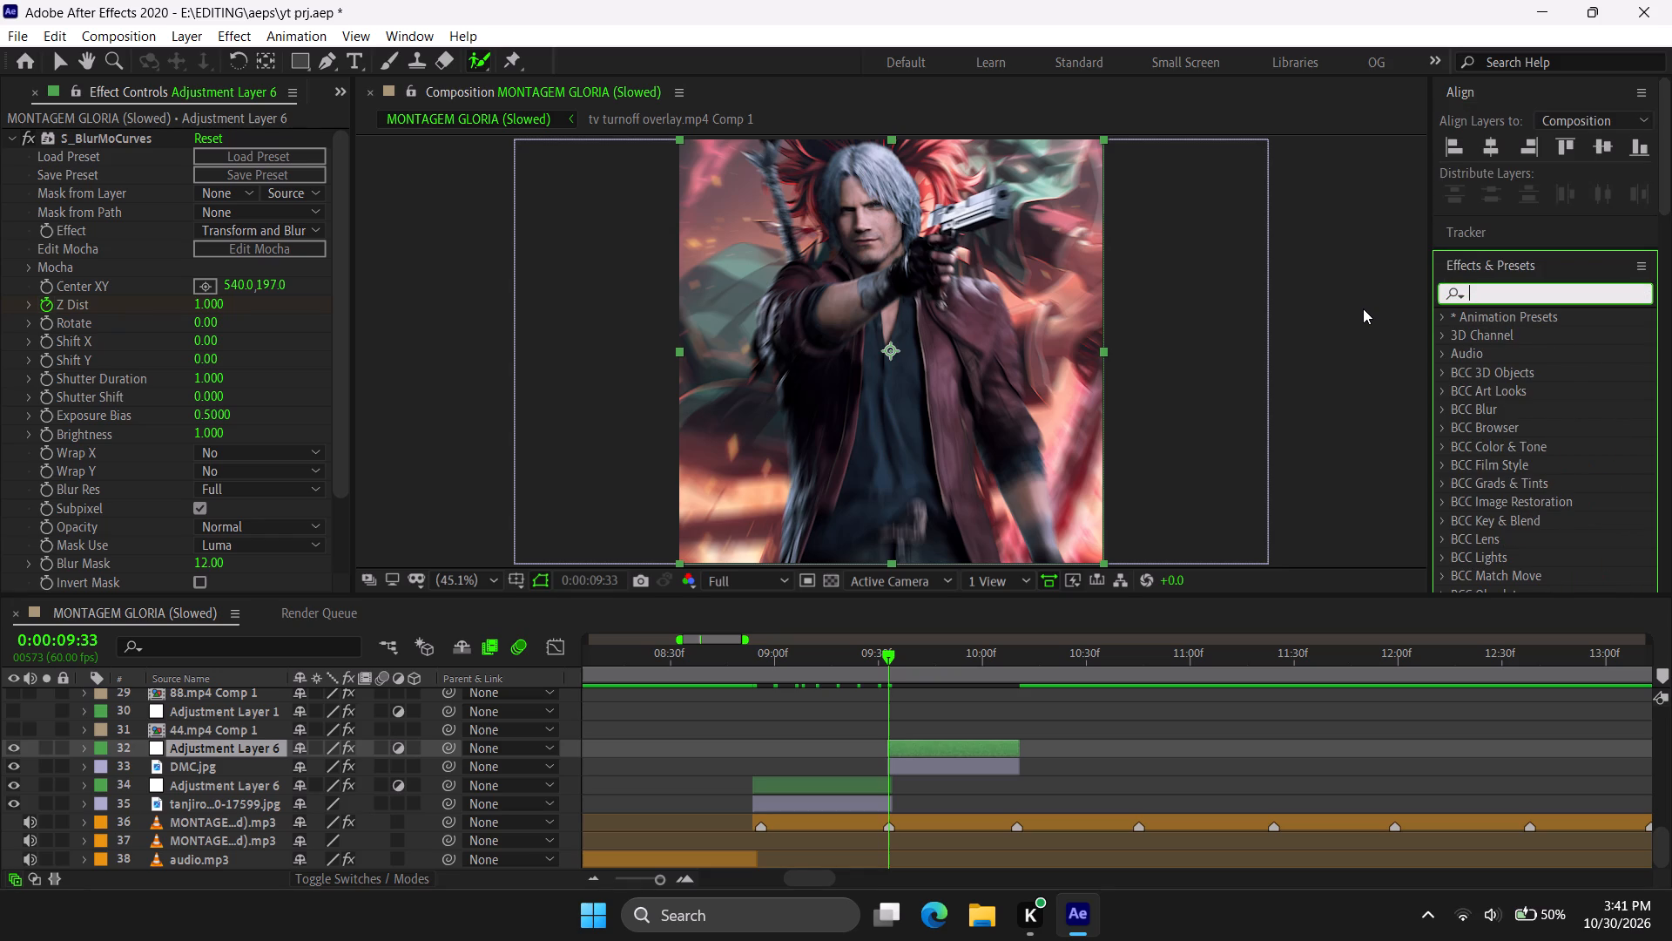
type("light we")
key("BackSpace")
key("BackSpace")
type("sw")
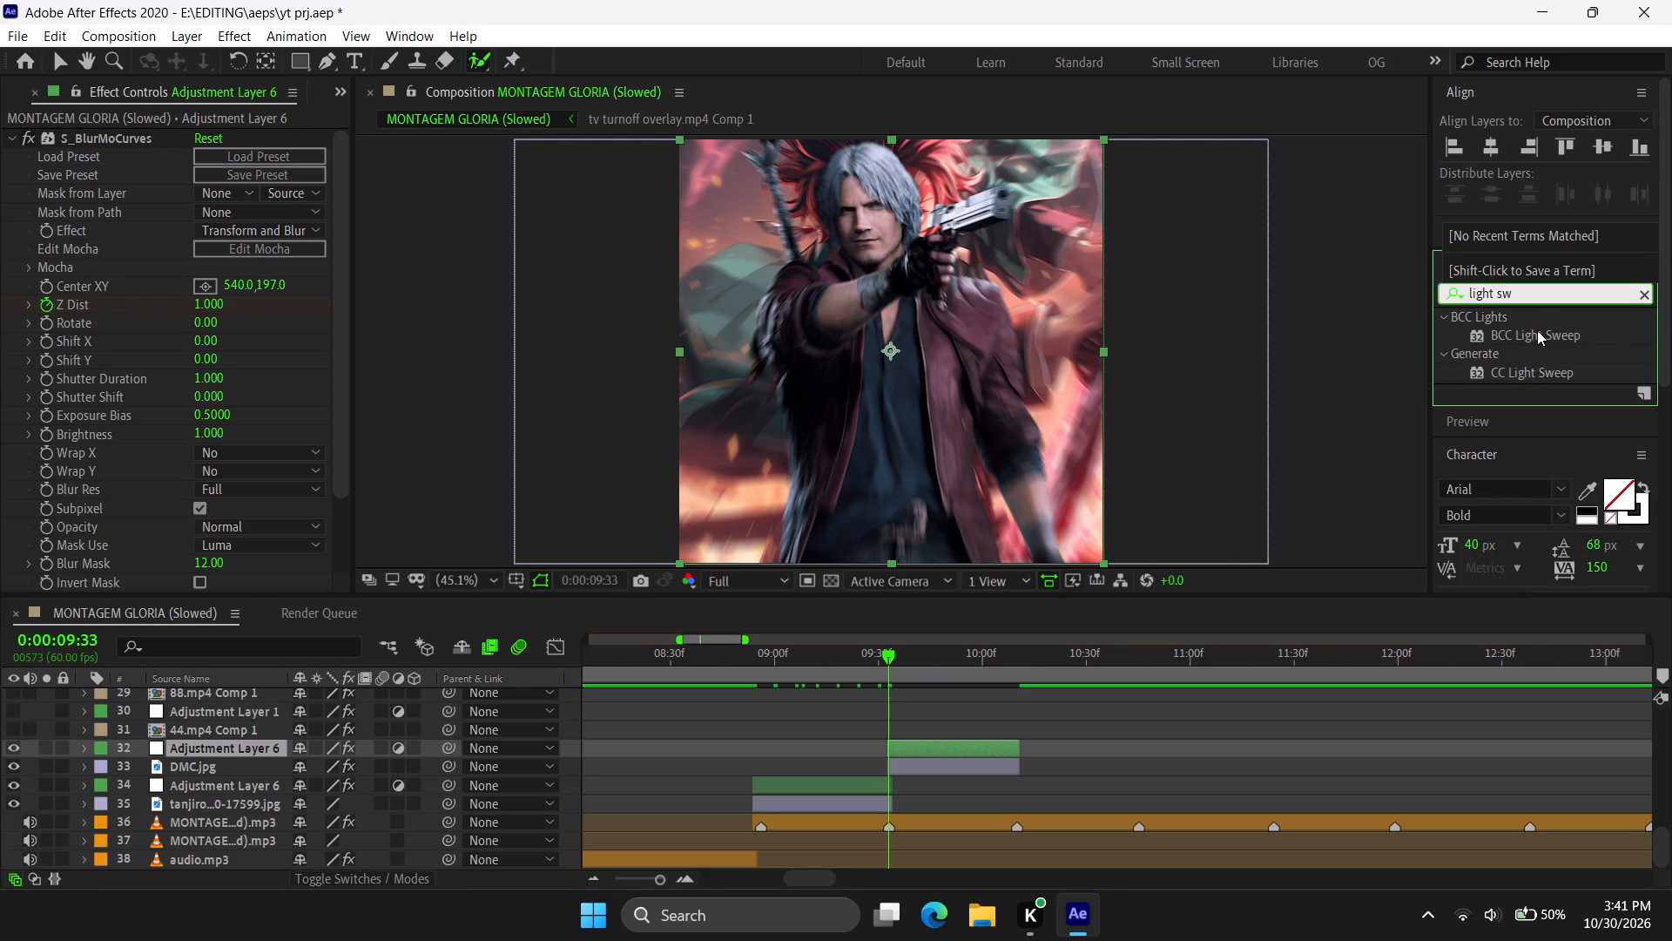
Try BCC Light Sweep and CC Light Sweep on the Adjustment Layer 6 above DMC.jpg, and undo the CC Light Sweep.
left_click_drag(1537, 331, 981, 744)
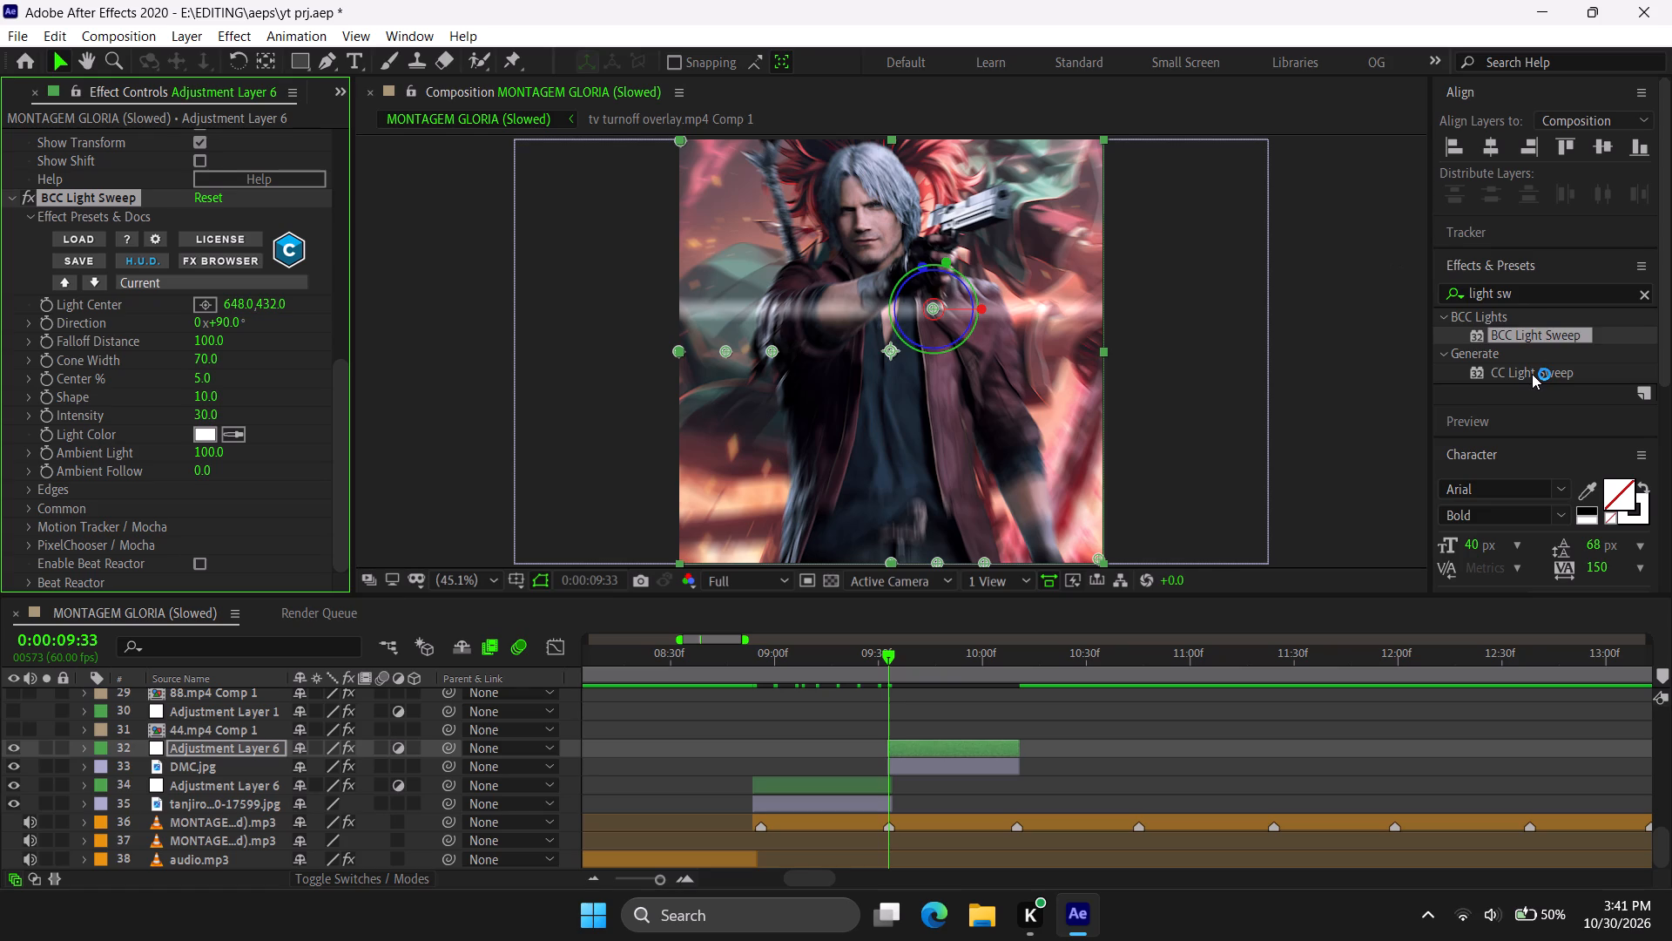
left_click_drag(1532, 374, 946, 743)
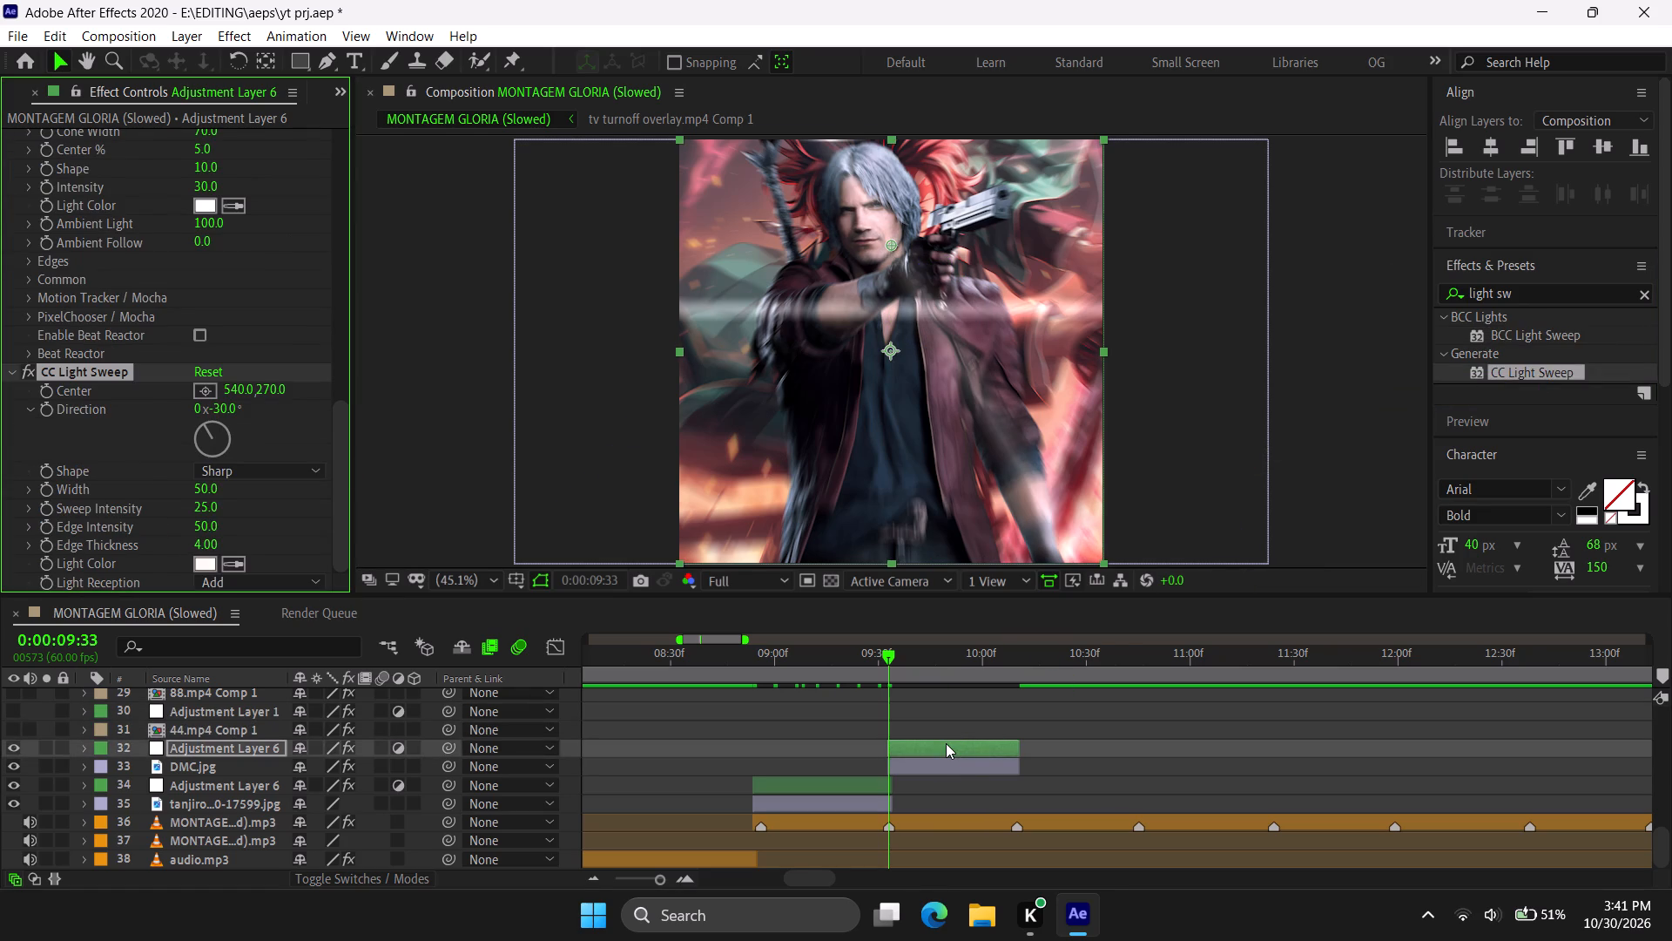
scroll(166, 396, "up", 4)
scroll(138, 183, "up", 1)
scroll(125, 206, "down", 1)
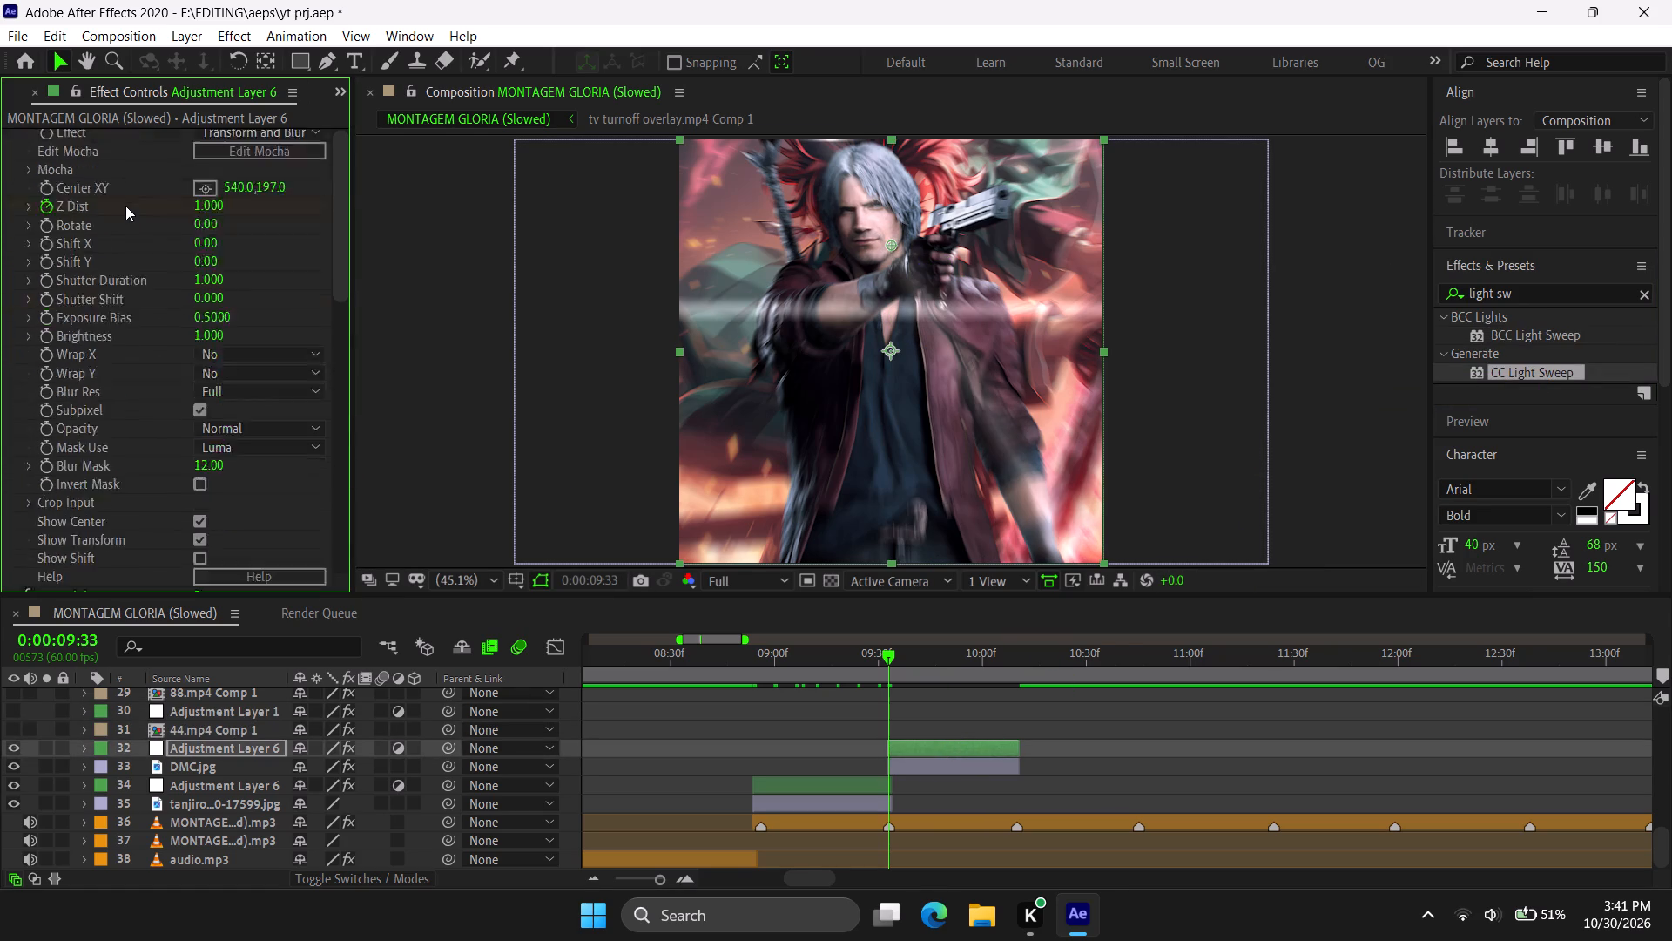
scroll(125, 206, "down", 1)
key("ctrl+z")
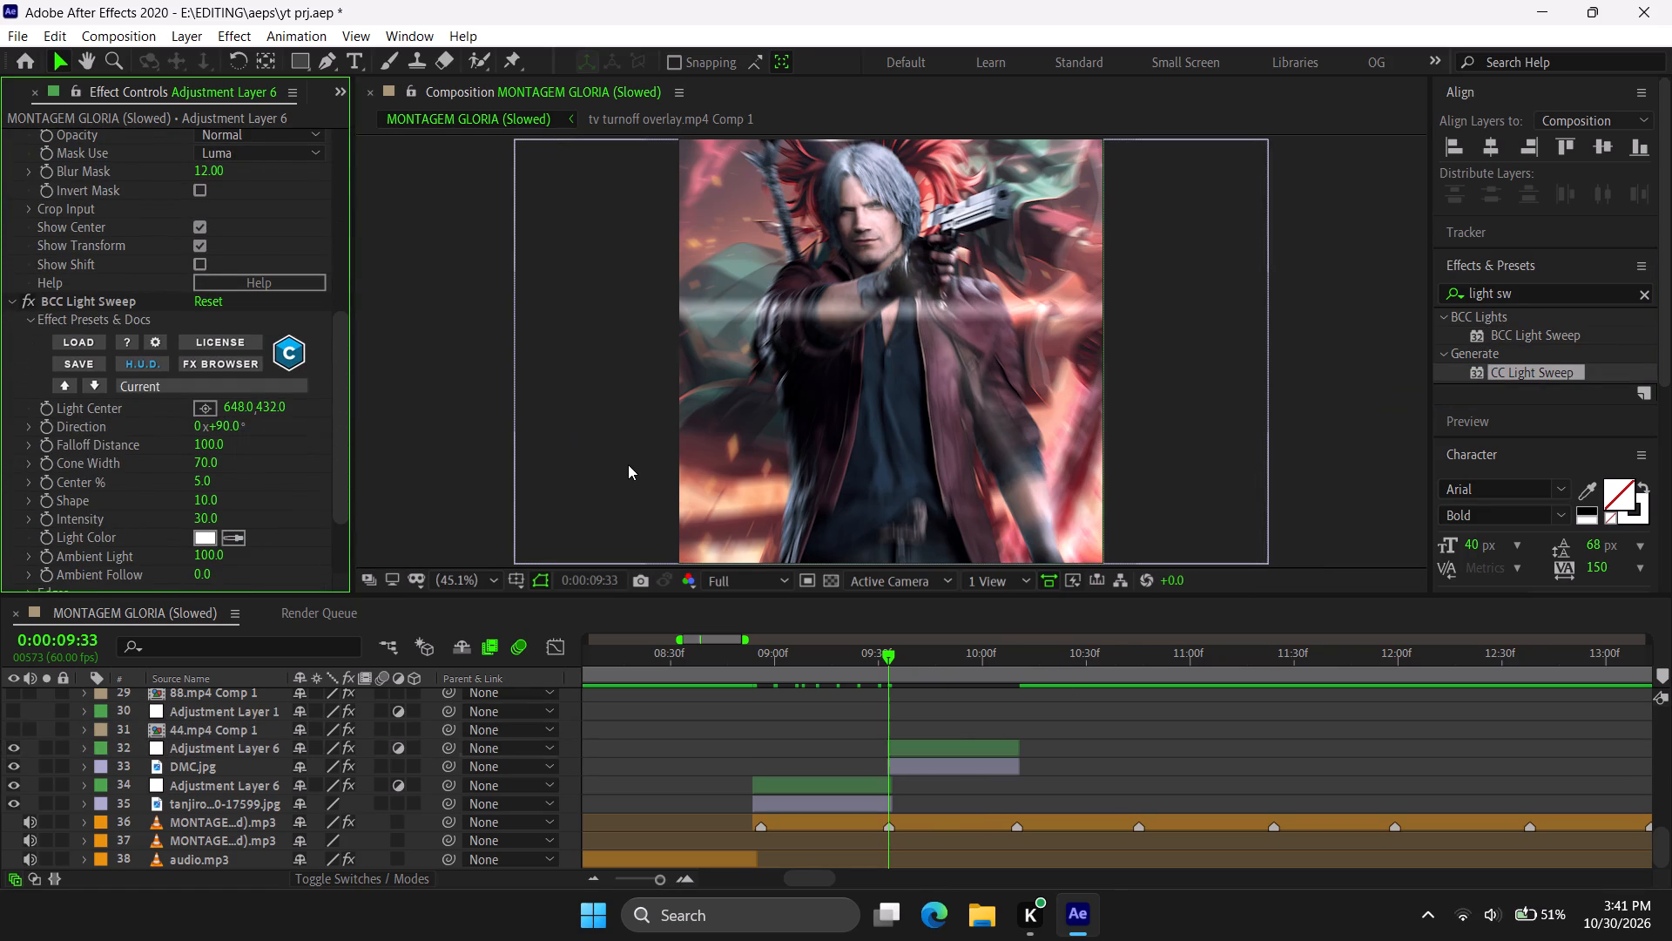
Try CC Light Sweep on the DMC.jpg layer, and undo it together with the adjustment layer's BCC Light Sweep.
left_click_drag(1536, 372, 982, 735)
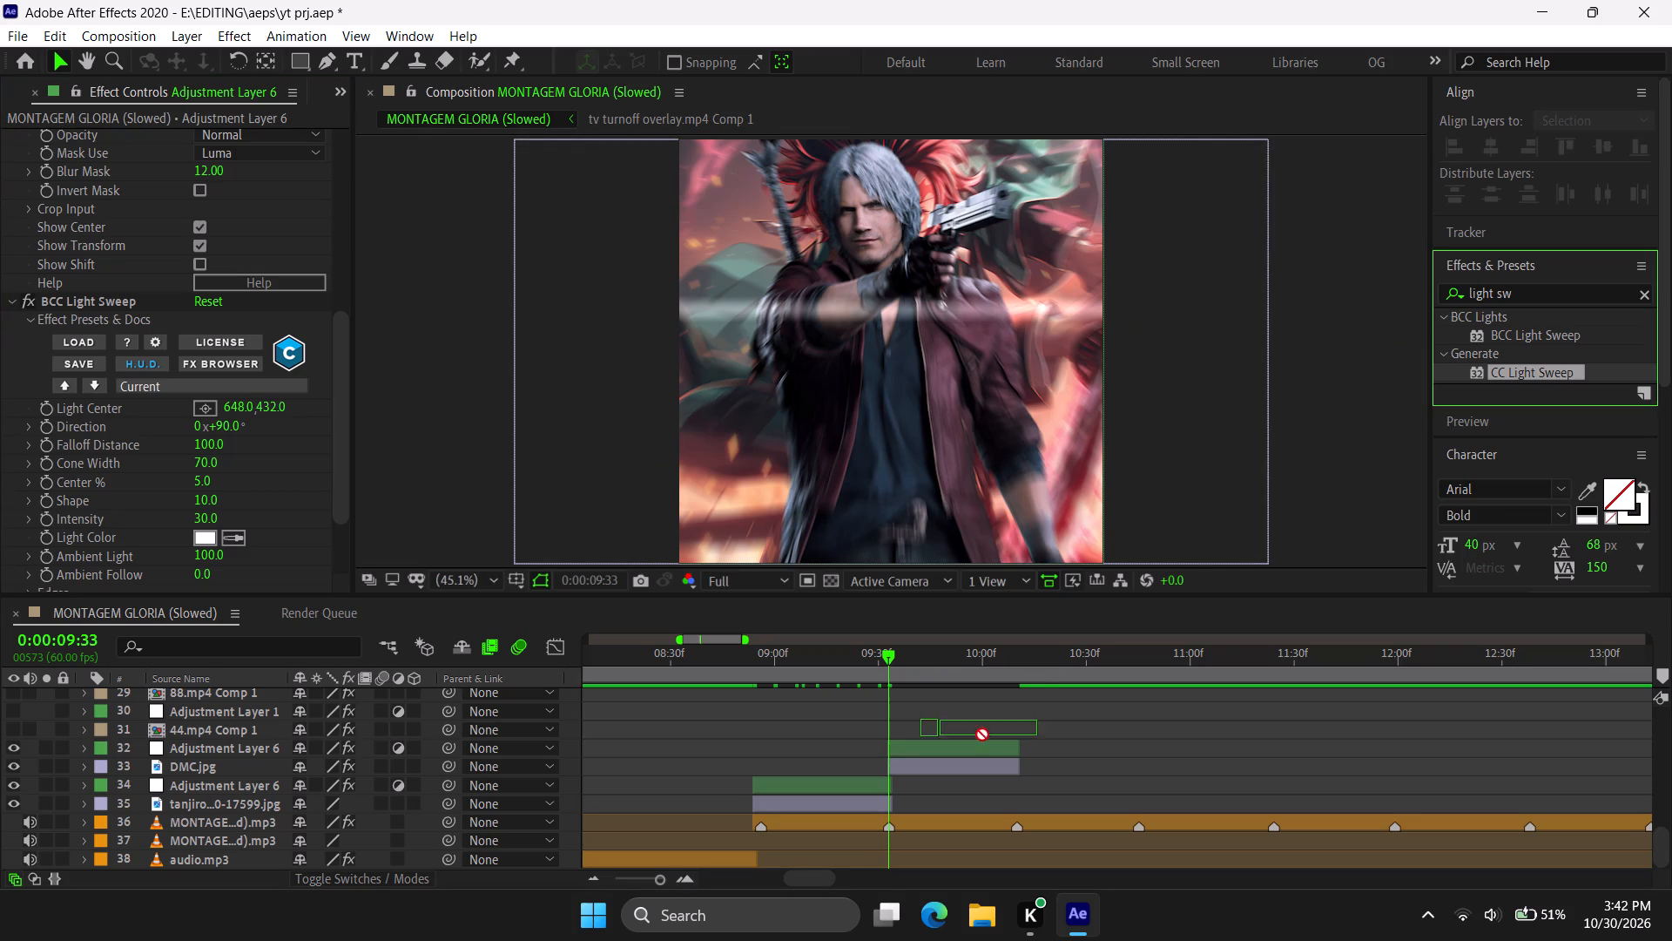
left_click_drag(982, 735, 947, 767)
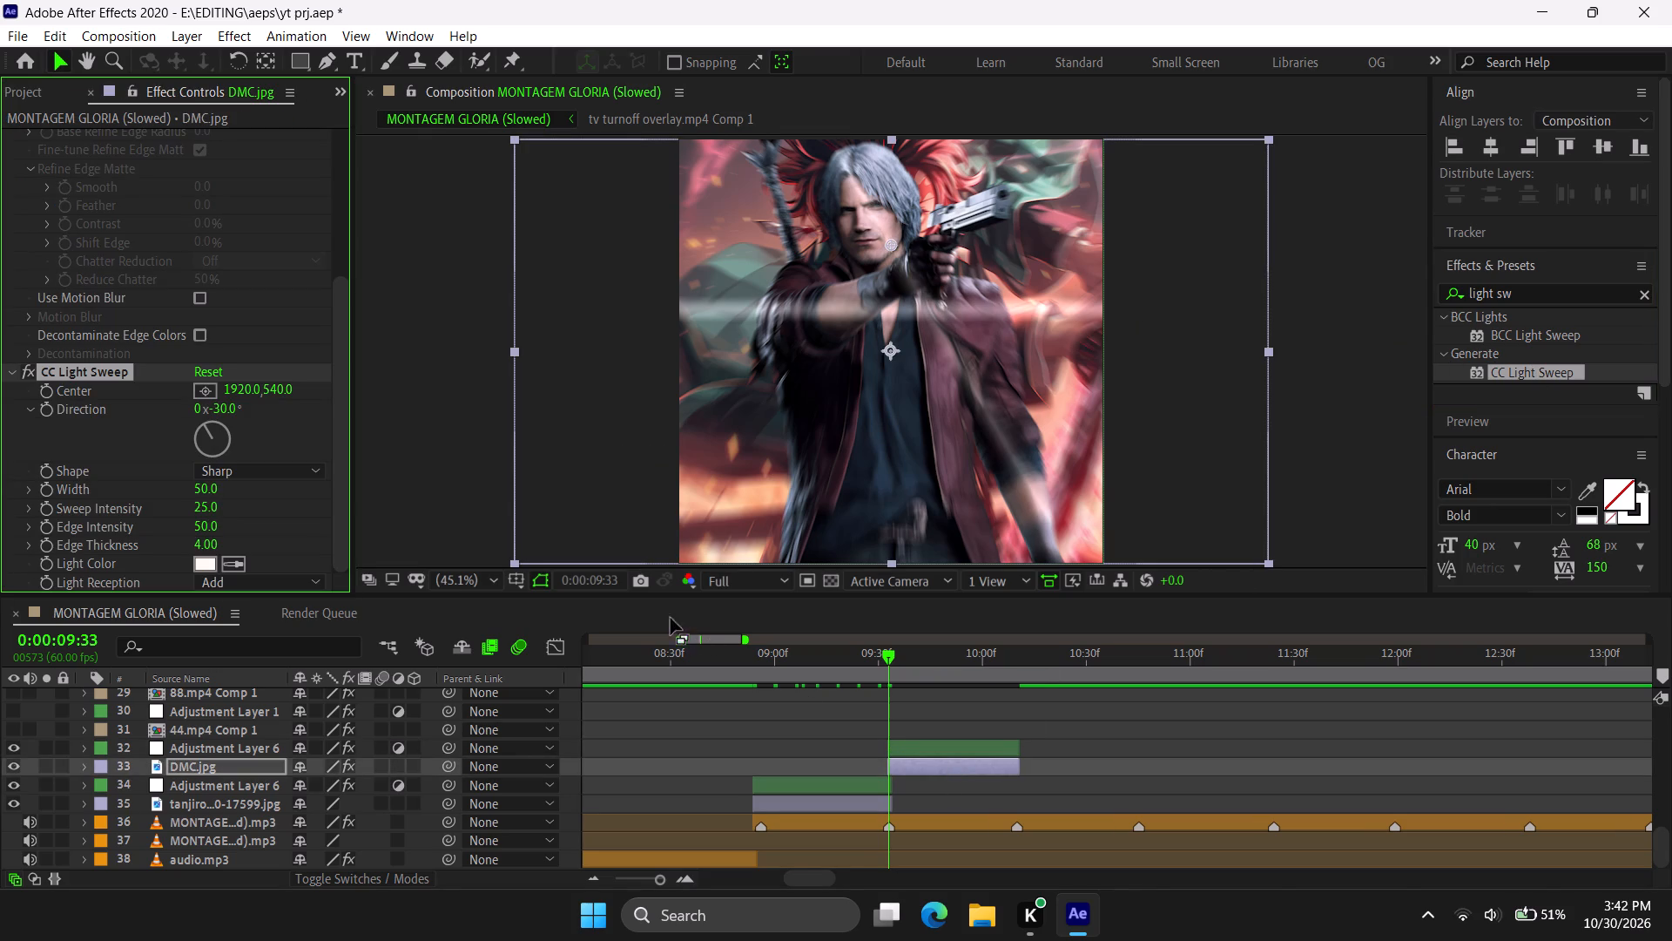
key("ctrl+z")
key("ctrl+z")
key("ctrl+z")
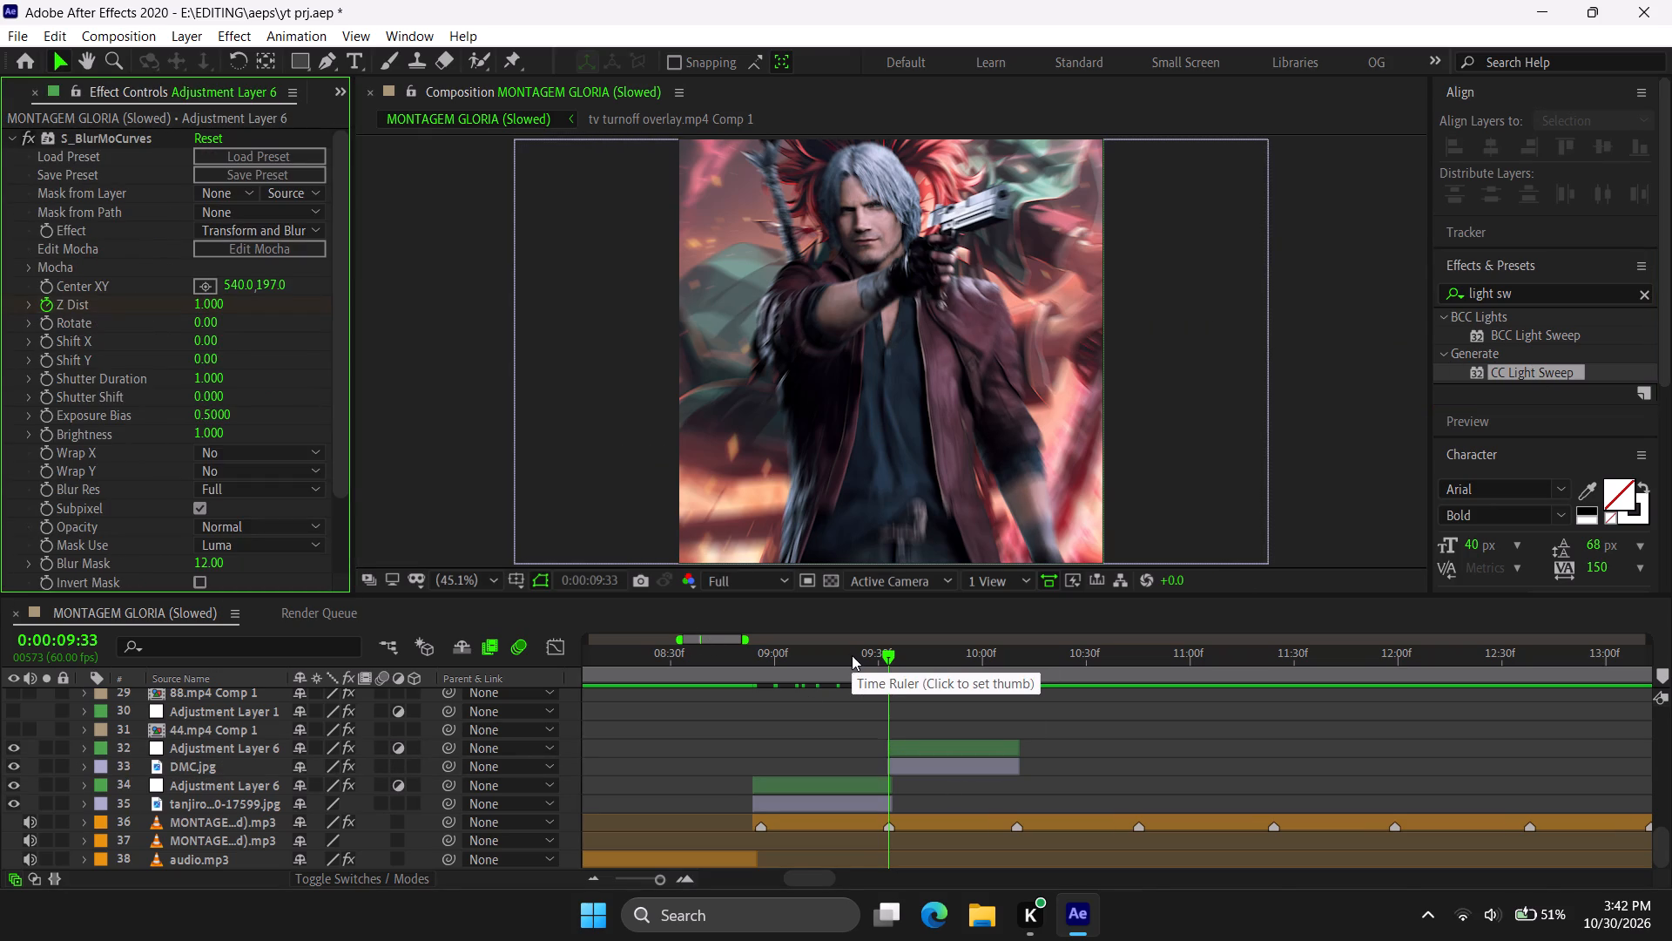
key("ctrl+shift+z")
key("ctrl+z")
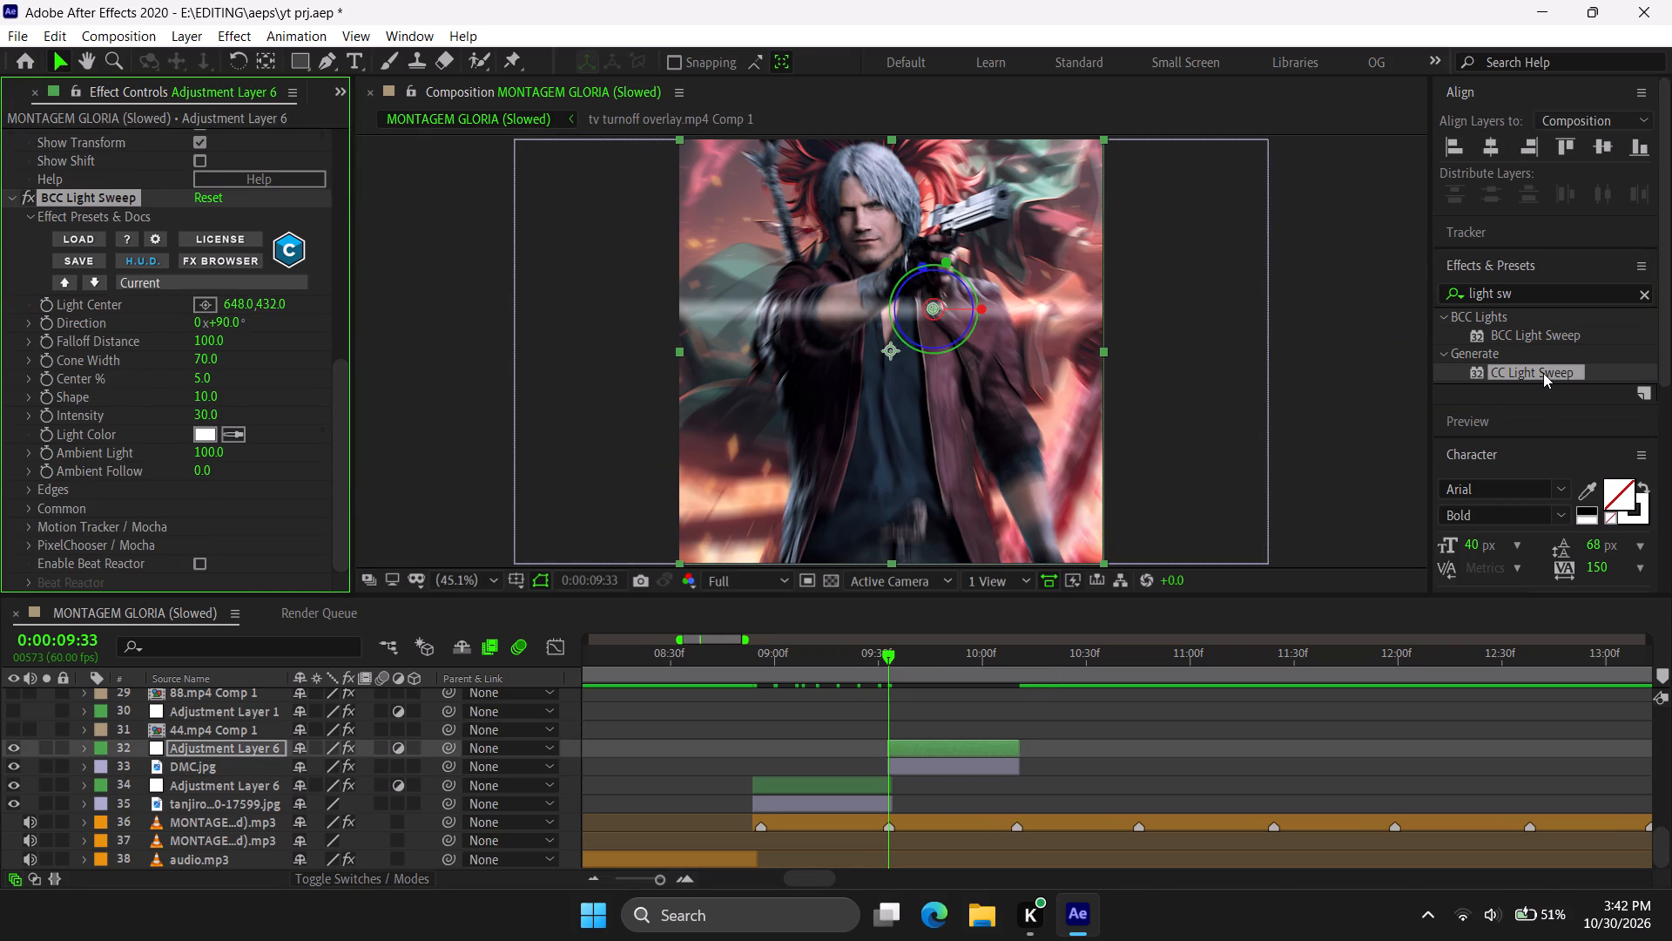
Apply the CC Light Sweep effect to the DMC.jpg layer.
left_click_drag(1547, 374, 961, 770)
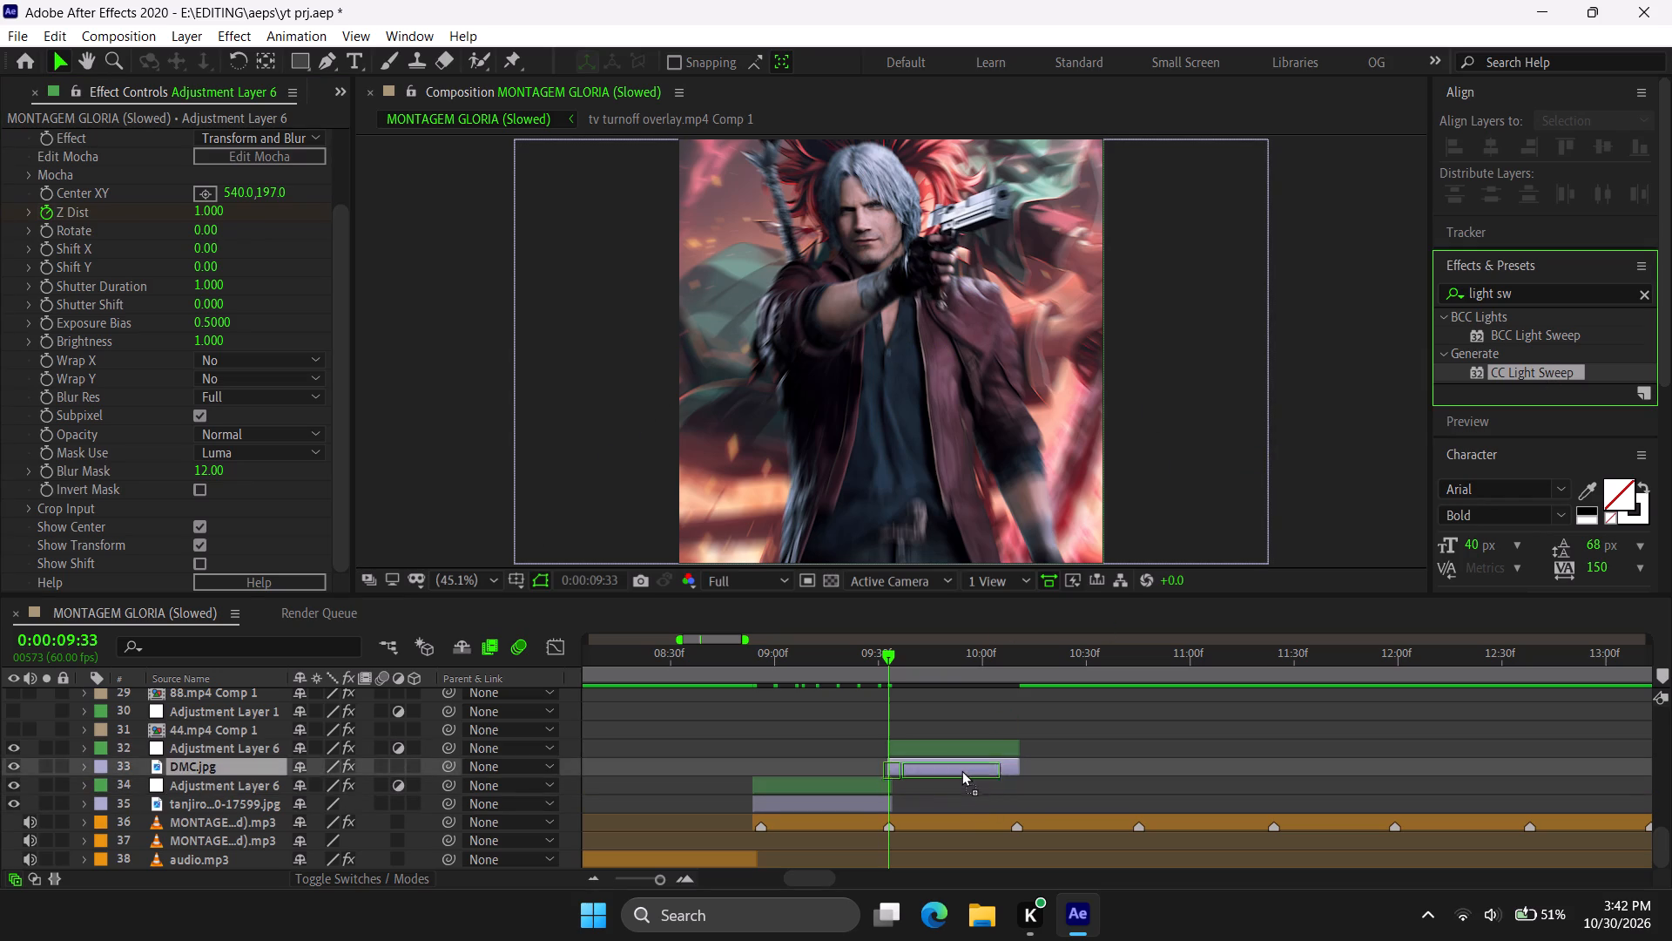
left_click_drag(961, 770, 961, 769)
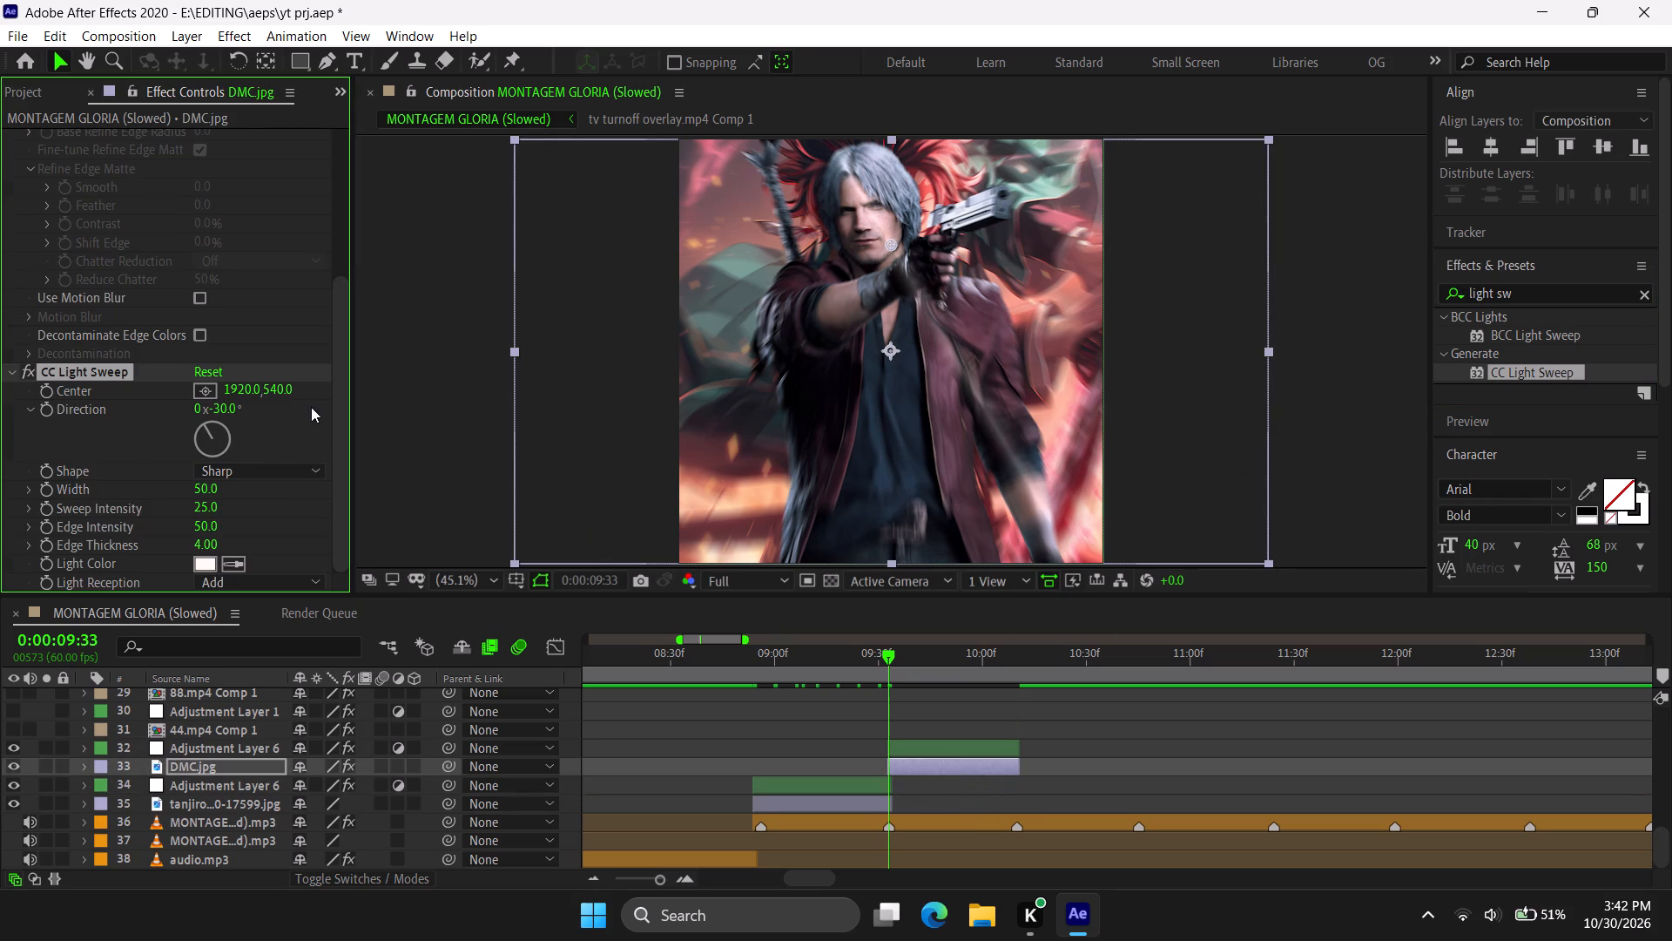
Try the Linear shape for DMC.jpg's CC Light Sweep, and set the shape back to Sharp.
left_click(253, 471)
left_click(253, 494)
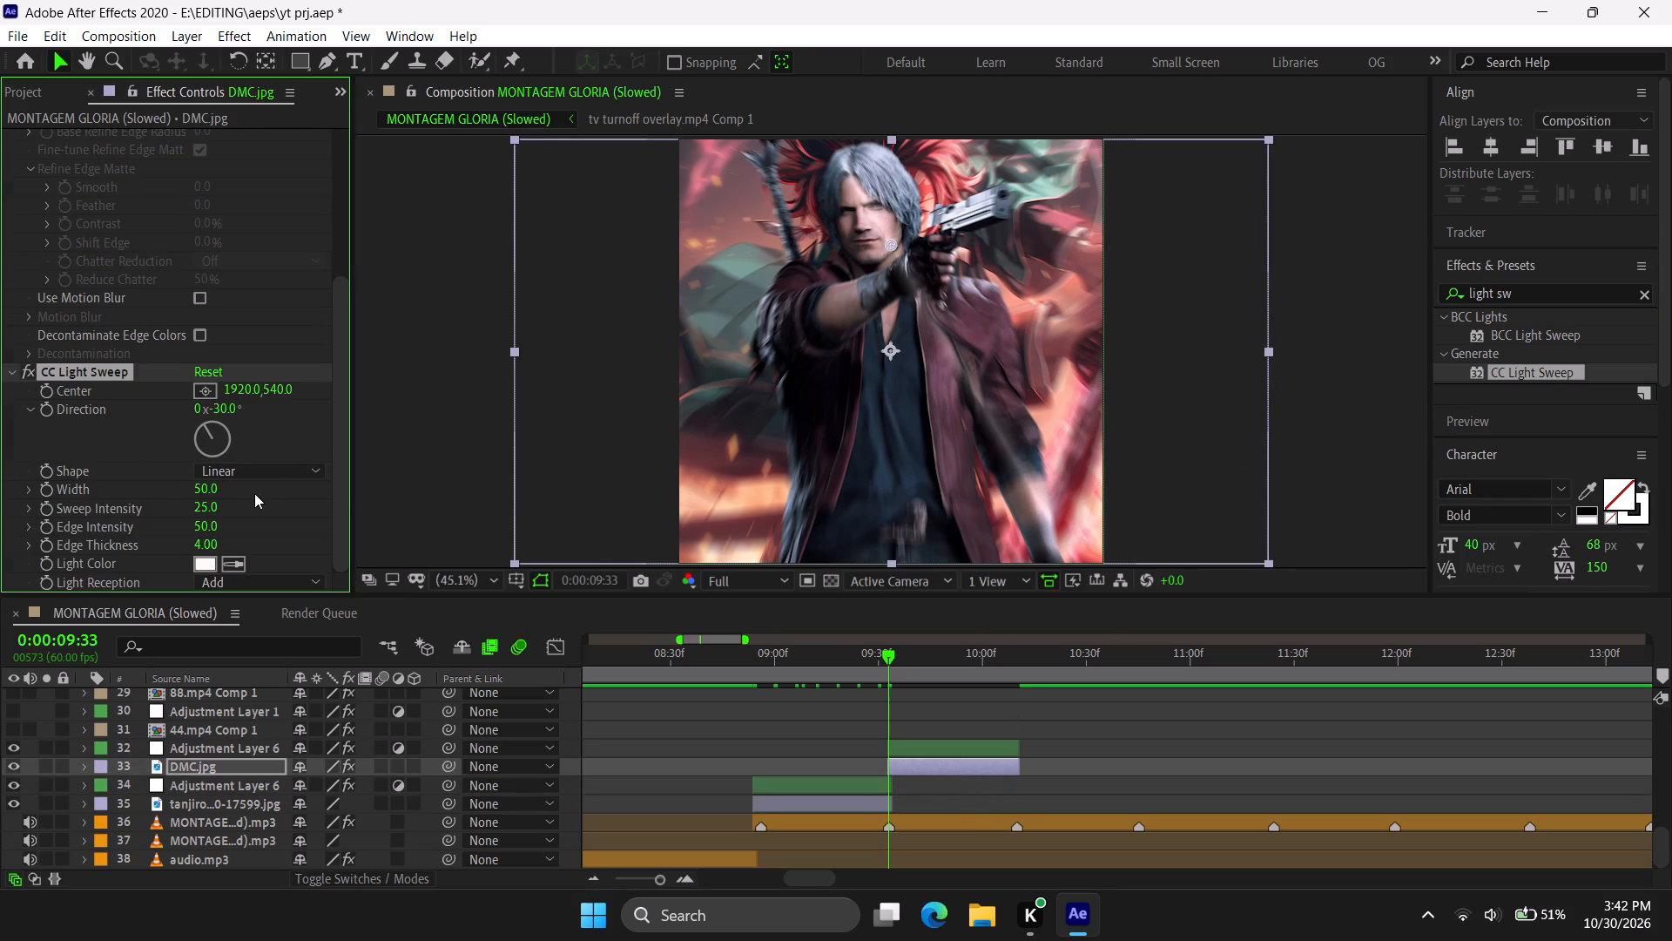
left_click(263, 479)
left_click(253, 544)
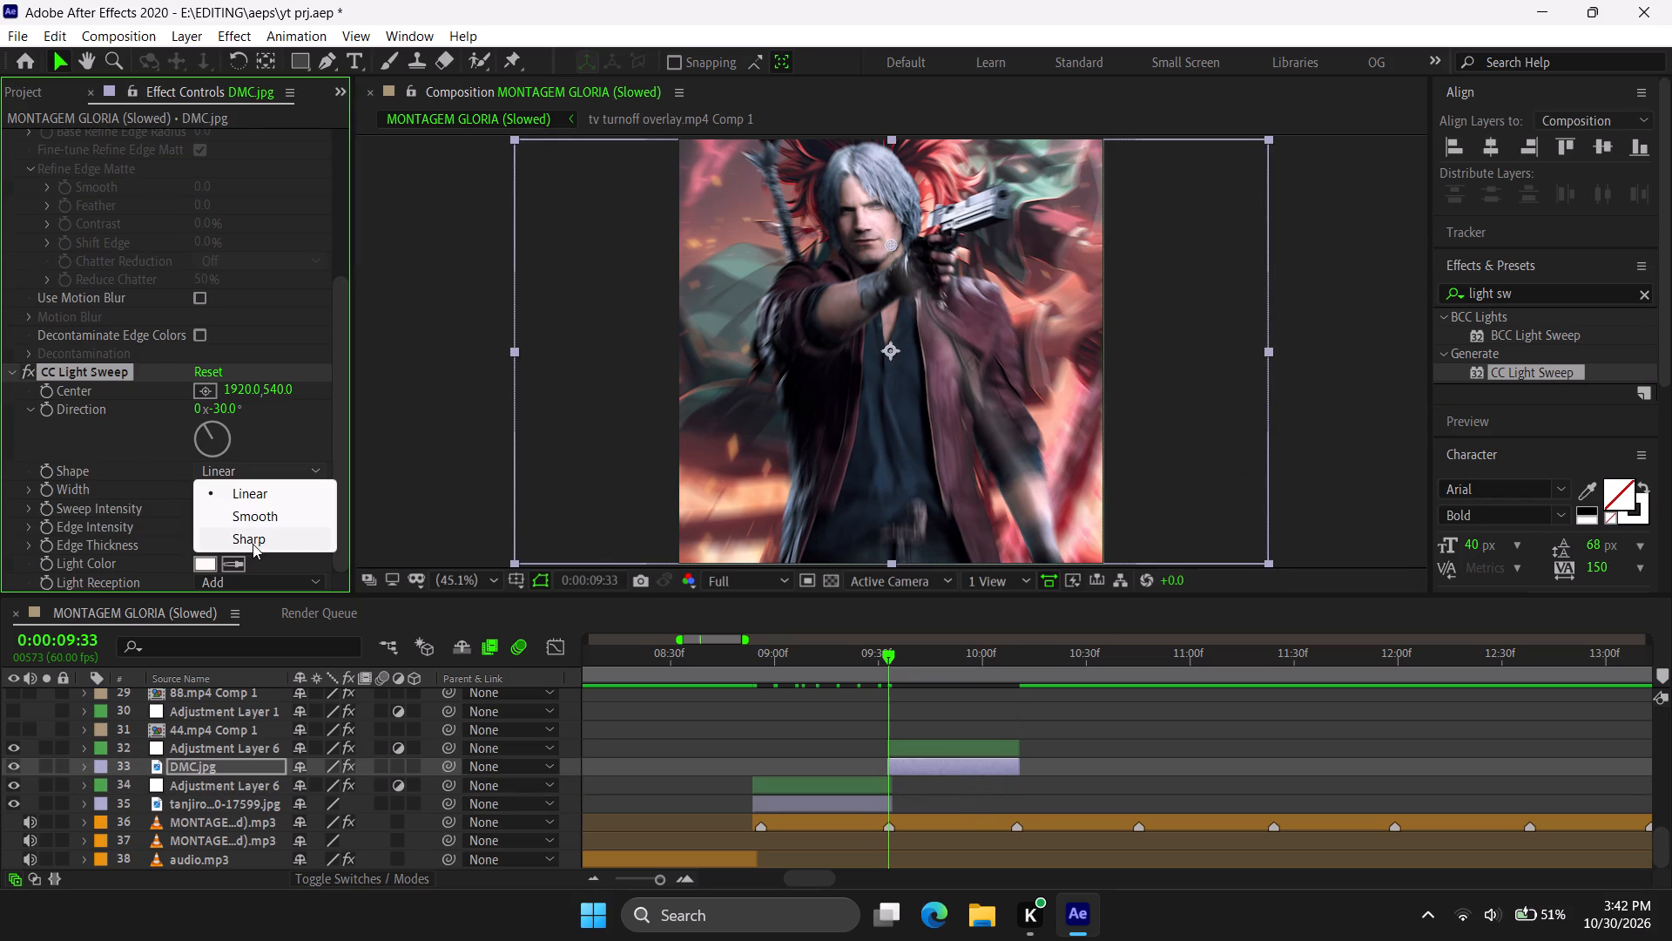
Set the Width of DMC.jpg's CC Light Sweep to 45.
scroll(300, 556, "down", 1)
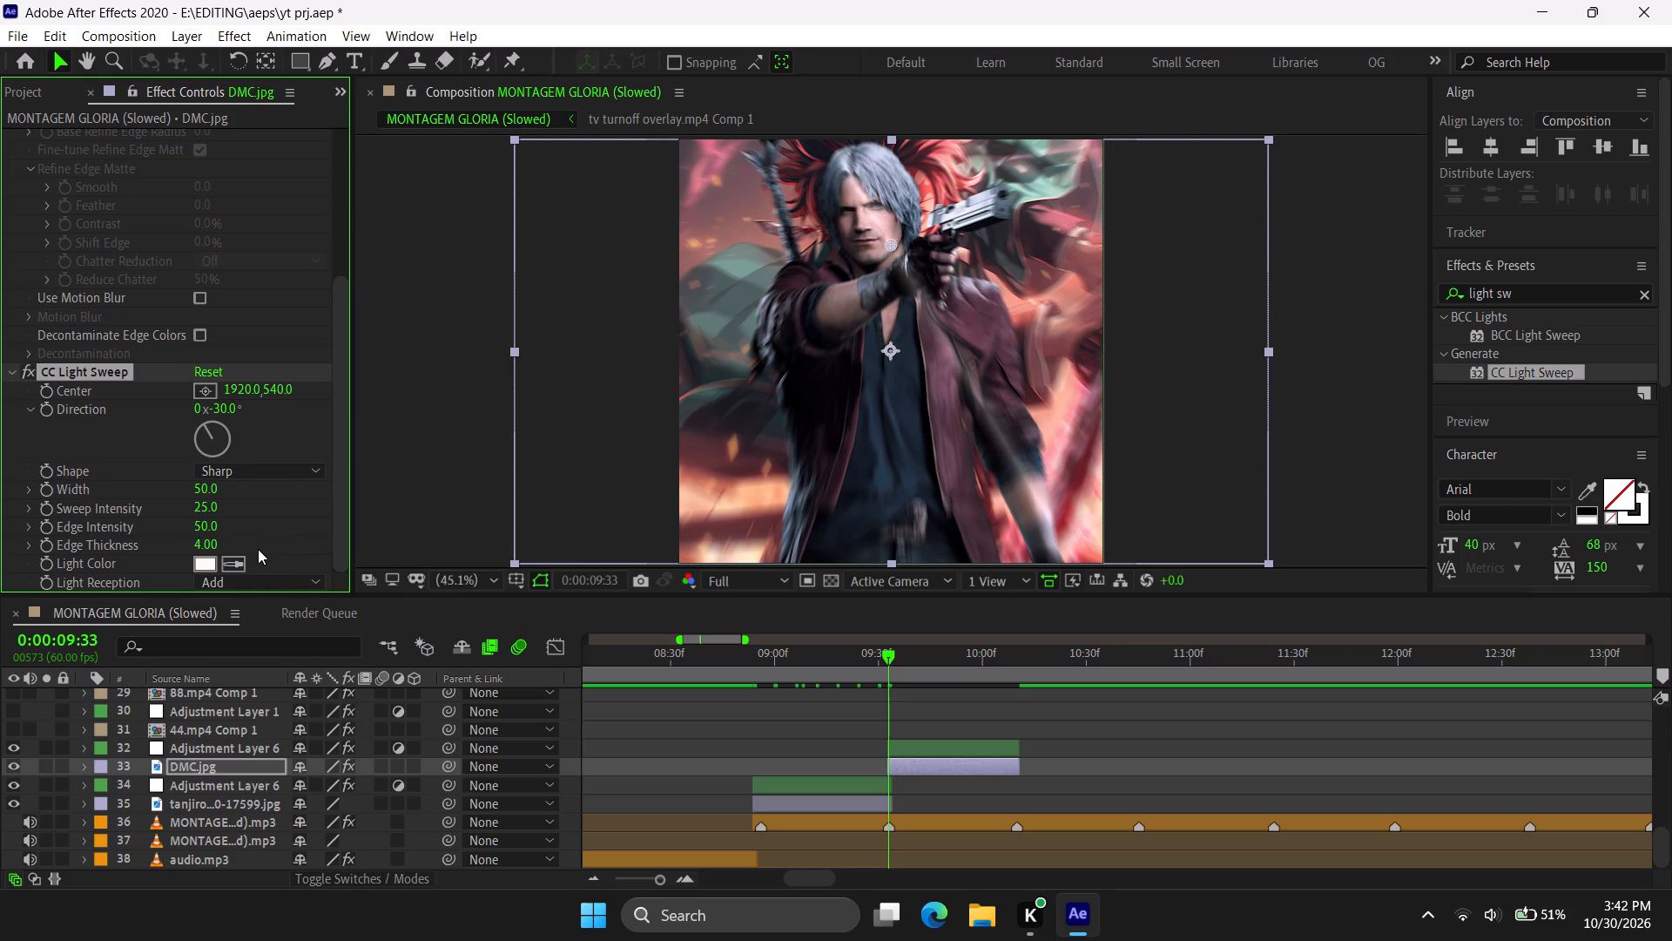
left_click_drag(200, 484, 152, 496)
left_click_drag(152, 496, 145, 500)
left_click_drag(208, 492, 255, 483)
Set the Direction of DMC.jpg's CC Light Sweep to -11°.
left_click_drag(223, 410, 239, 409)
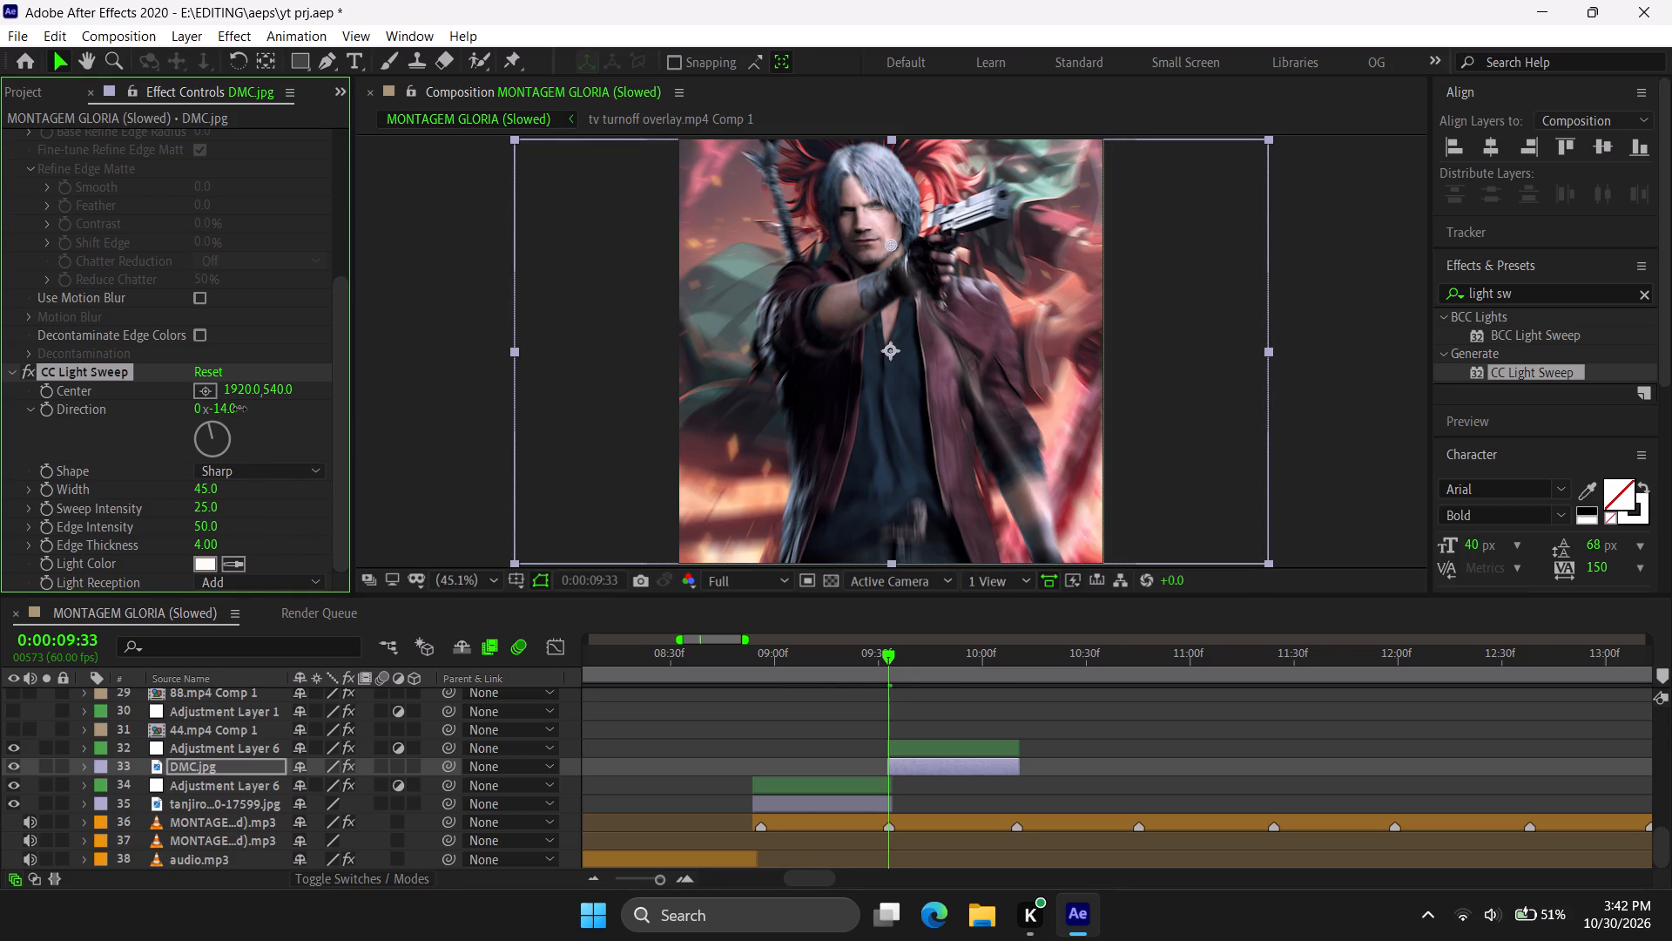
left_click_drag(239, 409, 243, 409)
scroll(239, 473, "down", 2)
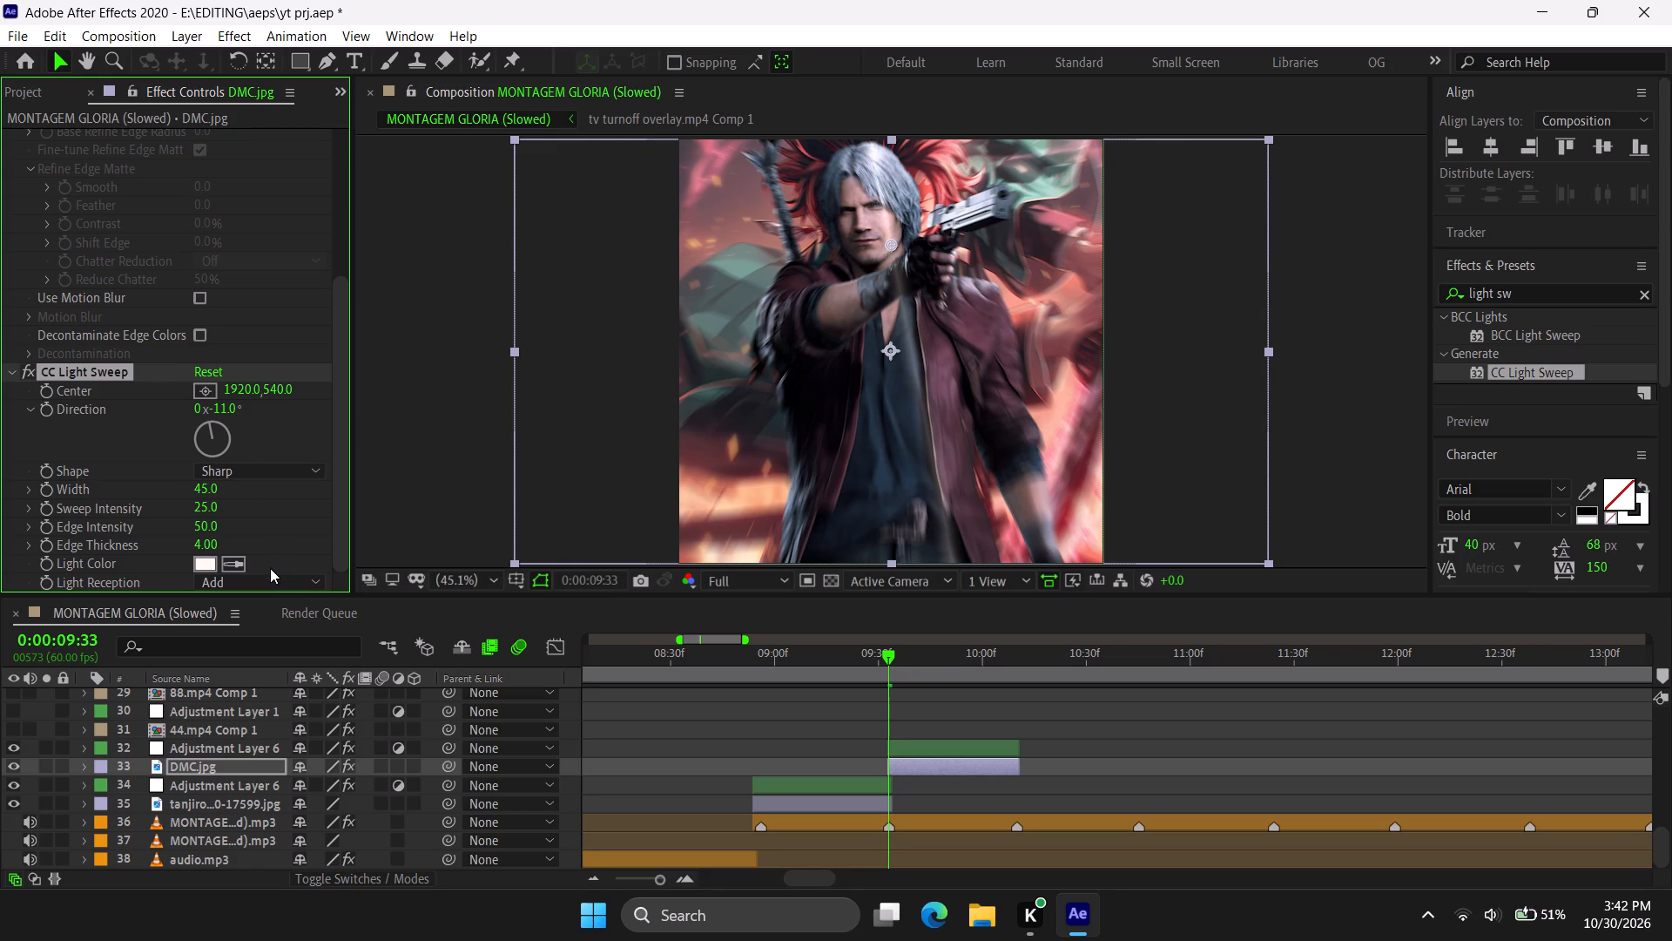
Try Composite as the CC Light Sweep's Light Reception, and set it to Cutout.
left_click(272, 576)
left_click(271, 618)
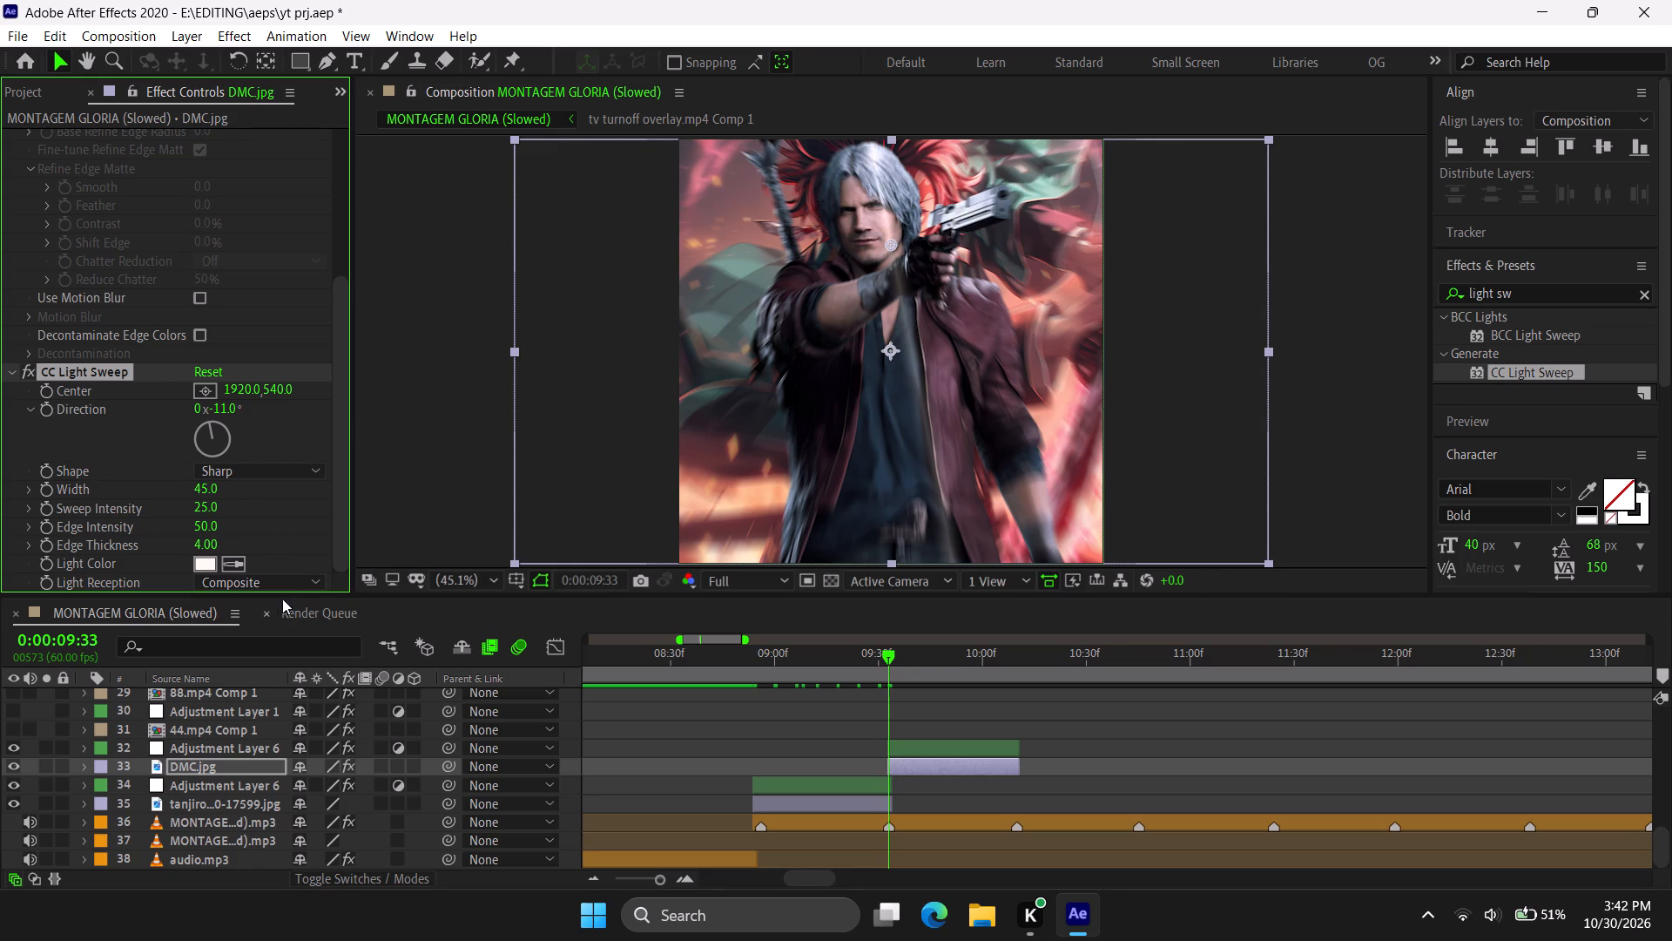
left_click(288, 576)
left_click(280, 644)
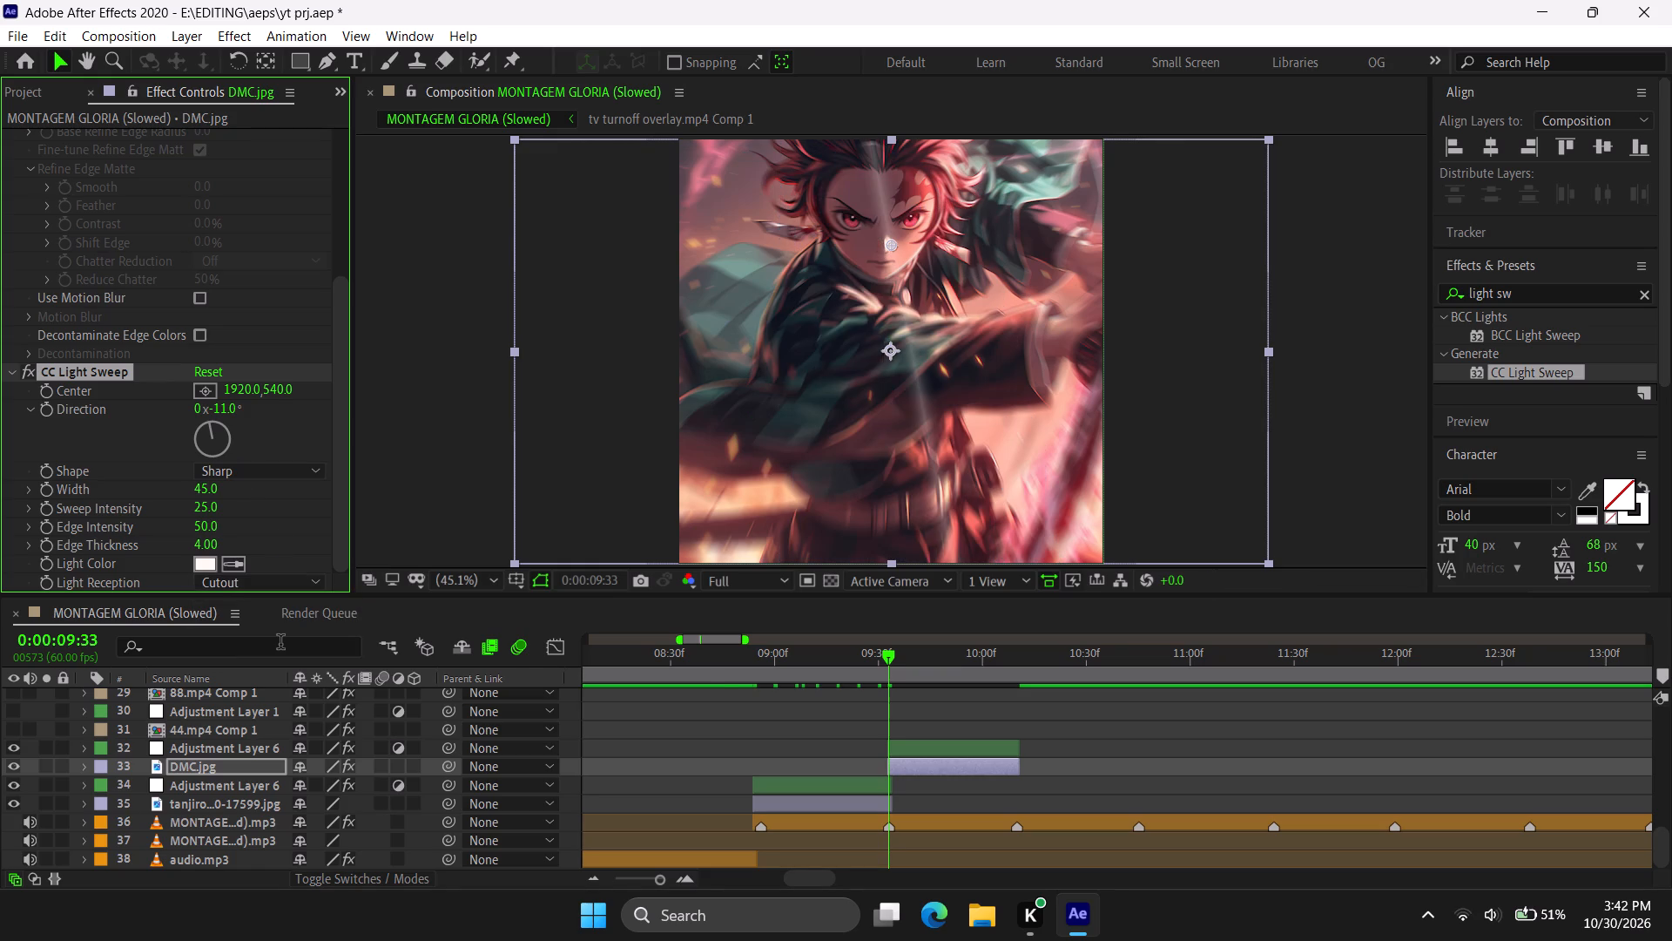
Move the current time to 0:00:09:35 and set the CC Light Sweep's Direction to -63°.
left_click(912, 661)
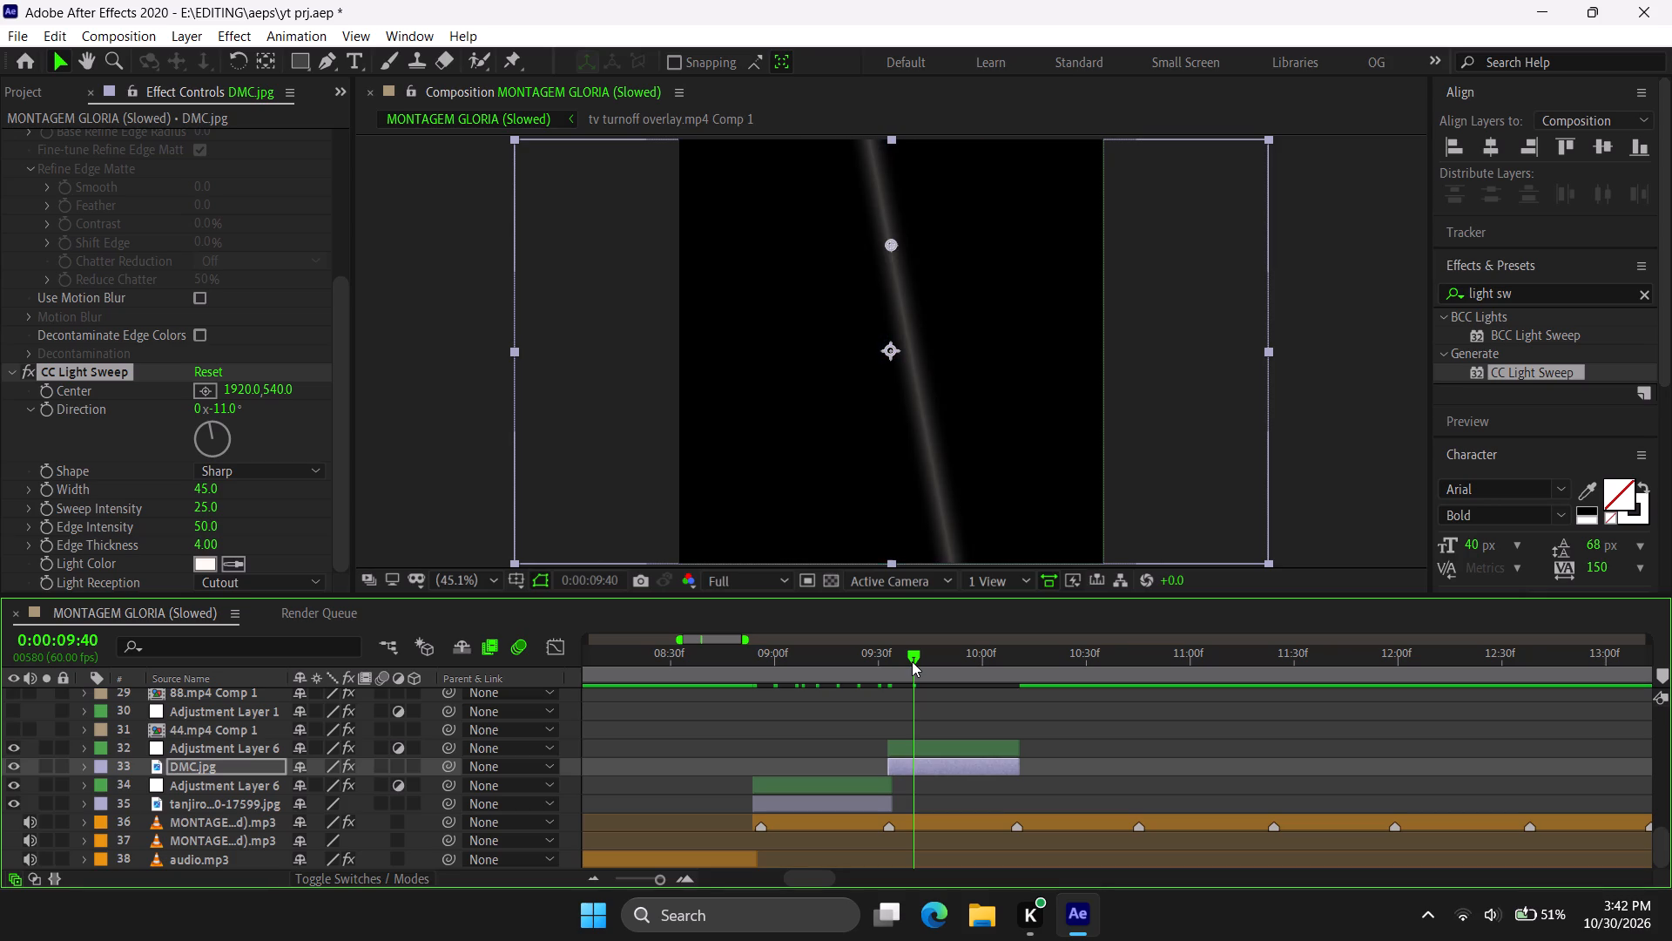
key("i")
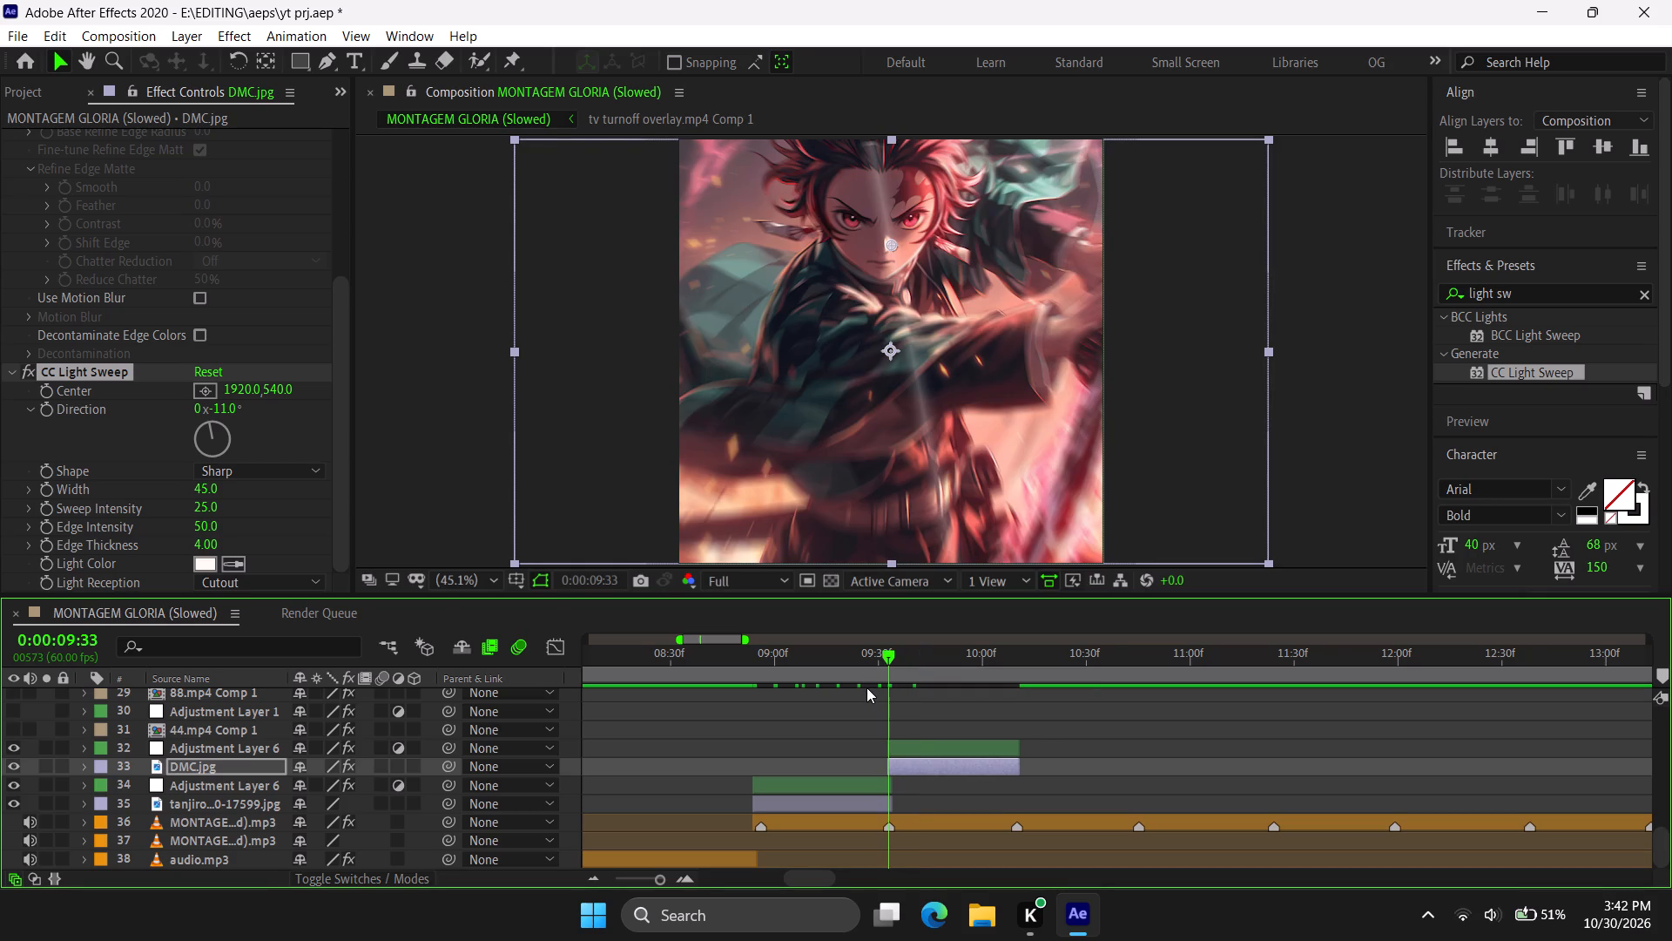
left_click(897, 657)
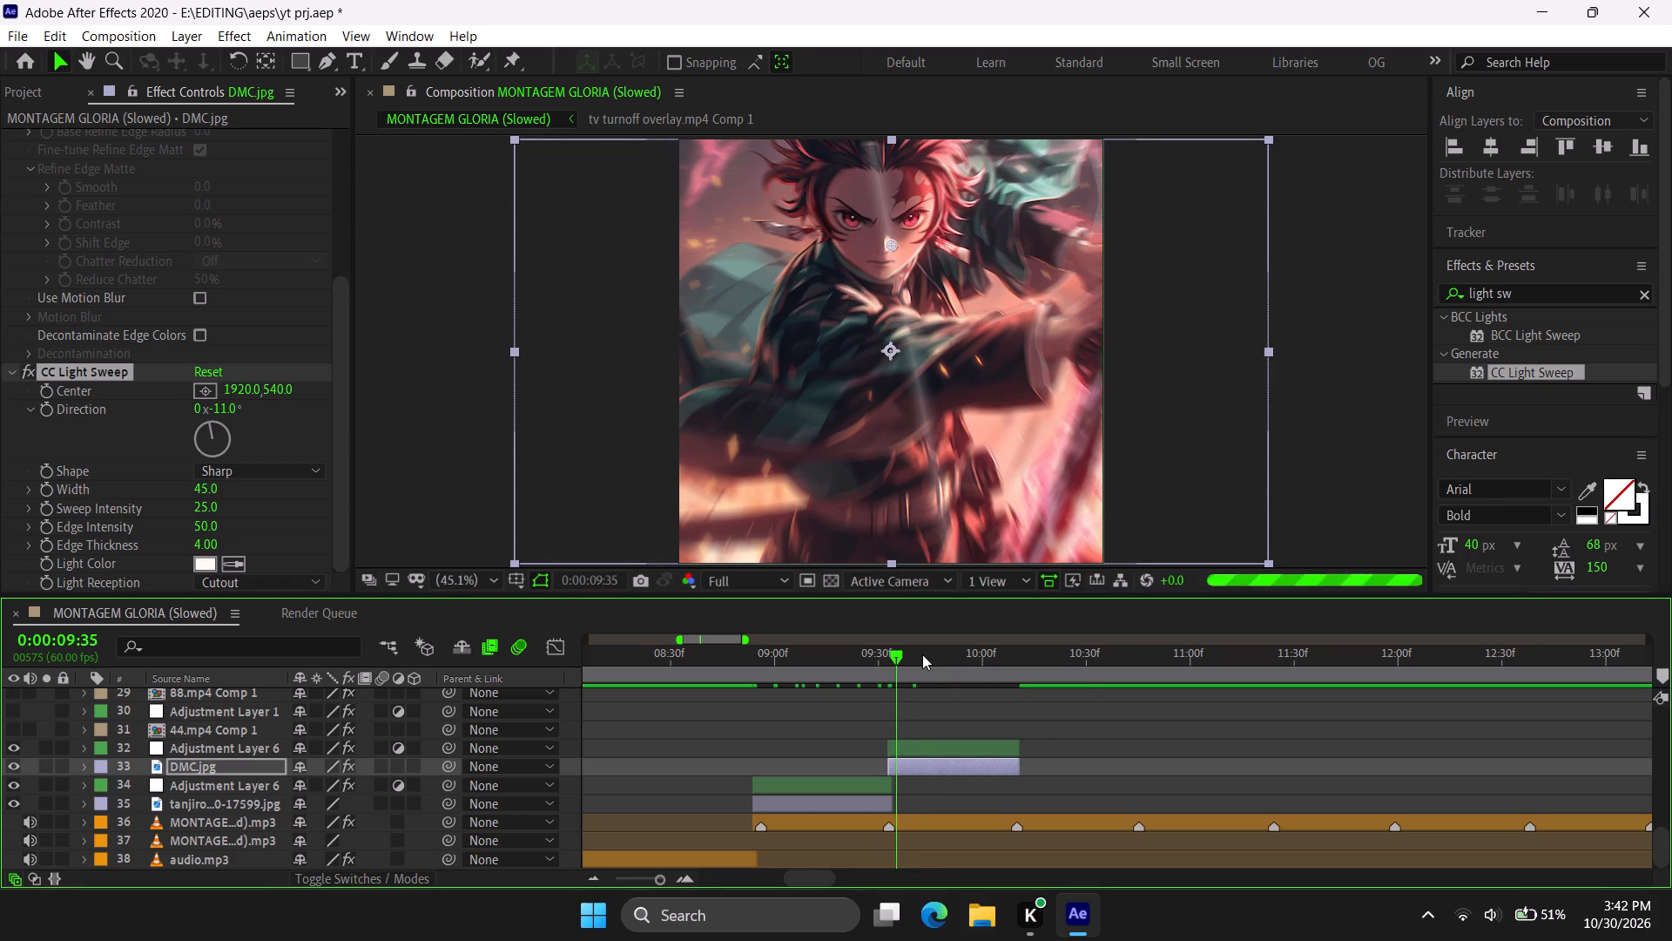
left_click_drag(215, 408, 172, 421)
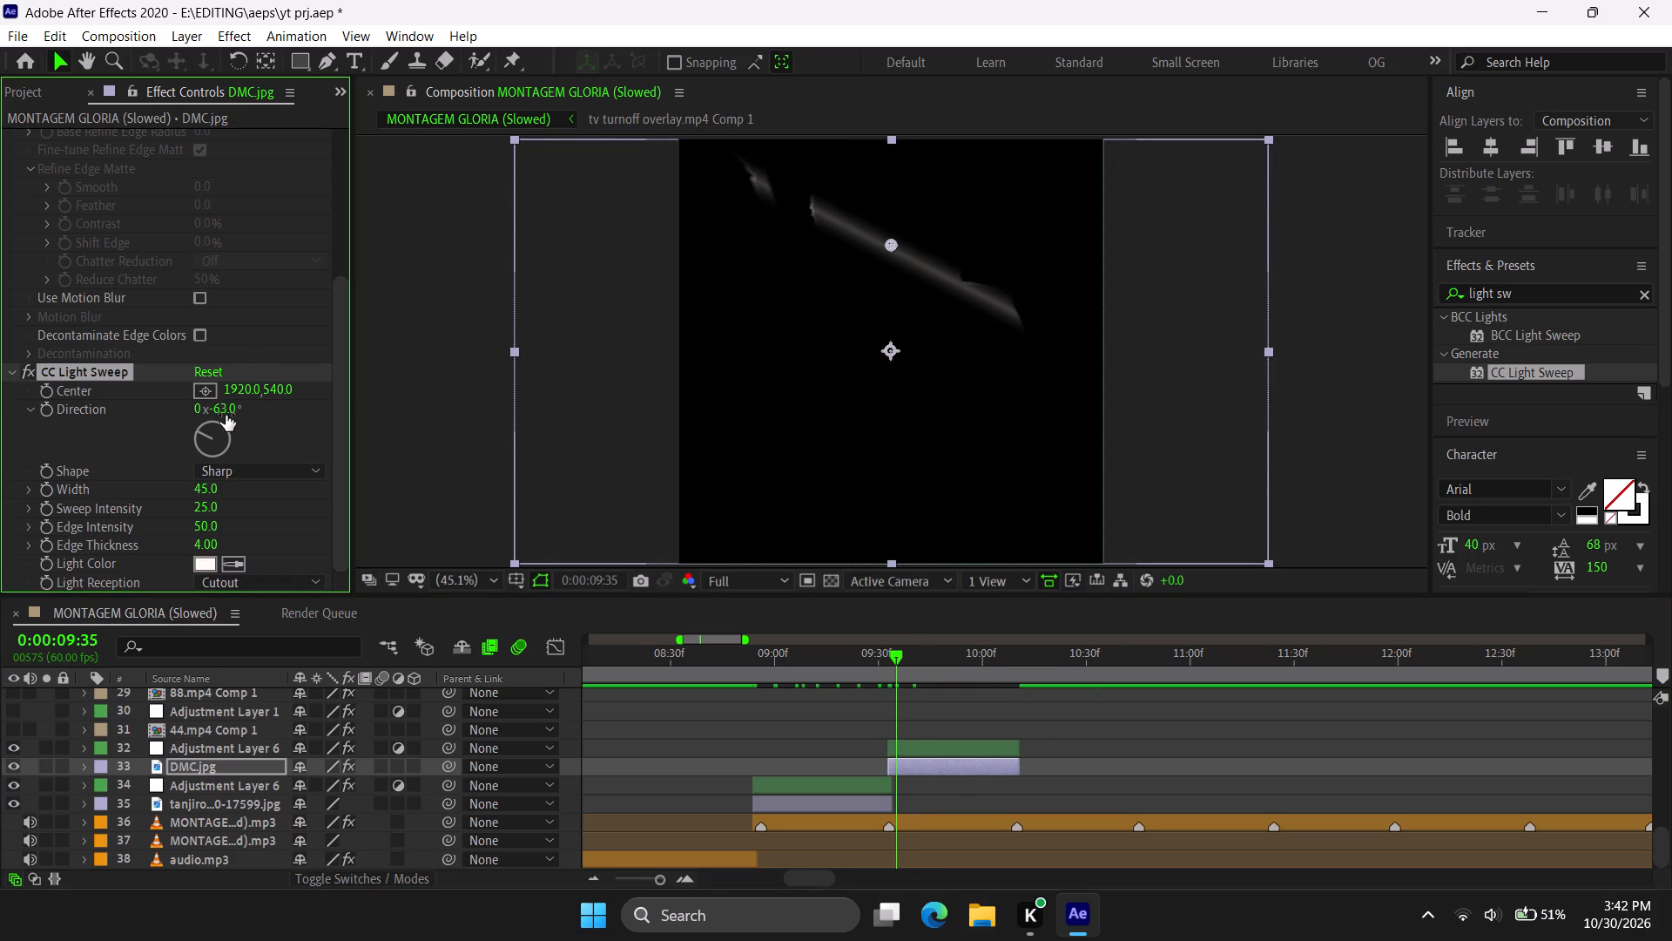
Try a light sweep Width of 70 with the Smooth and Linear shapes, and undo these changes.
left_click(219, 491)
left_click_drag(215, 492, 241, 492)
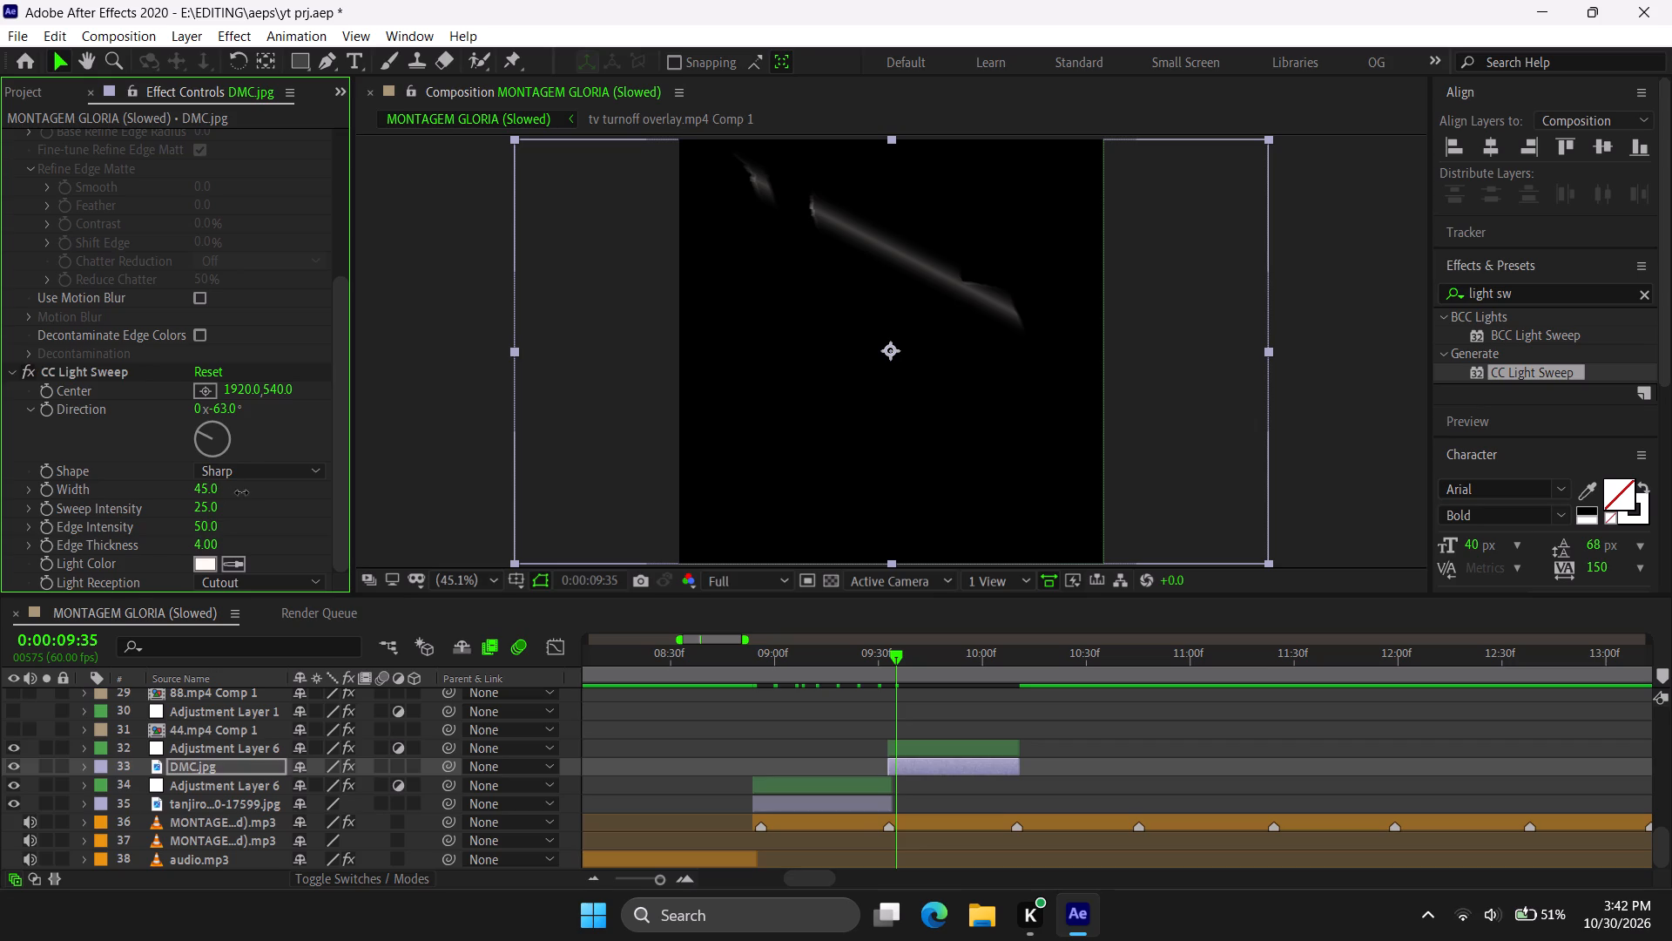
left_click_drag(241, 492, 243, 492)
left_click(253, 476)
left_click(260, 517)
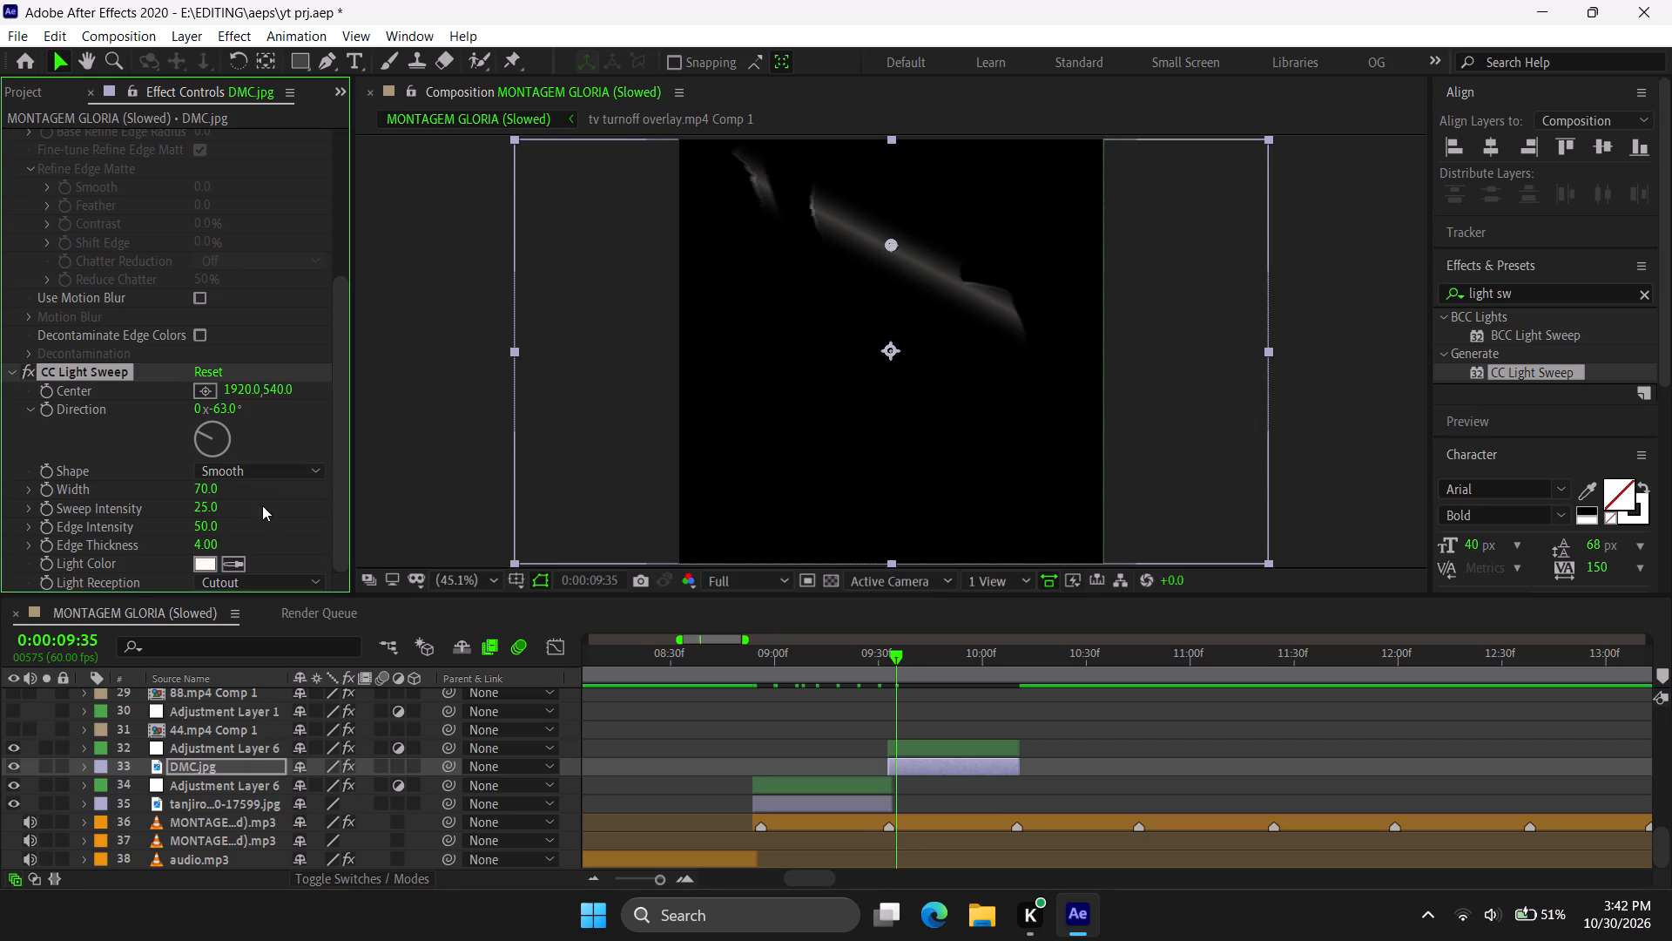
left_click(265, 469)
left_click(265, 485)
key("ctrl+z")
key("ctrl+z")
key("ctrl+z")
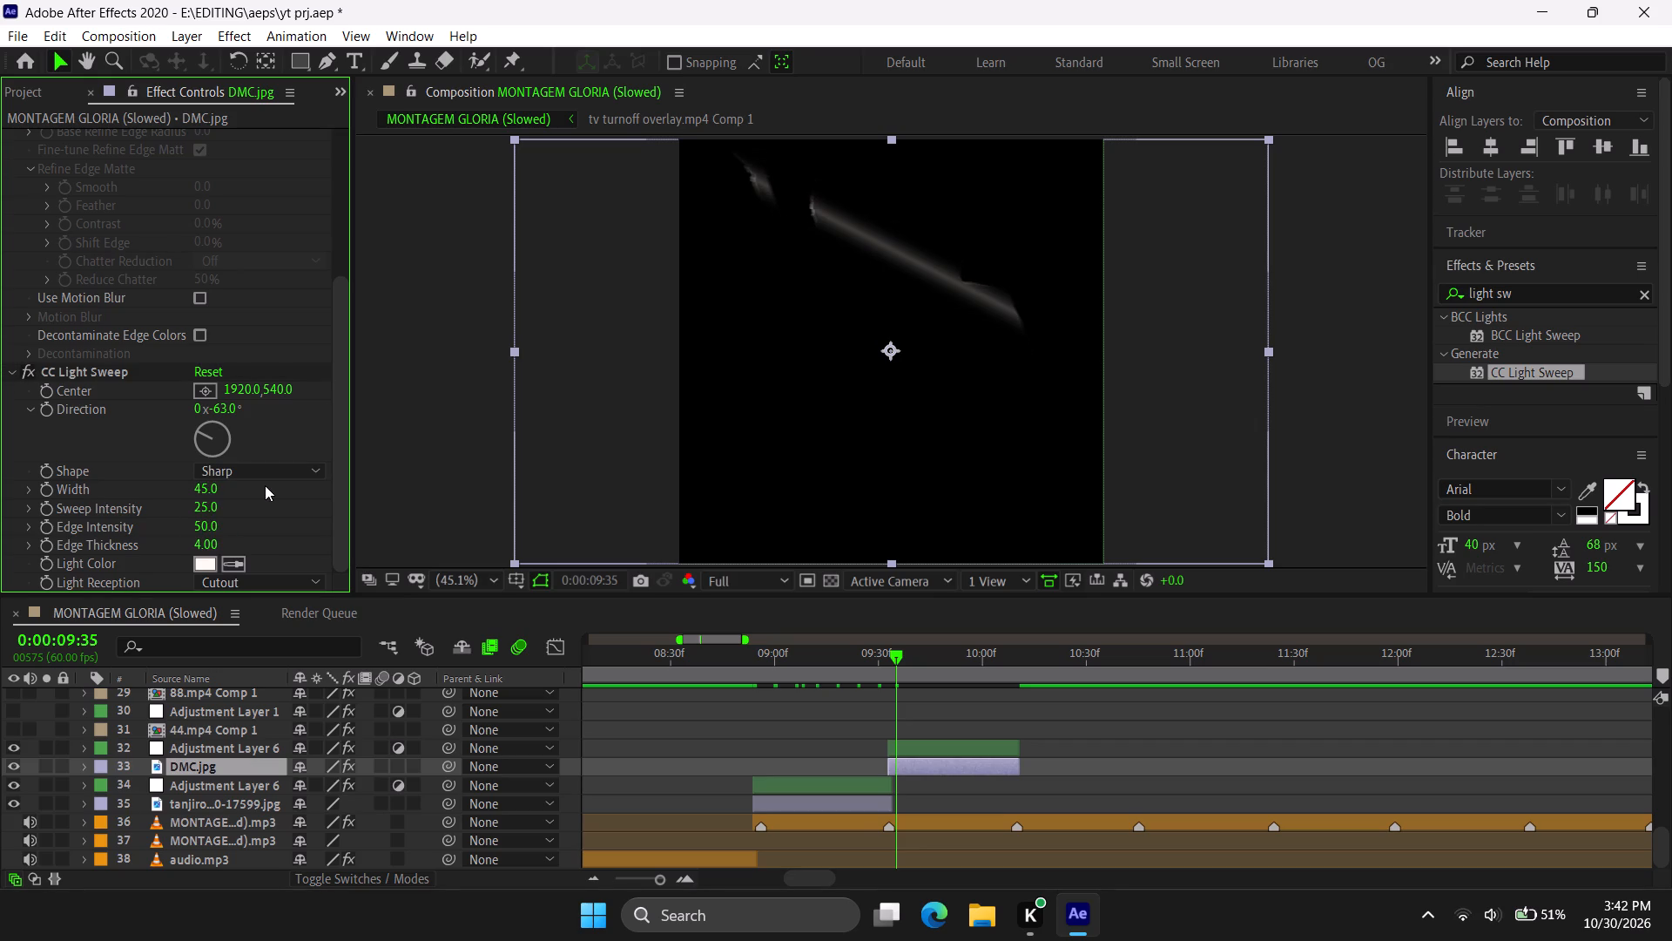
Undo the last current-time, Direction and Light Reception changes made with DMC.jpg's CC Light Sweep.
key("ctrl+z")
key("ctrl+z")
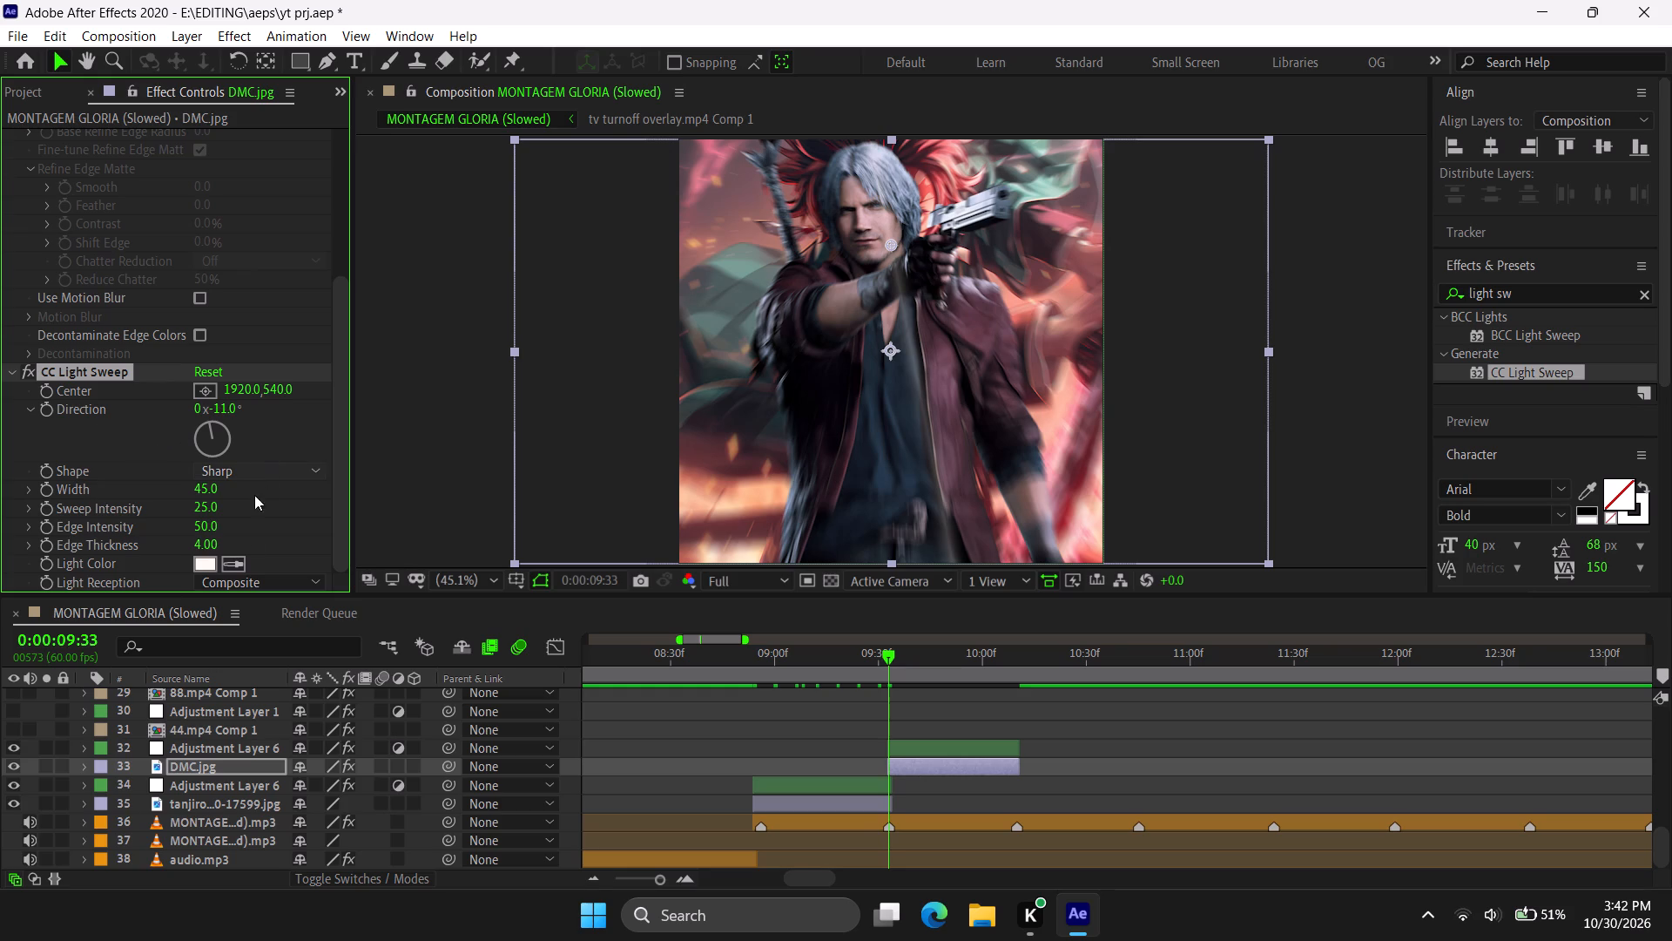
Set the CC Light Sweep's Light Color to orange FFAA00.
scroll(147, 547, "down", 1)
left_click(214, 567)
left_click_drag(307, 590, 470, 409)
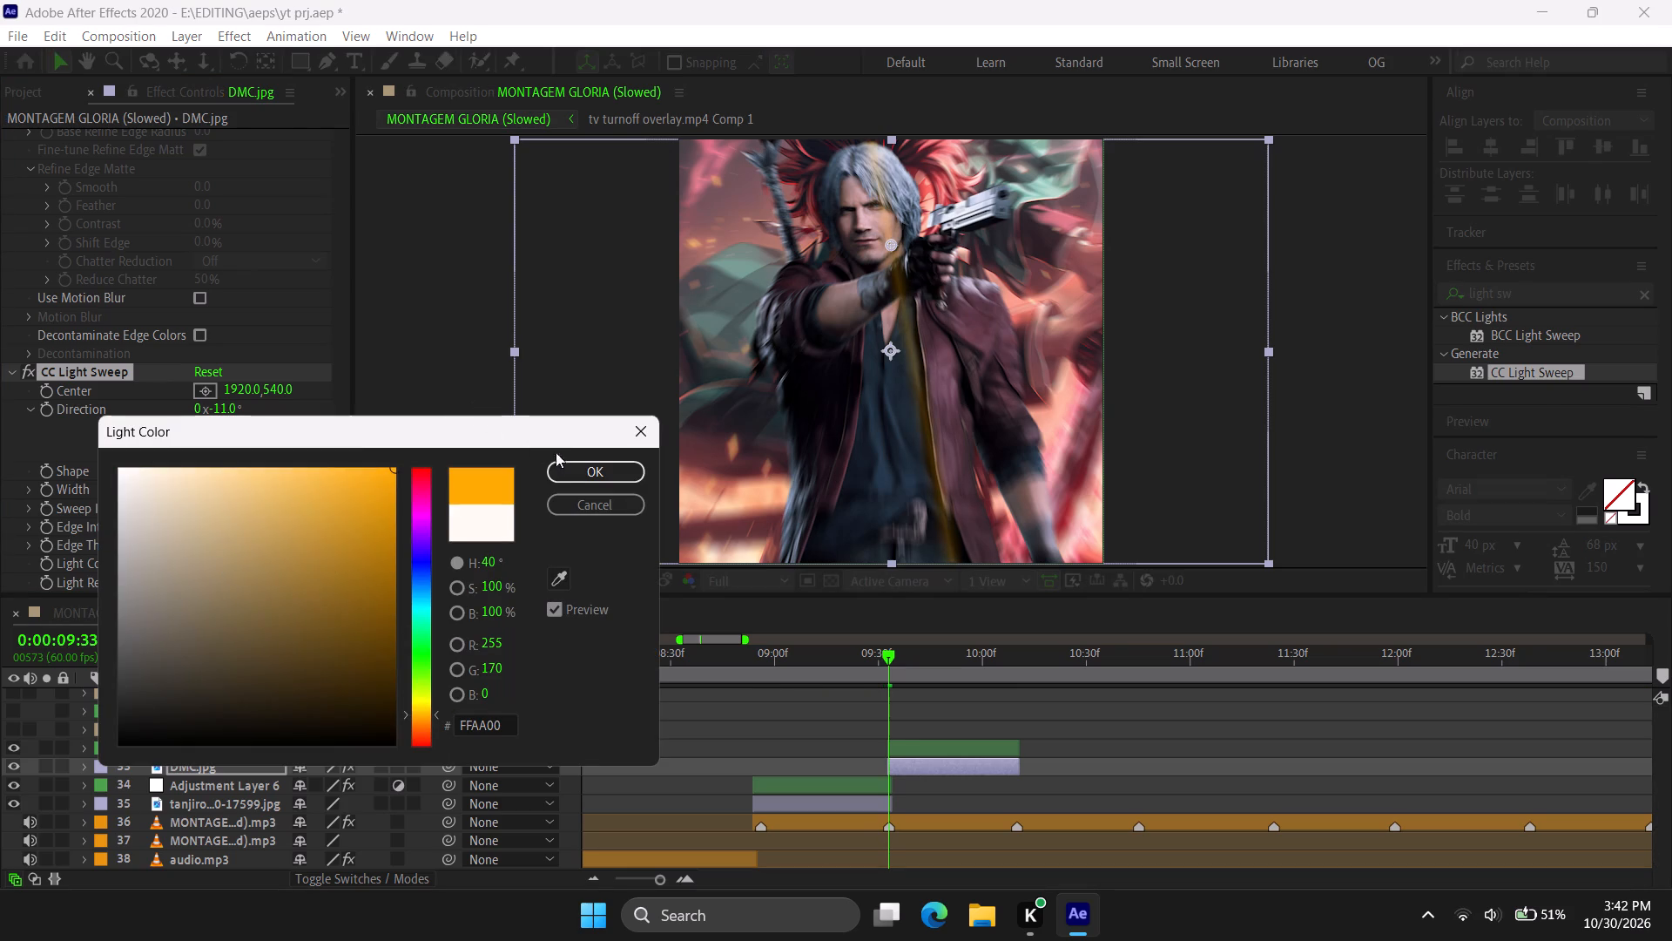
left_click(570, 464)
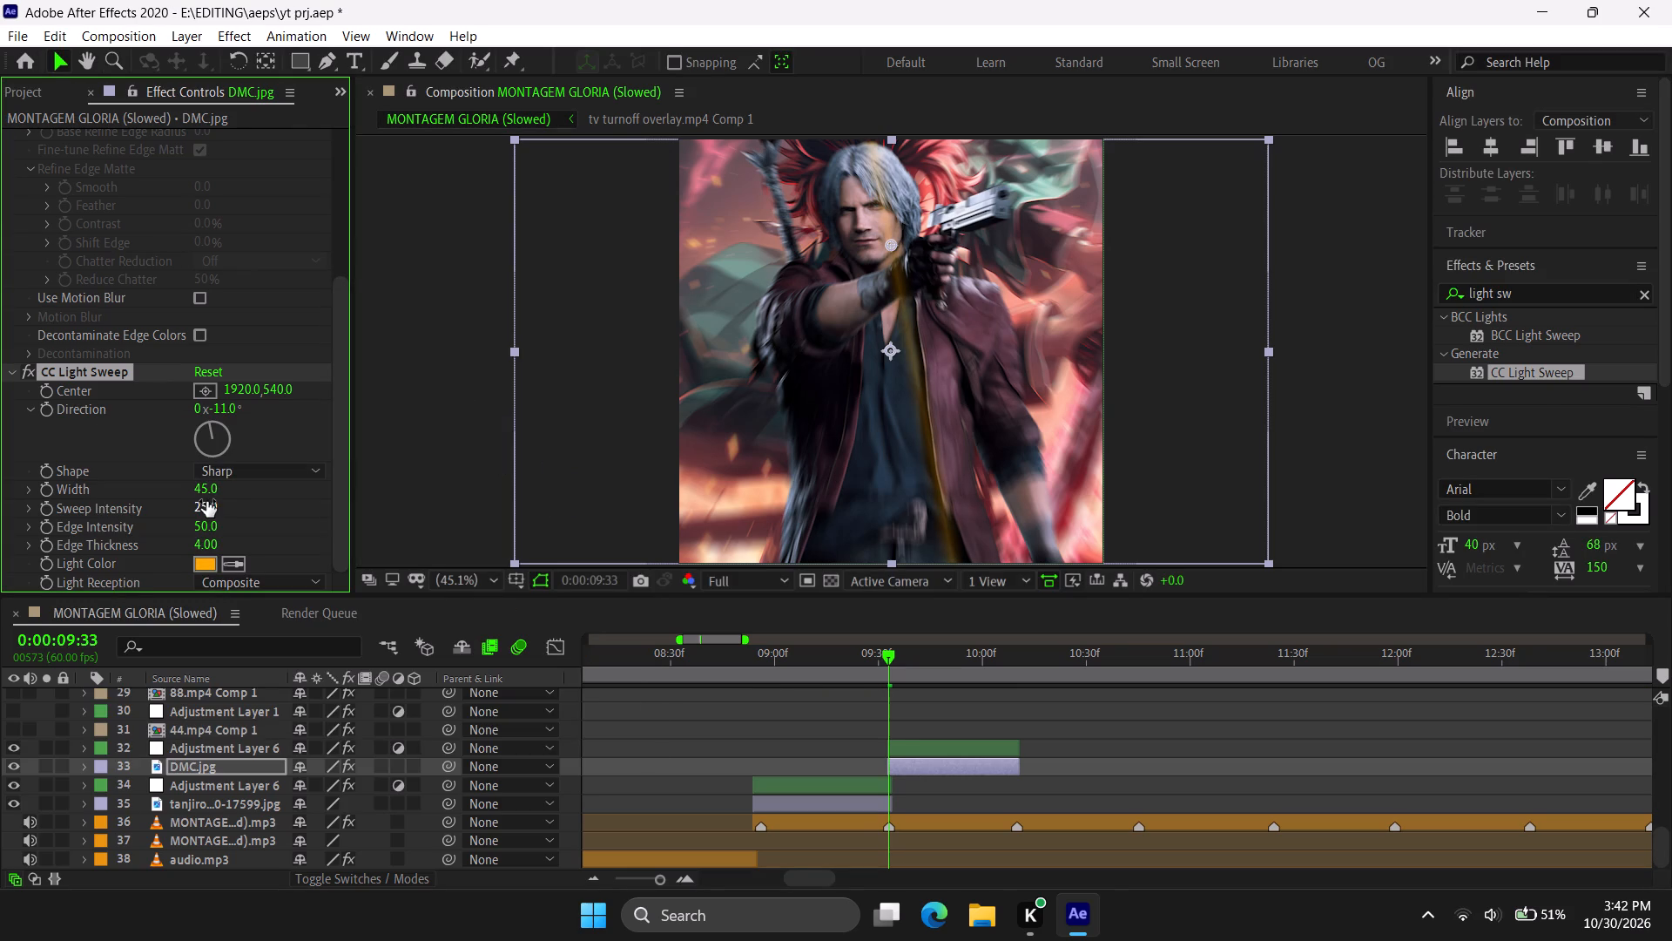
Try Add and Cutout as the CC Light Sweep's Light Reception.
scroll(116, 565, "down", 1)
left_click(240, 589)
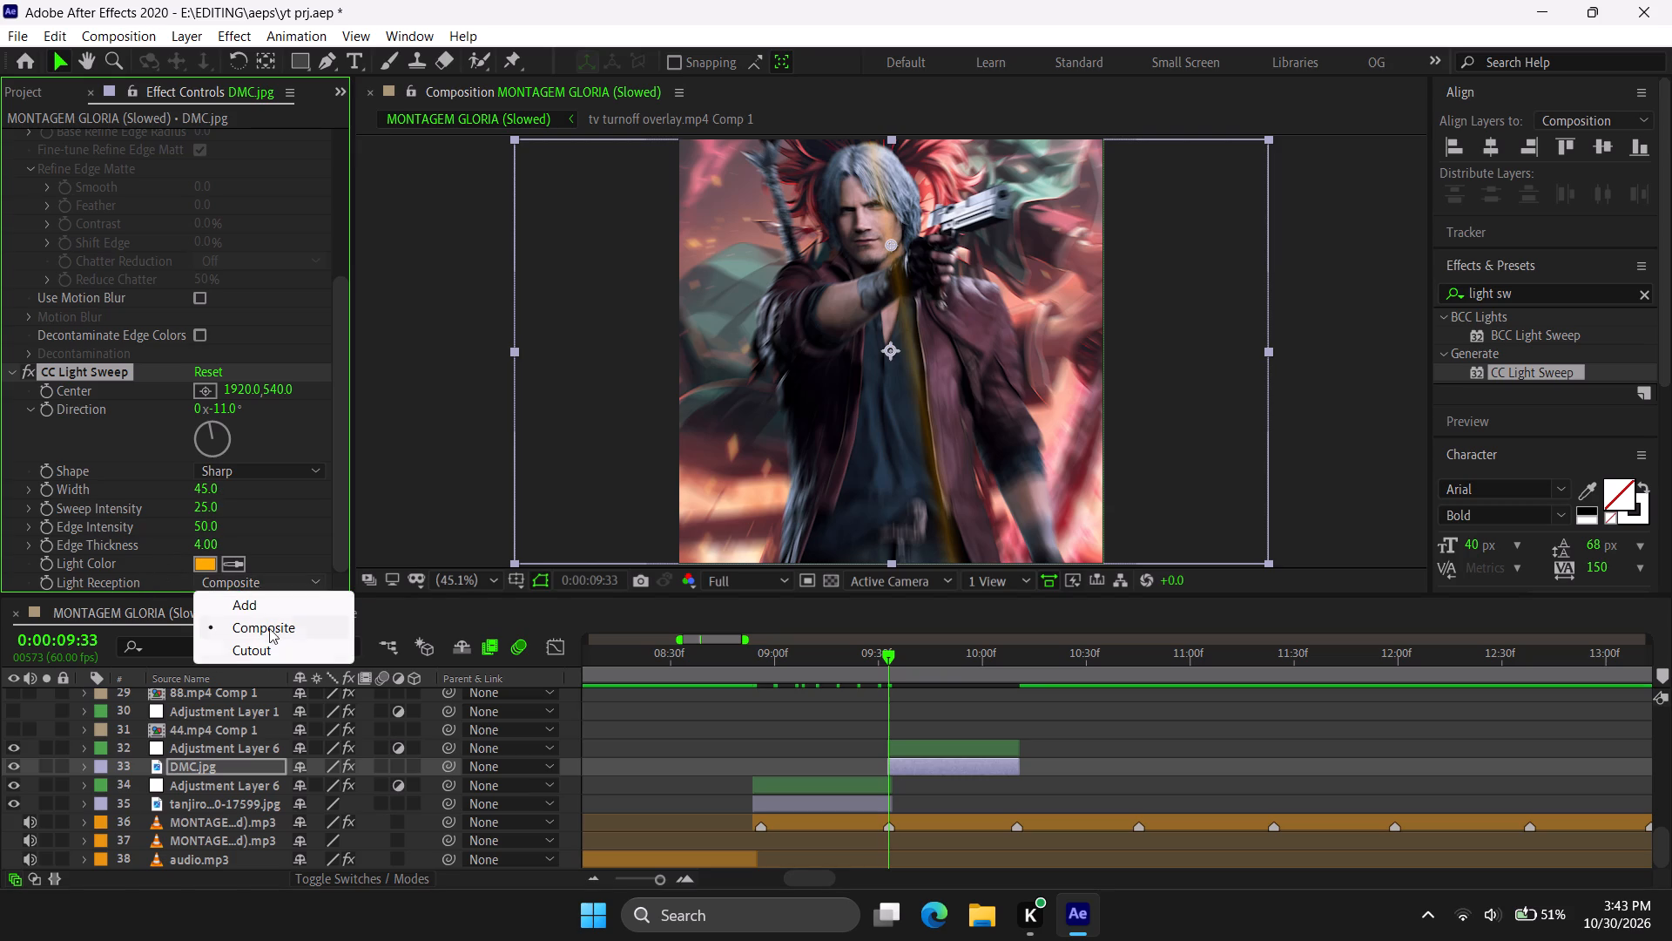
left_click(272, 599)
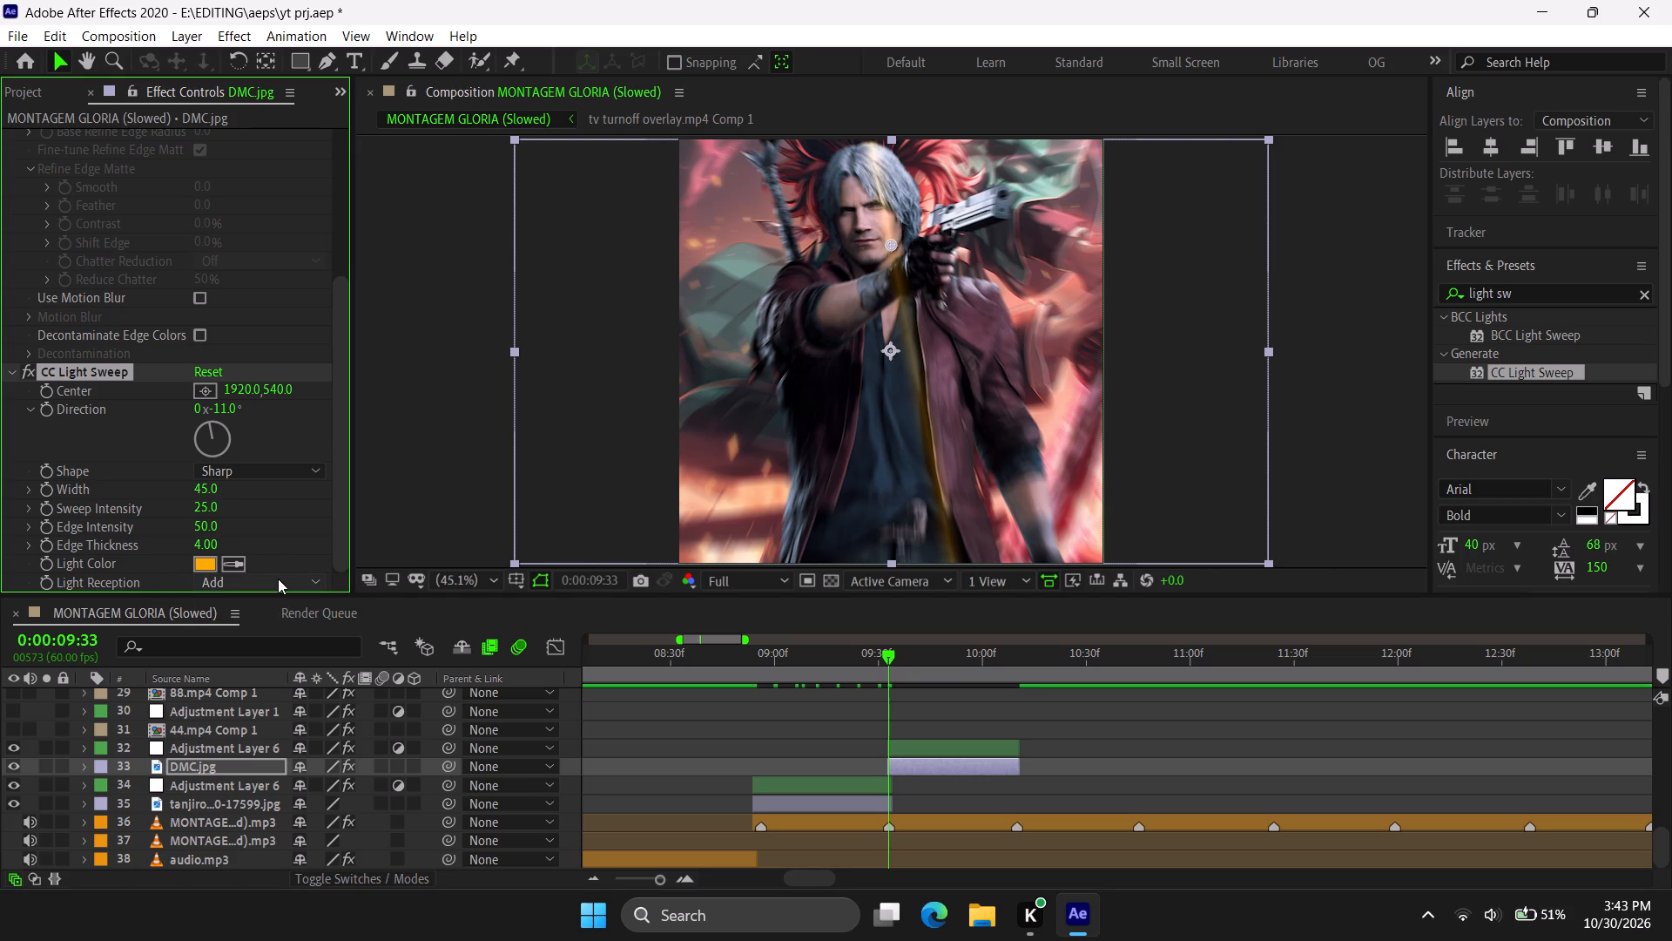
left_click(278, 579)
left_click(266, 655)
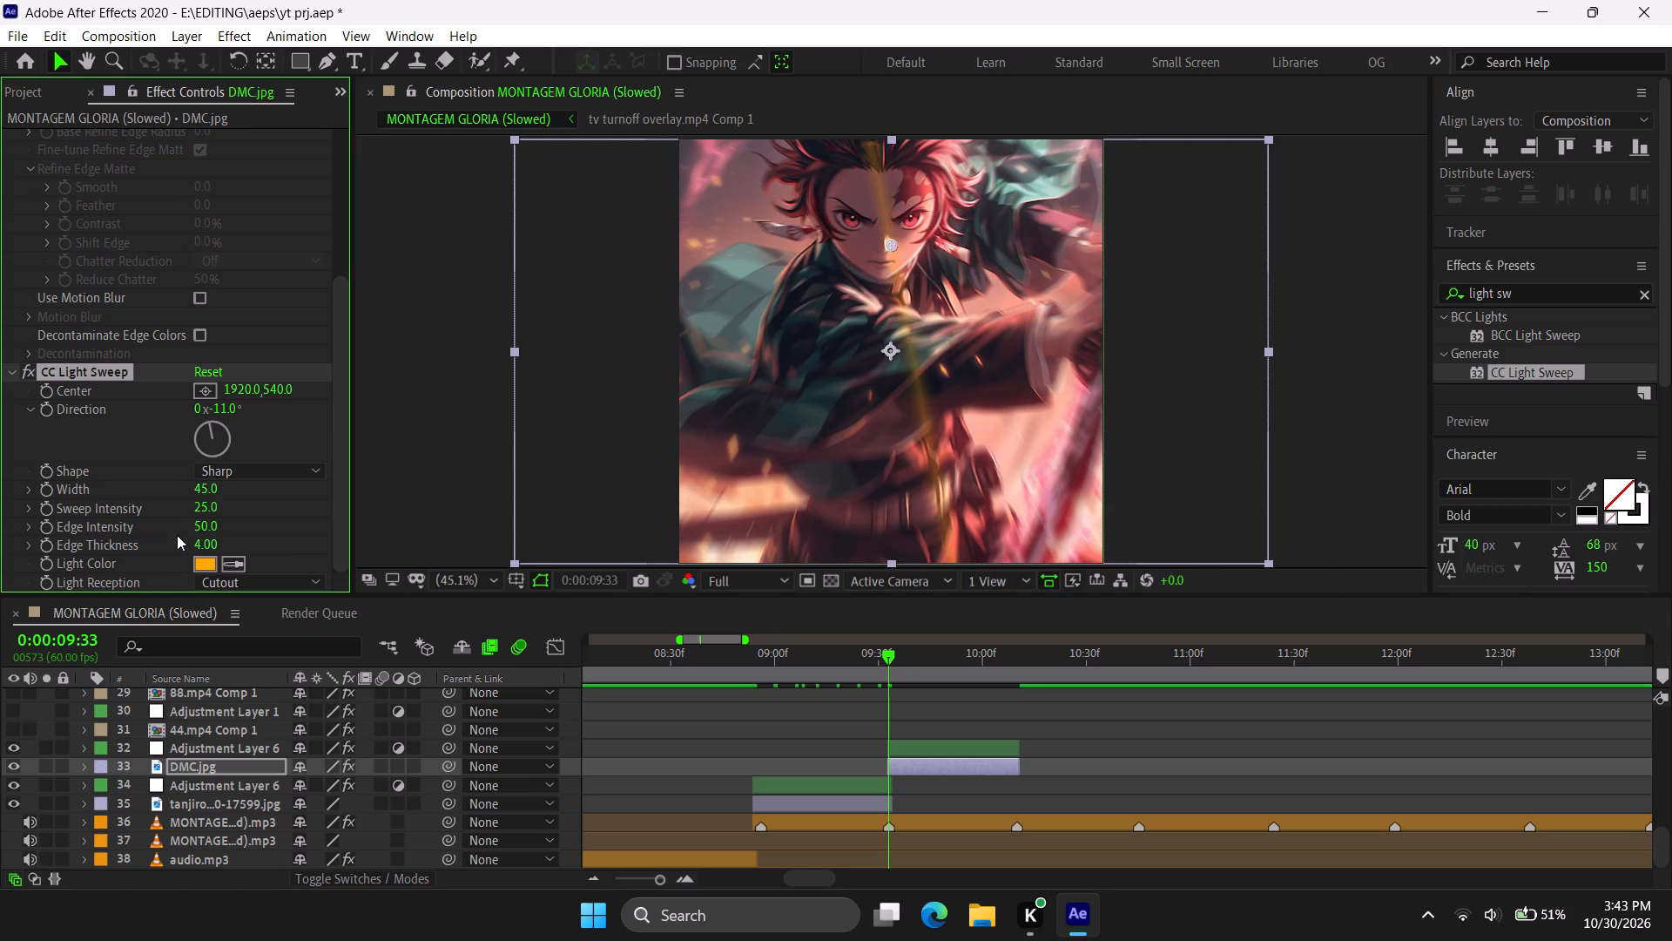
Delete the CC Light Sweep effect from DMC.jpg.
key("Delete")
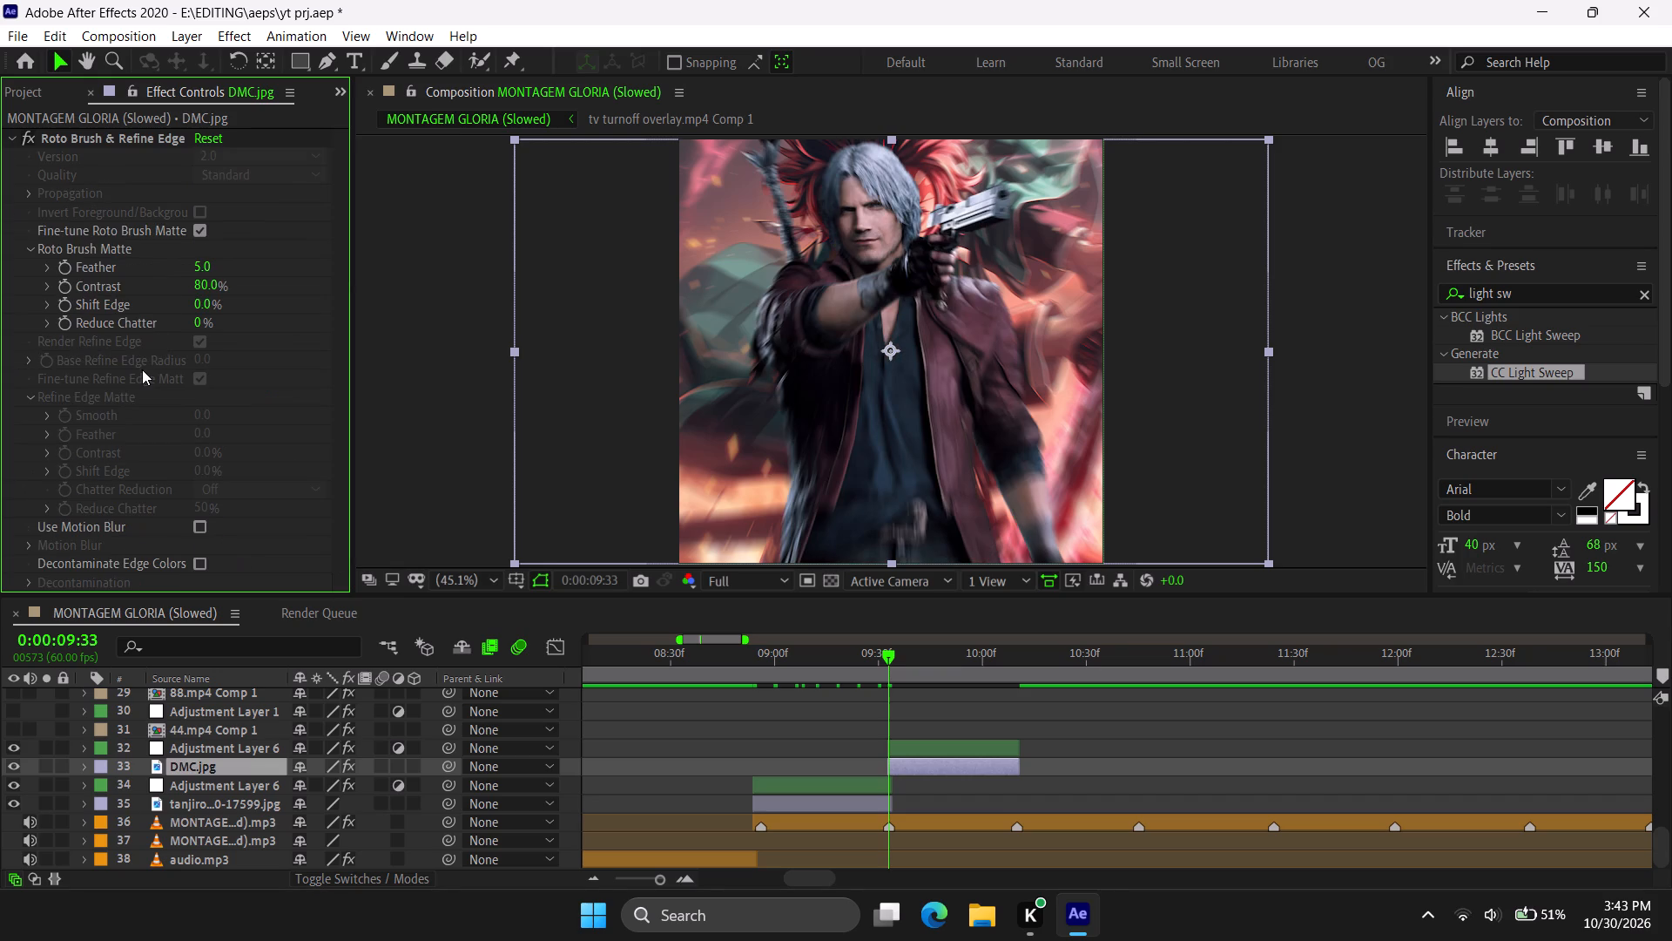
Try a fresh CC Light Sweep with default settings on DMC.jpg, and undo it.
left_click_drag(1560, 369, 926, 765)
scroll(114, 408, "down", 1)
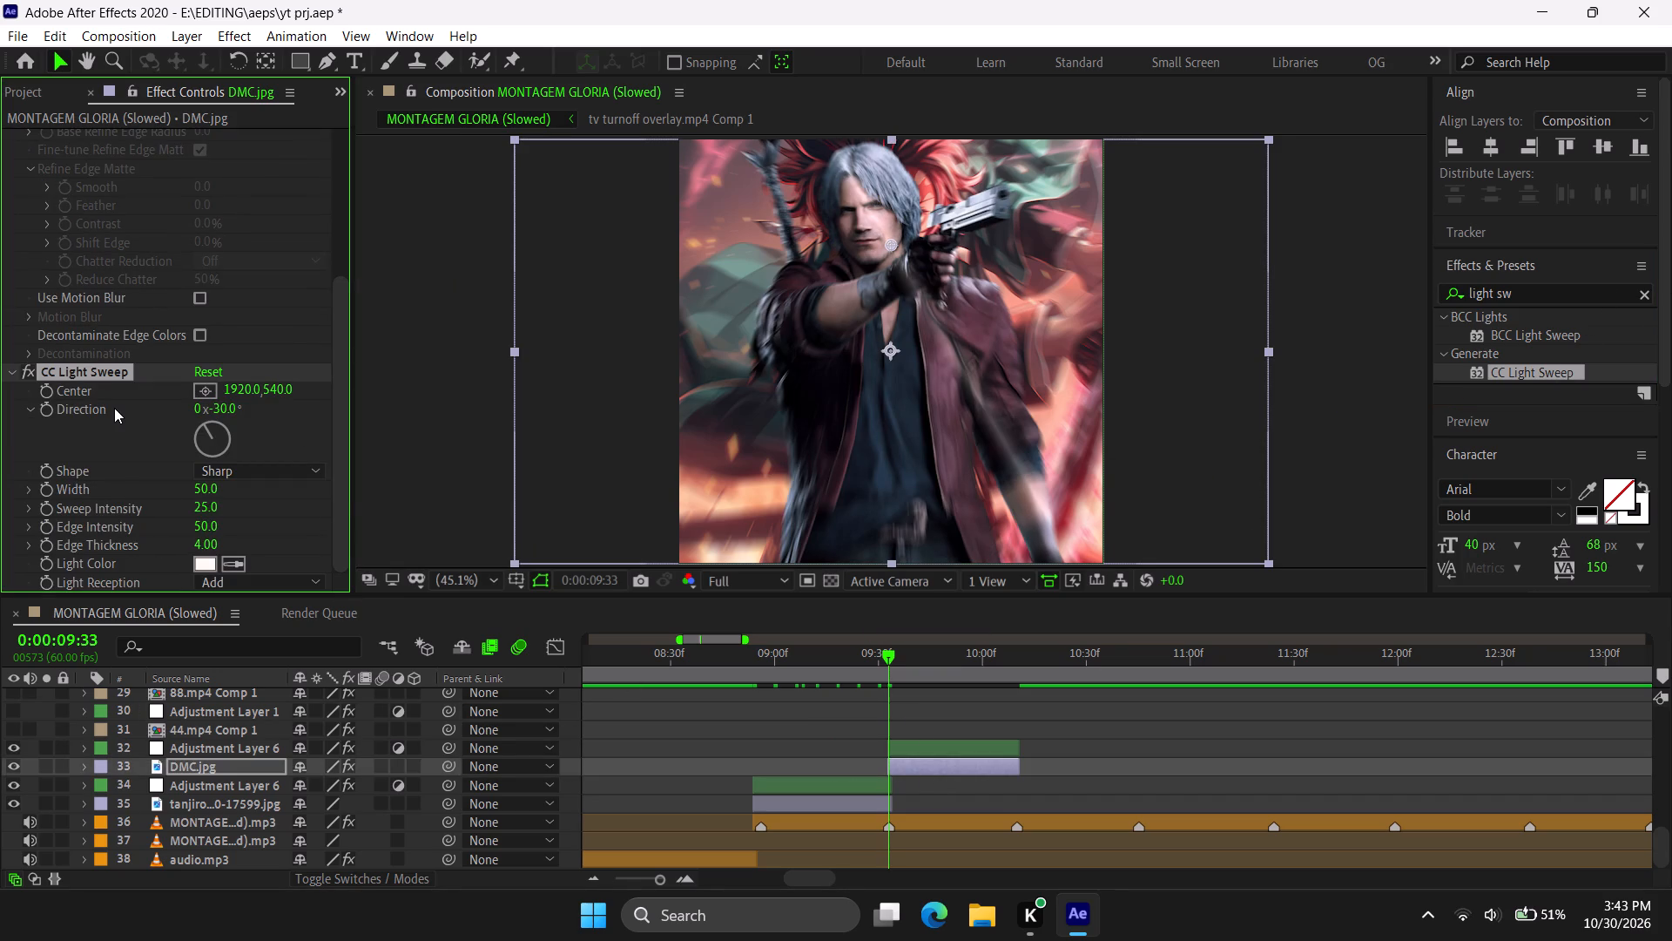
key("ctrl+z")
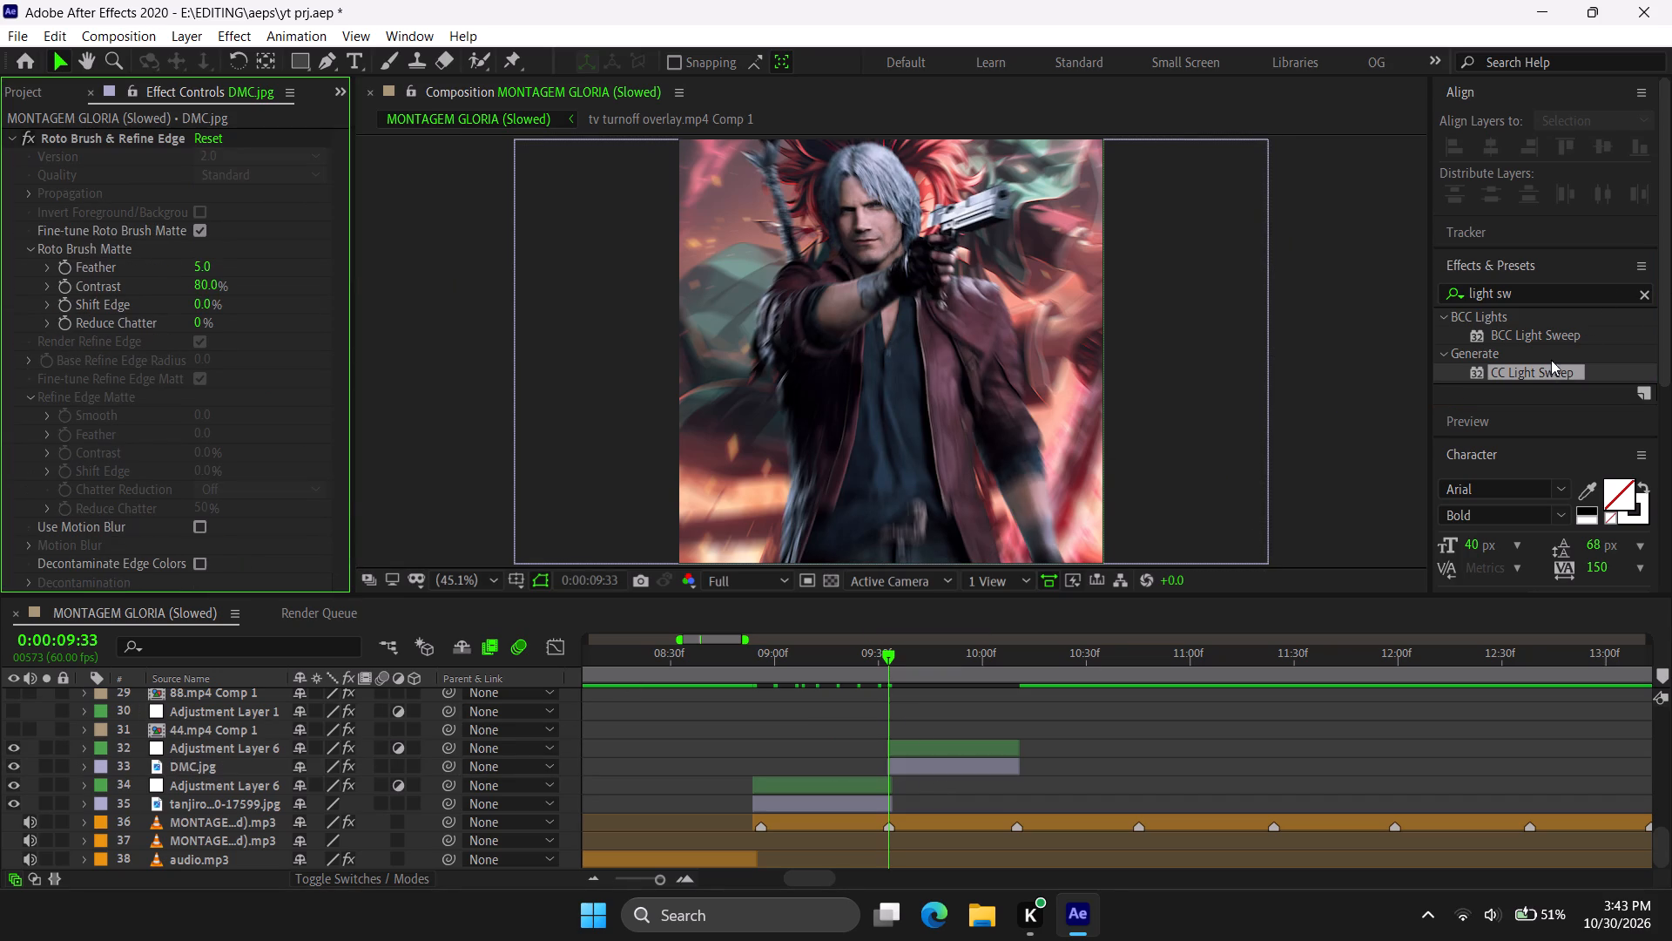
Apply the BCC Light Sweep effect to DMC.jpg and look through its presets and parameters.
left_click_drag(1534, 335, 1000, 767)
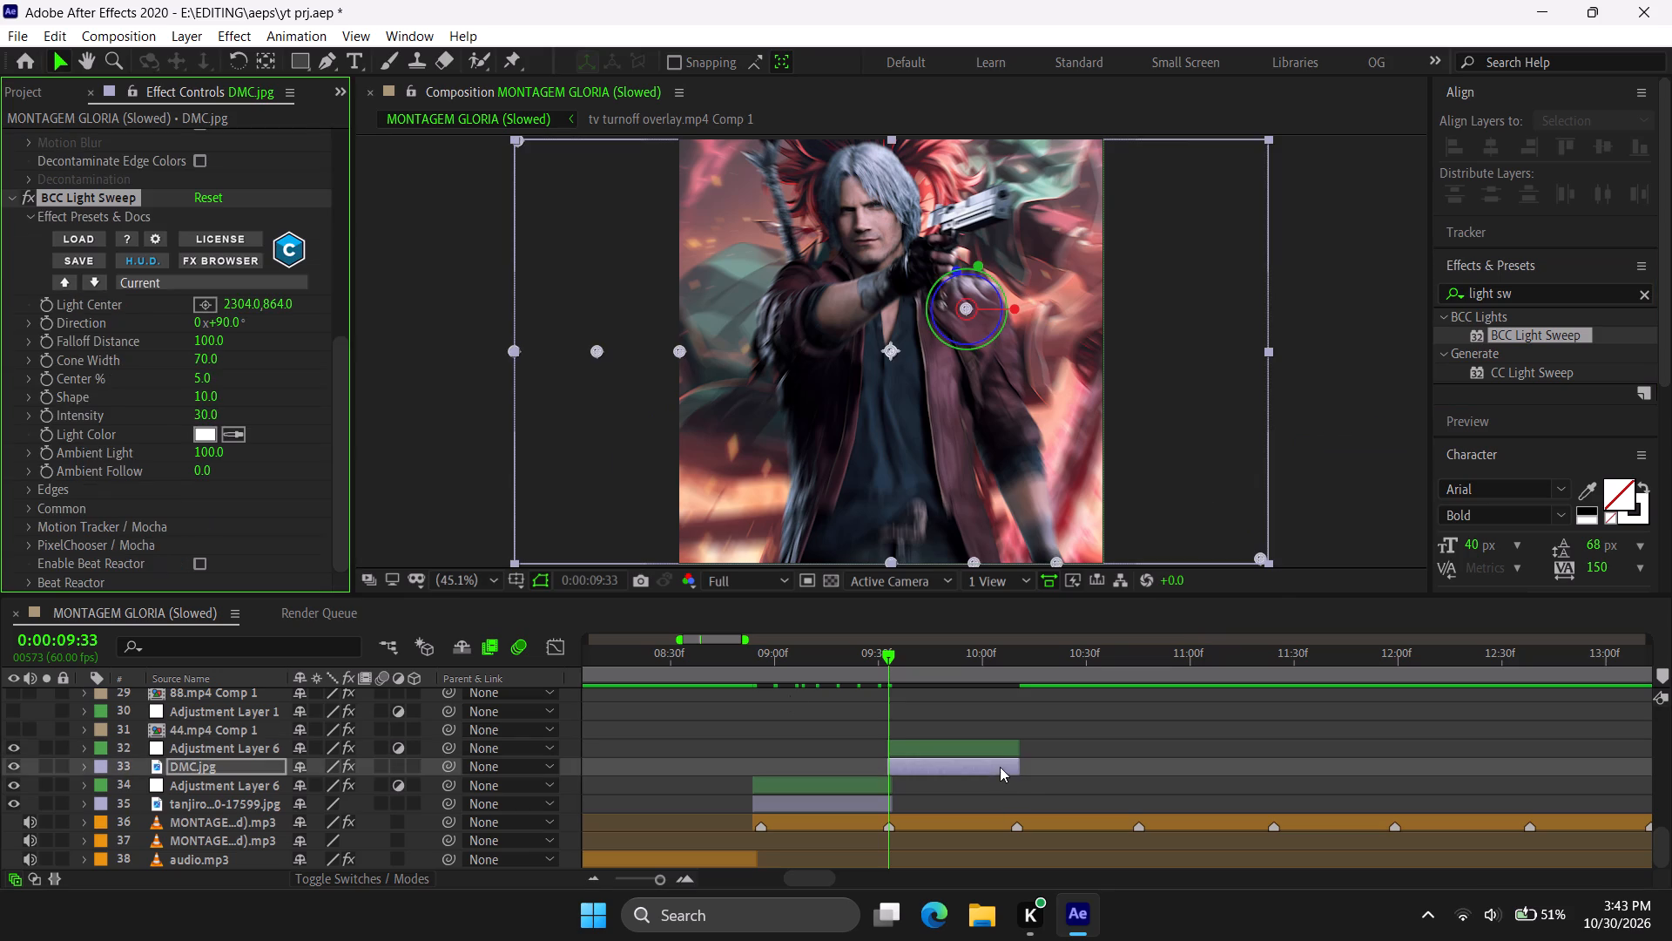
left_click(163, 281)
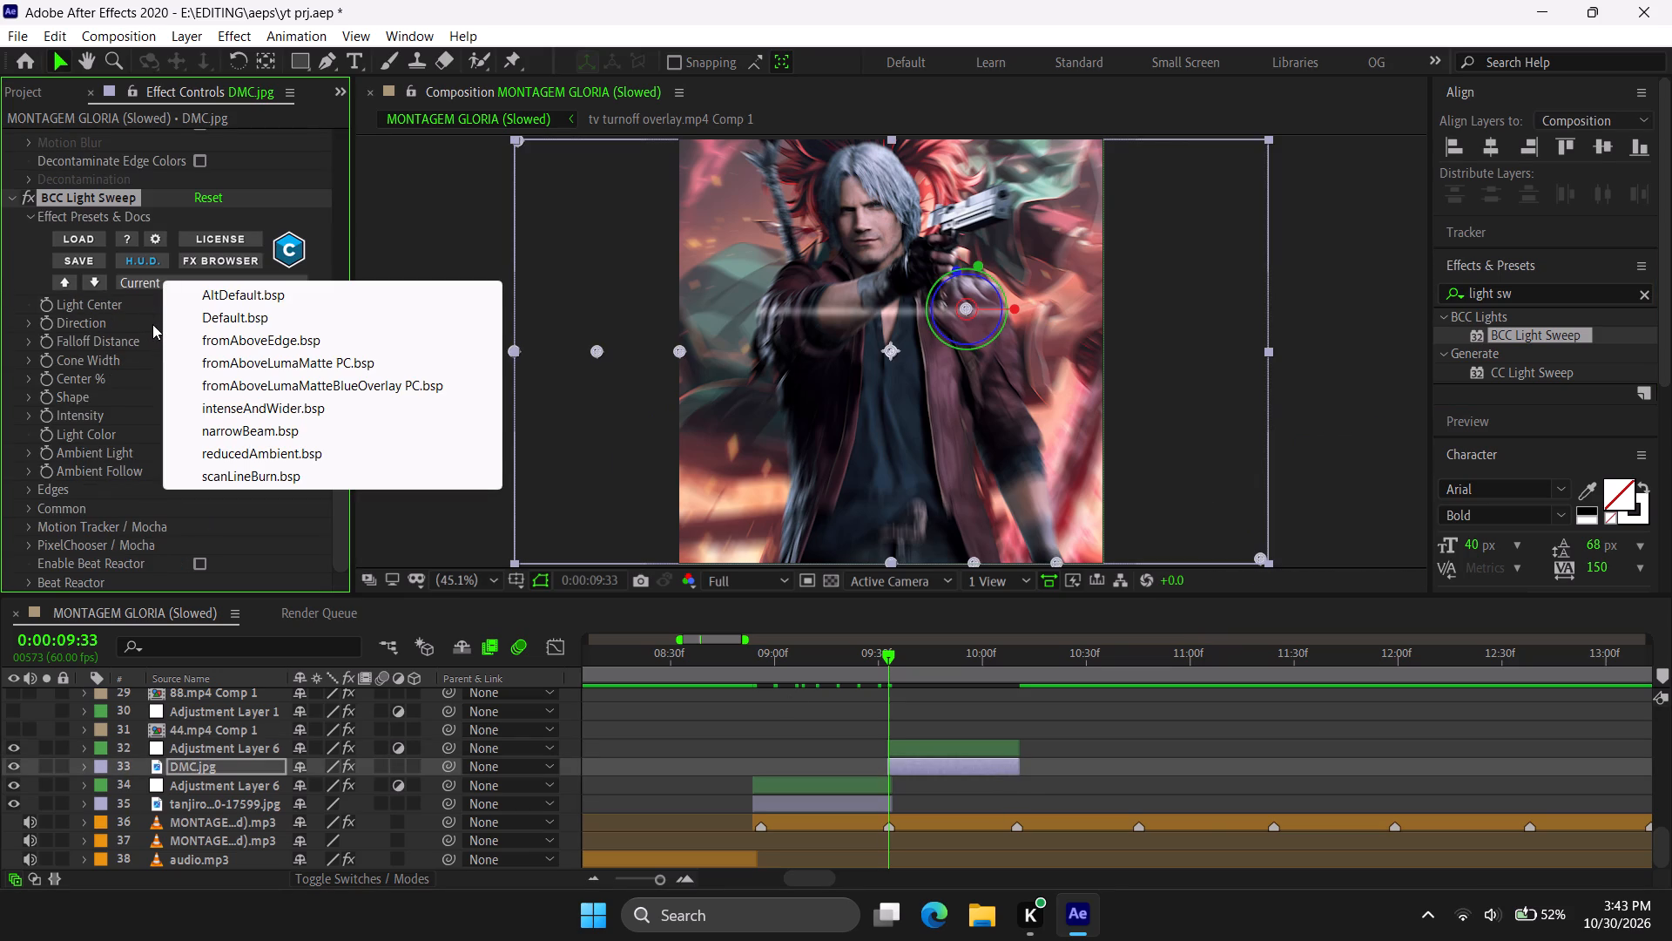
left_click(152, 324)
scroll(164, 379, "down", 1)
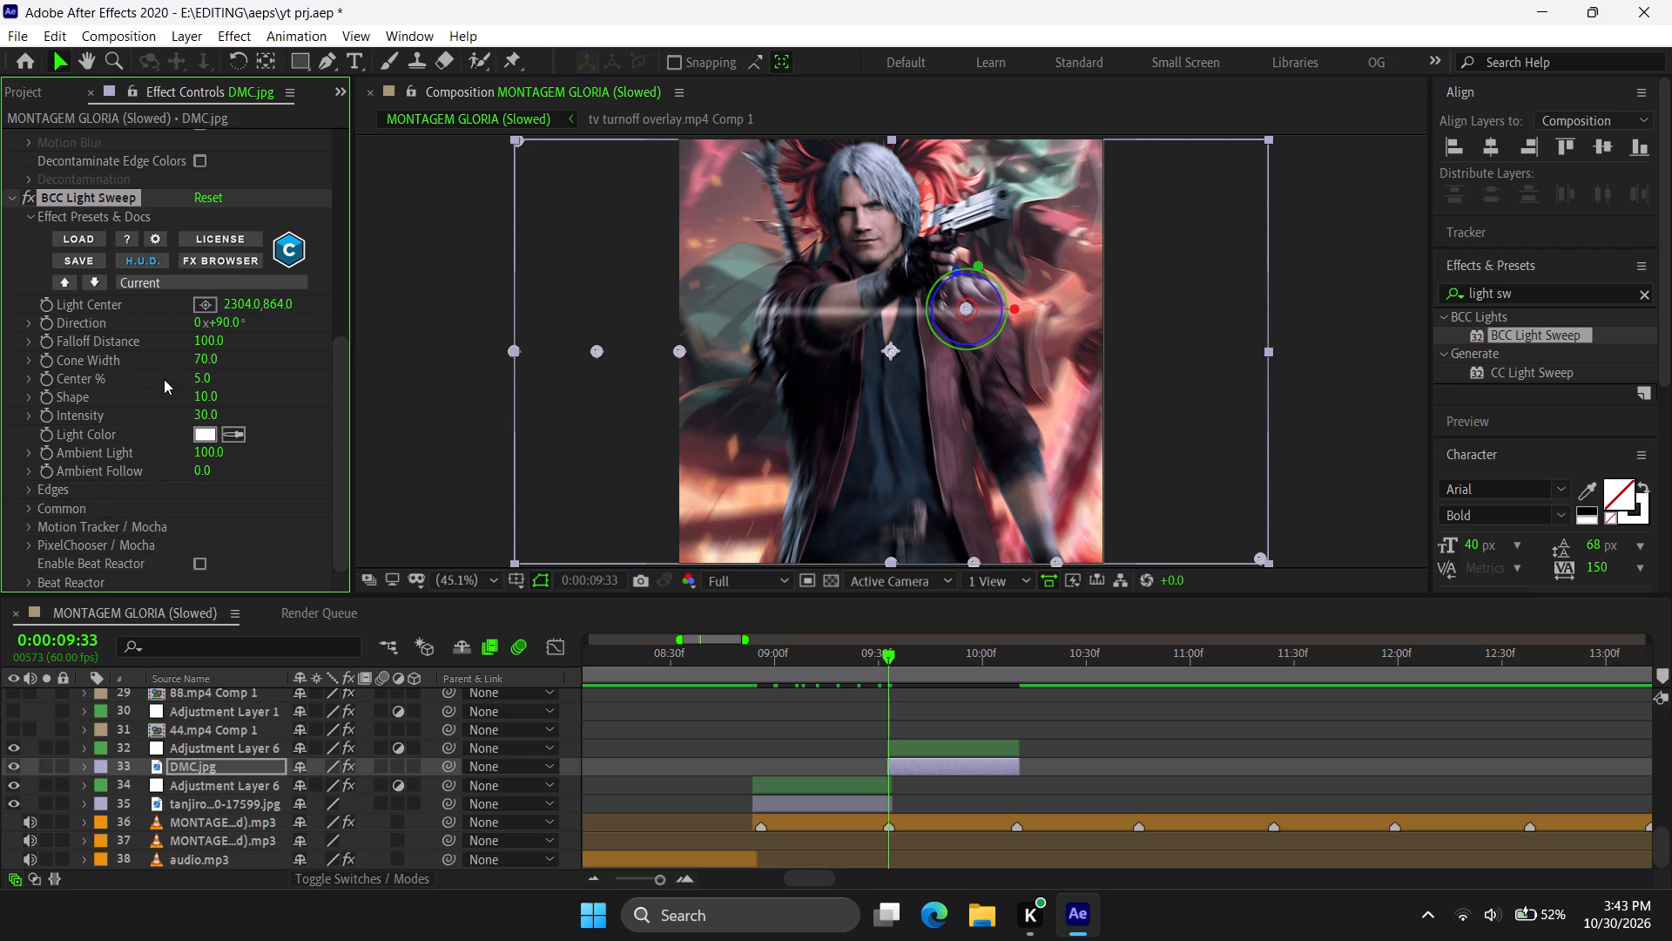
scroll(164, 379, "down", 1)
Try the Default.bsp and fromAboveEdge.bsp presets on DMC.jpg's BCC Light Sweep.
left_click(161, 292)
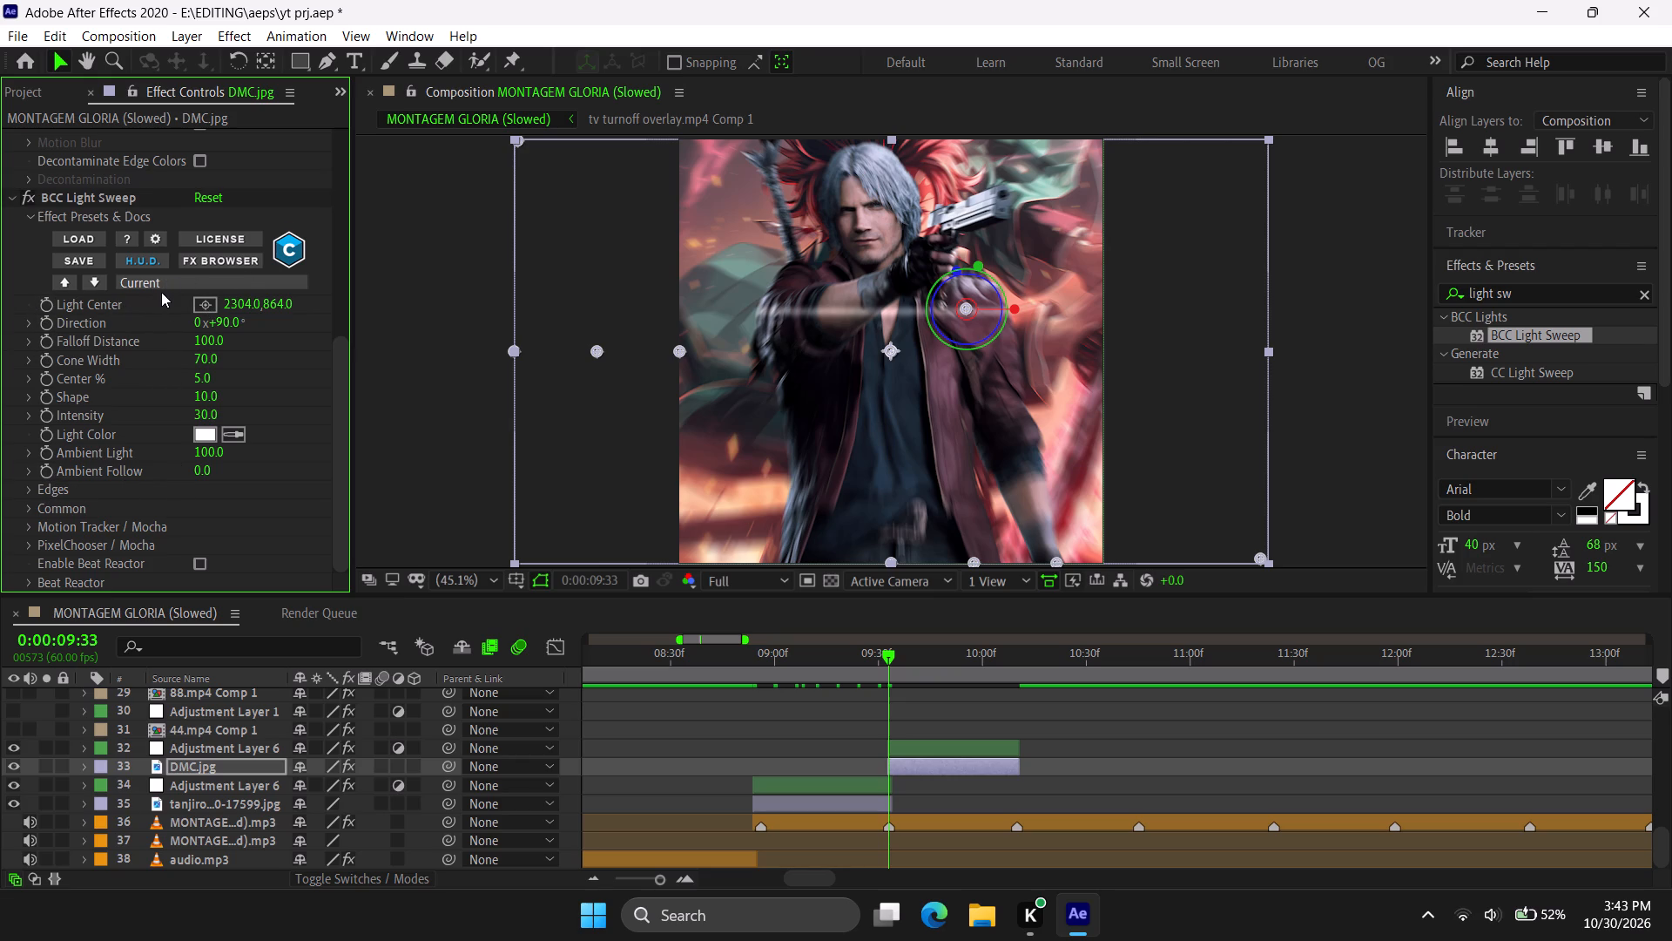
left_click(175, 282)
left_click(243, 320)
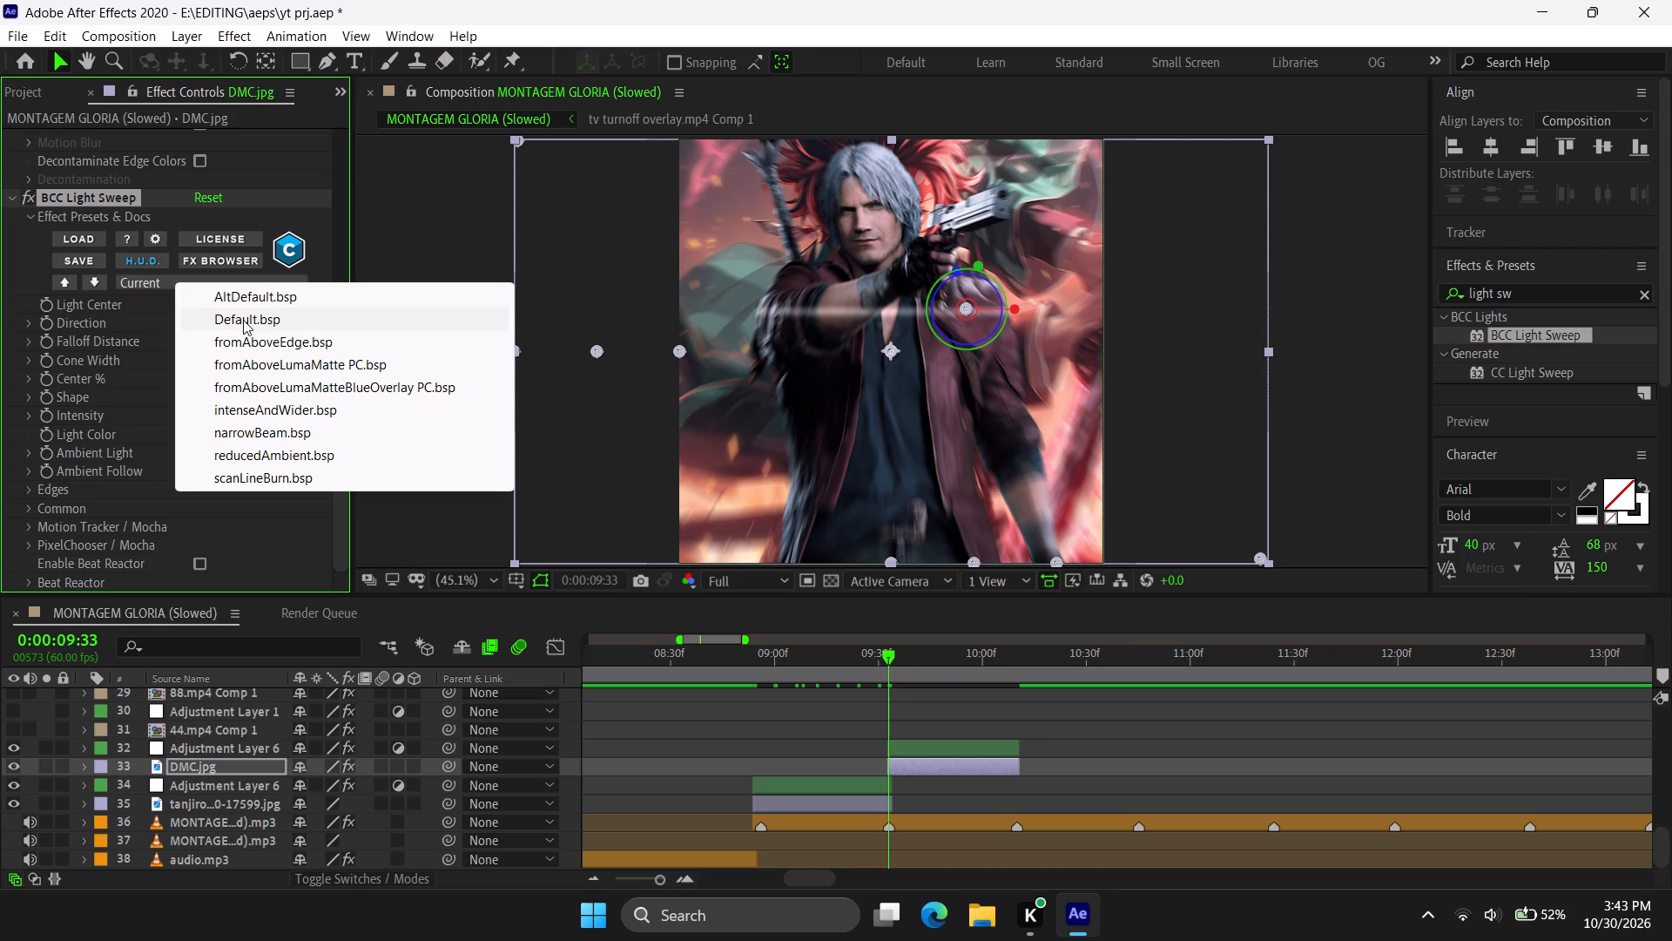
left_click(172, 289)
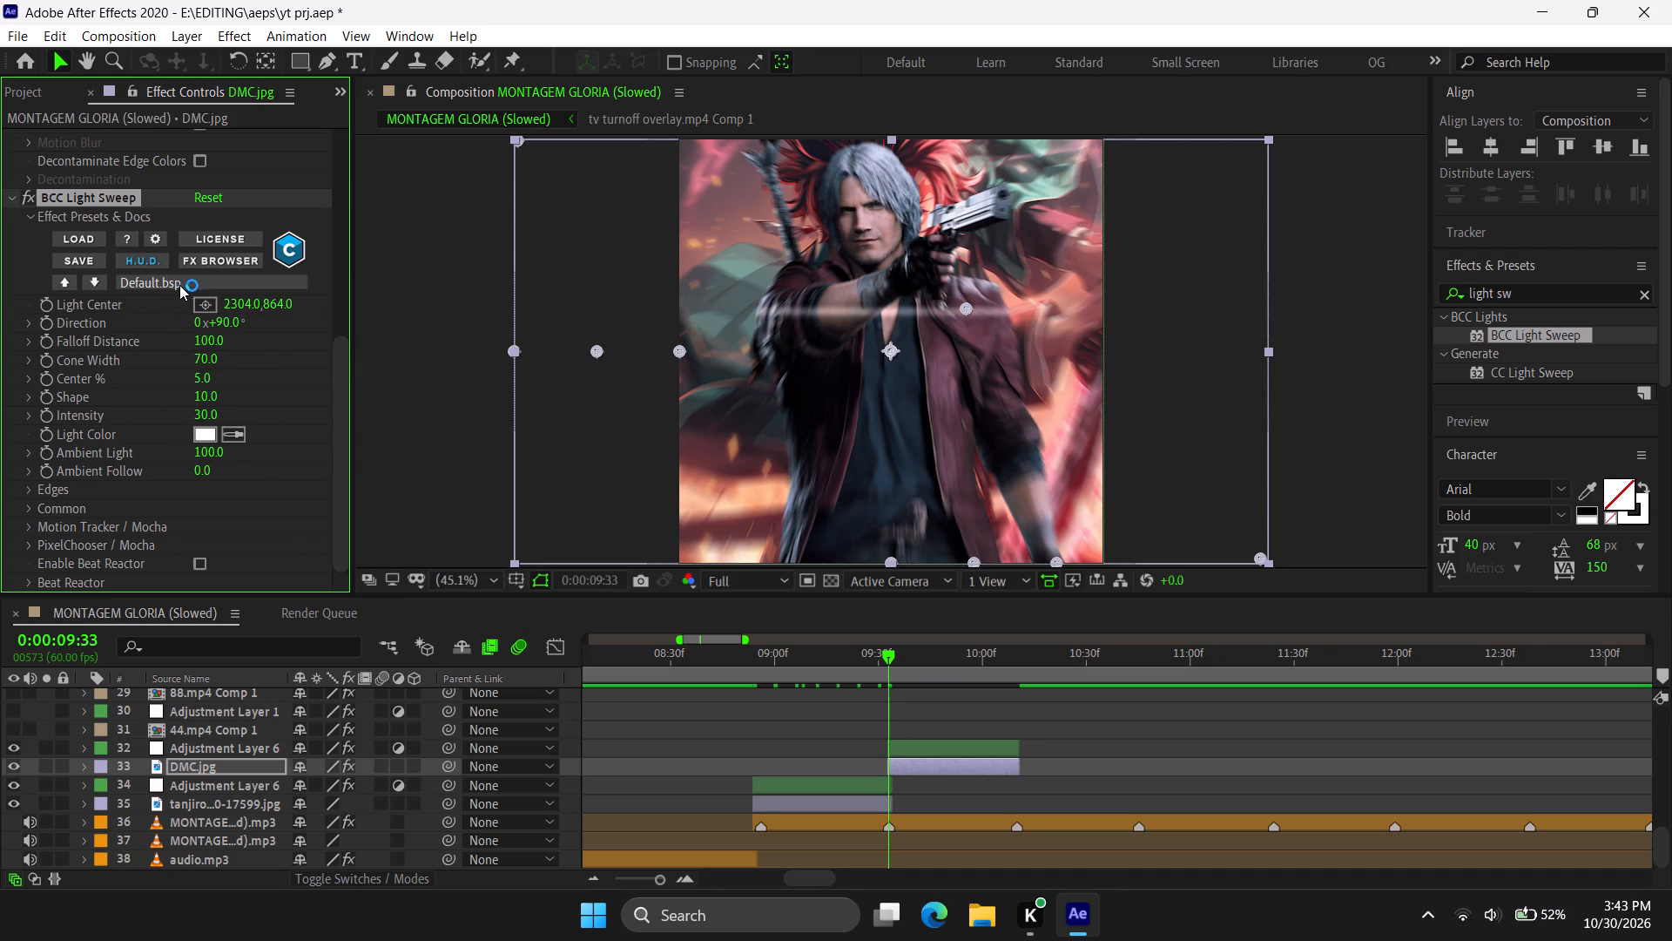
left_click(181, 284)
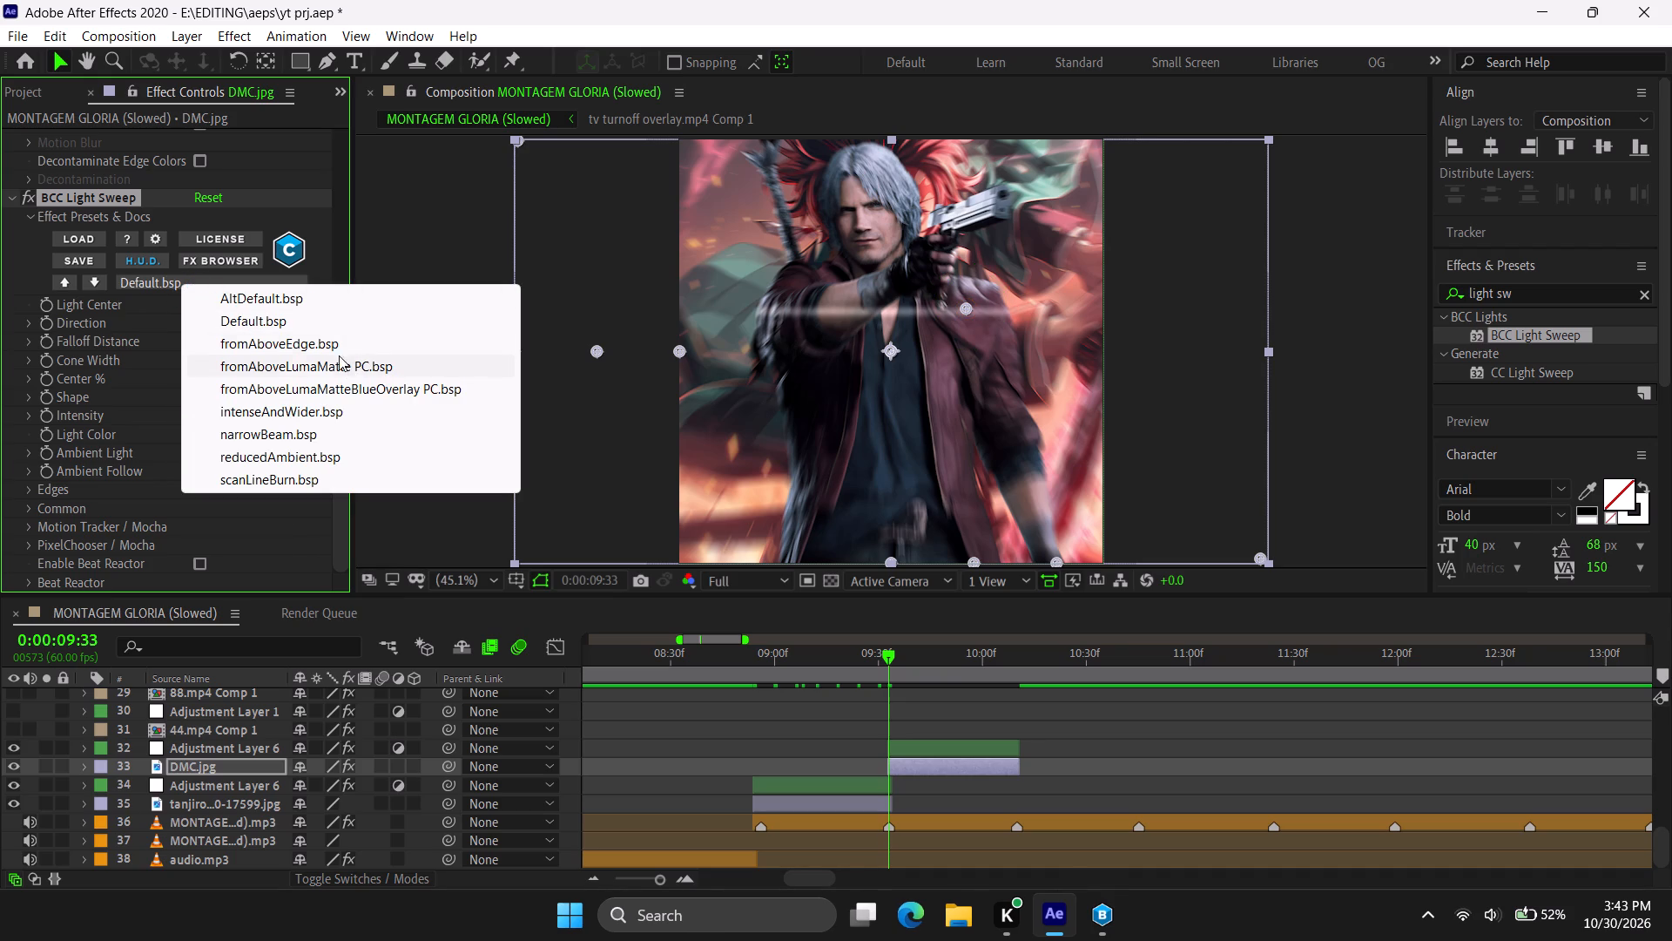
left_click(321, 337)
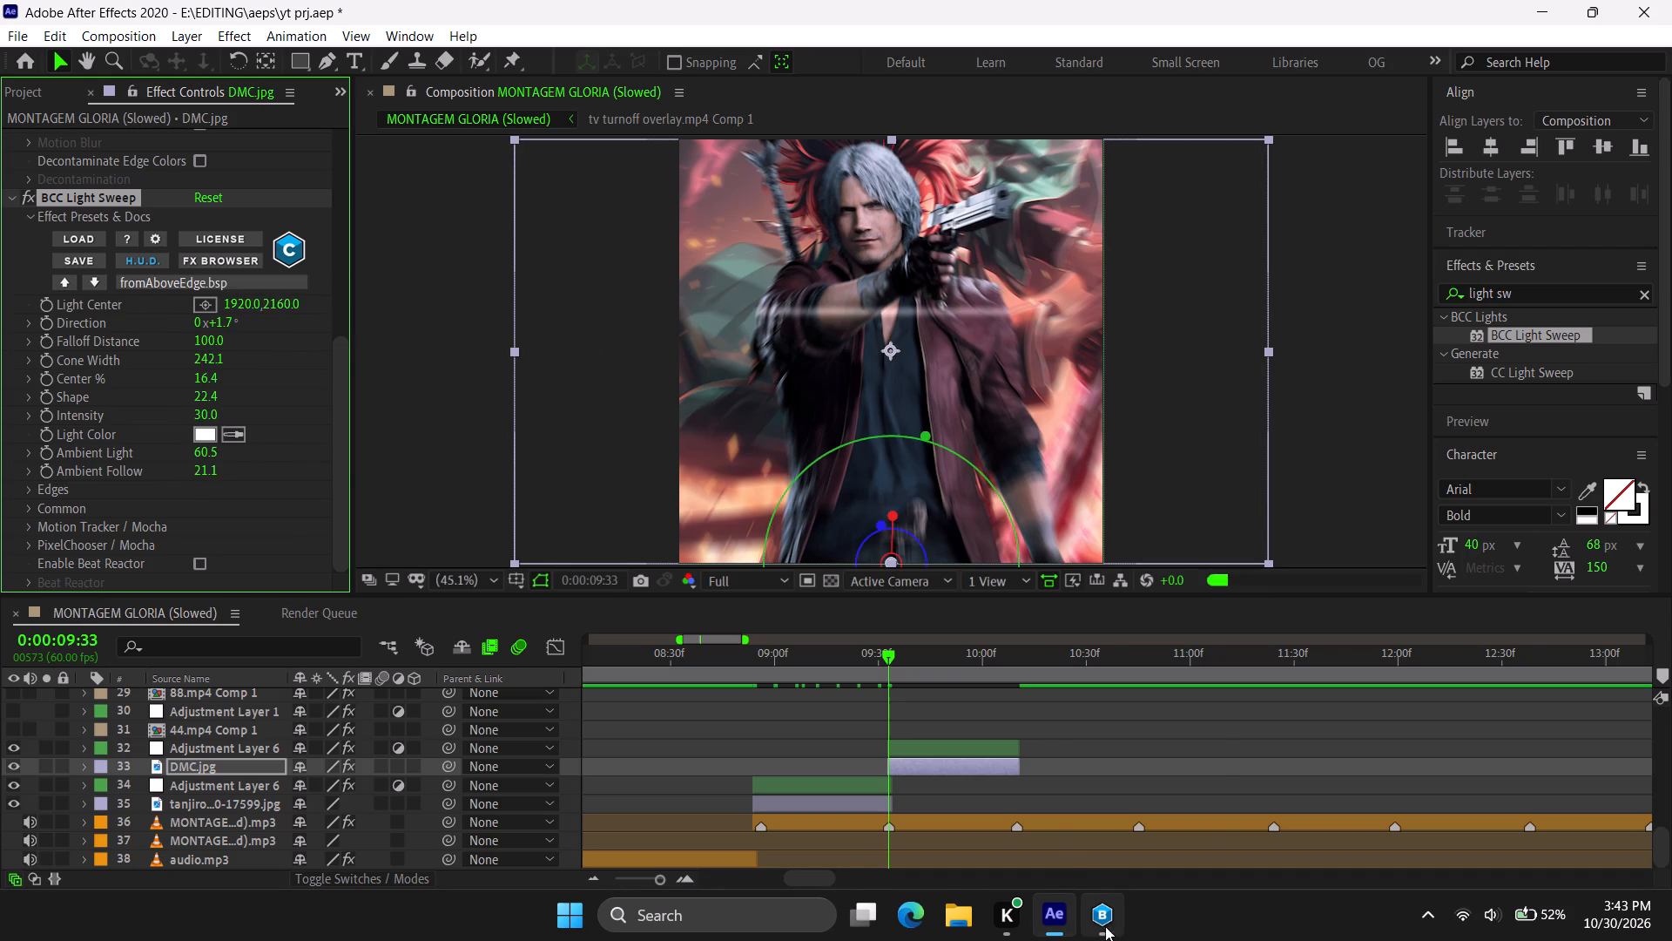
Bring up the Boris FX Version Update window and dismiss it without downloading.
left_click(1115, 940)
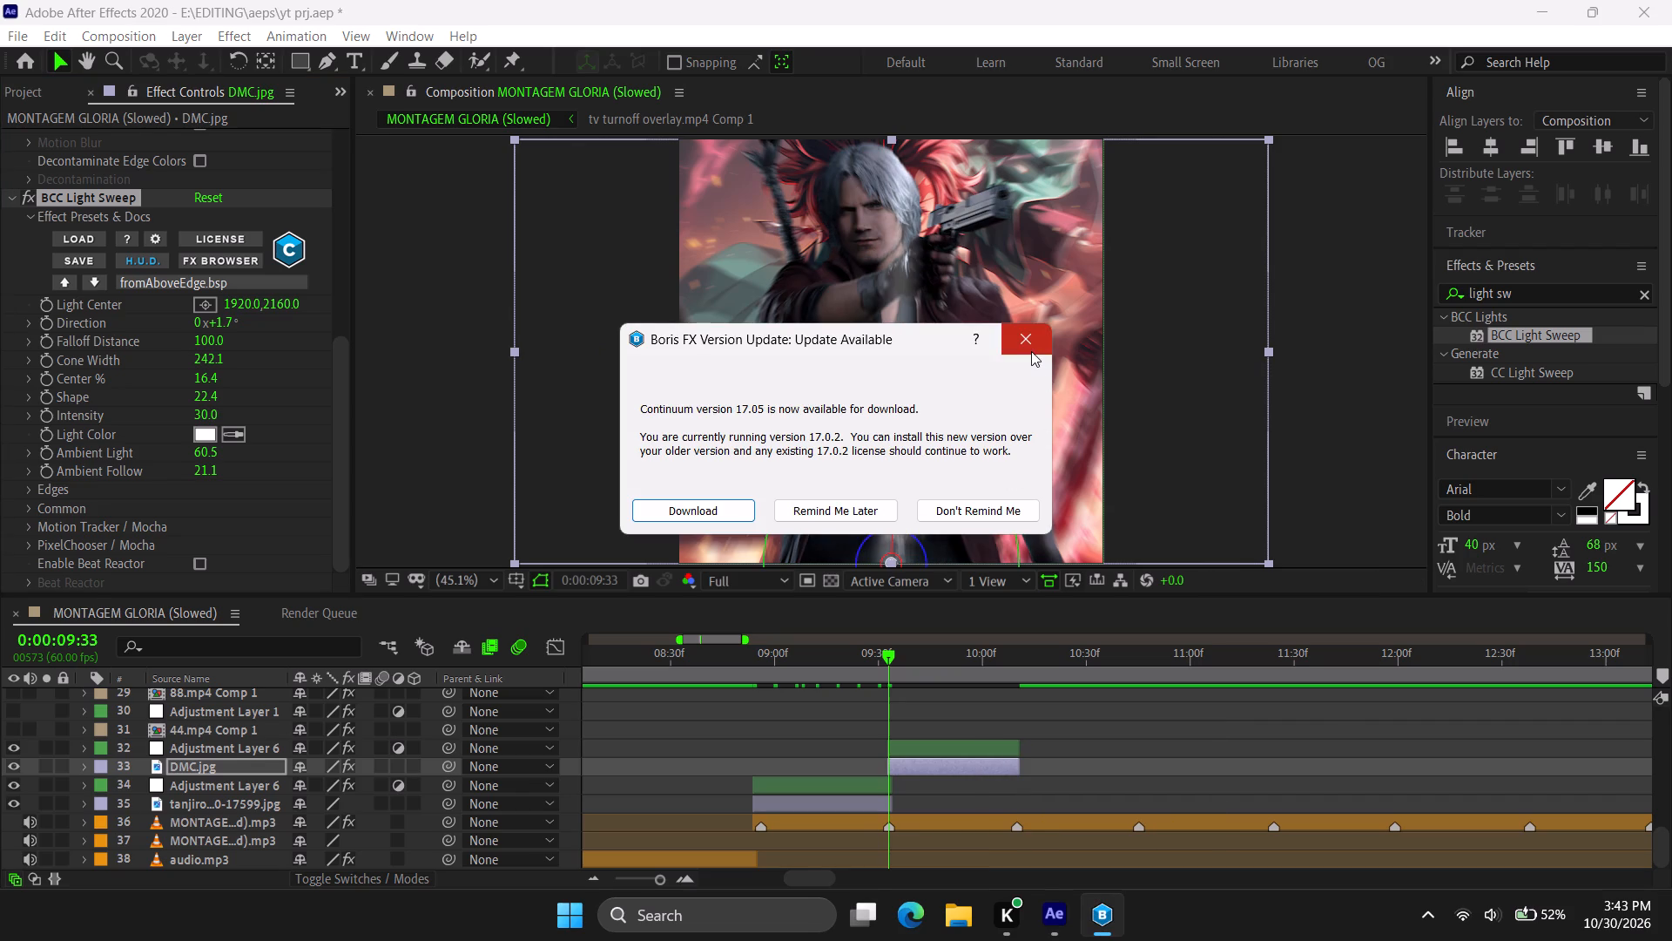
left_click(1031, 351)
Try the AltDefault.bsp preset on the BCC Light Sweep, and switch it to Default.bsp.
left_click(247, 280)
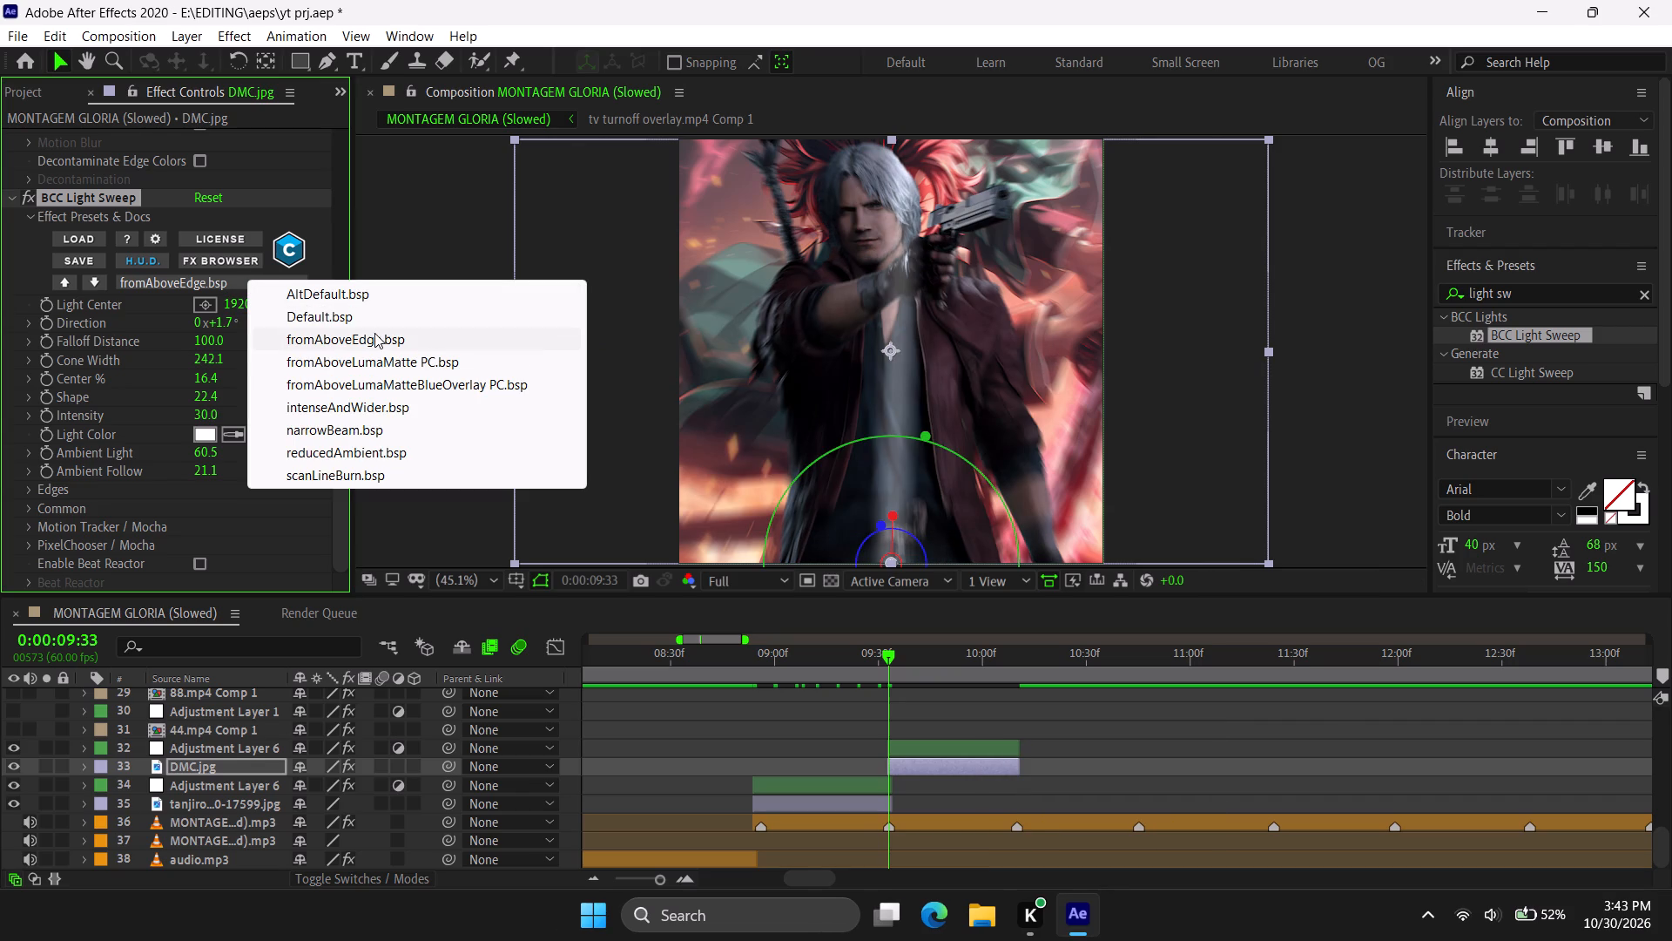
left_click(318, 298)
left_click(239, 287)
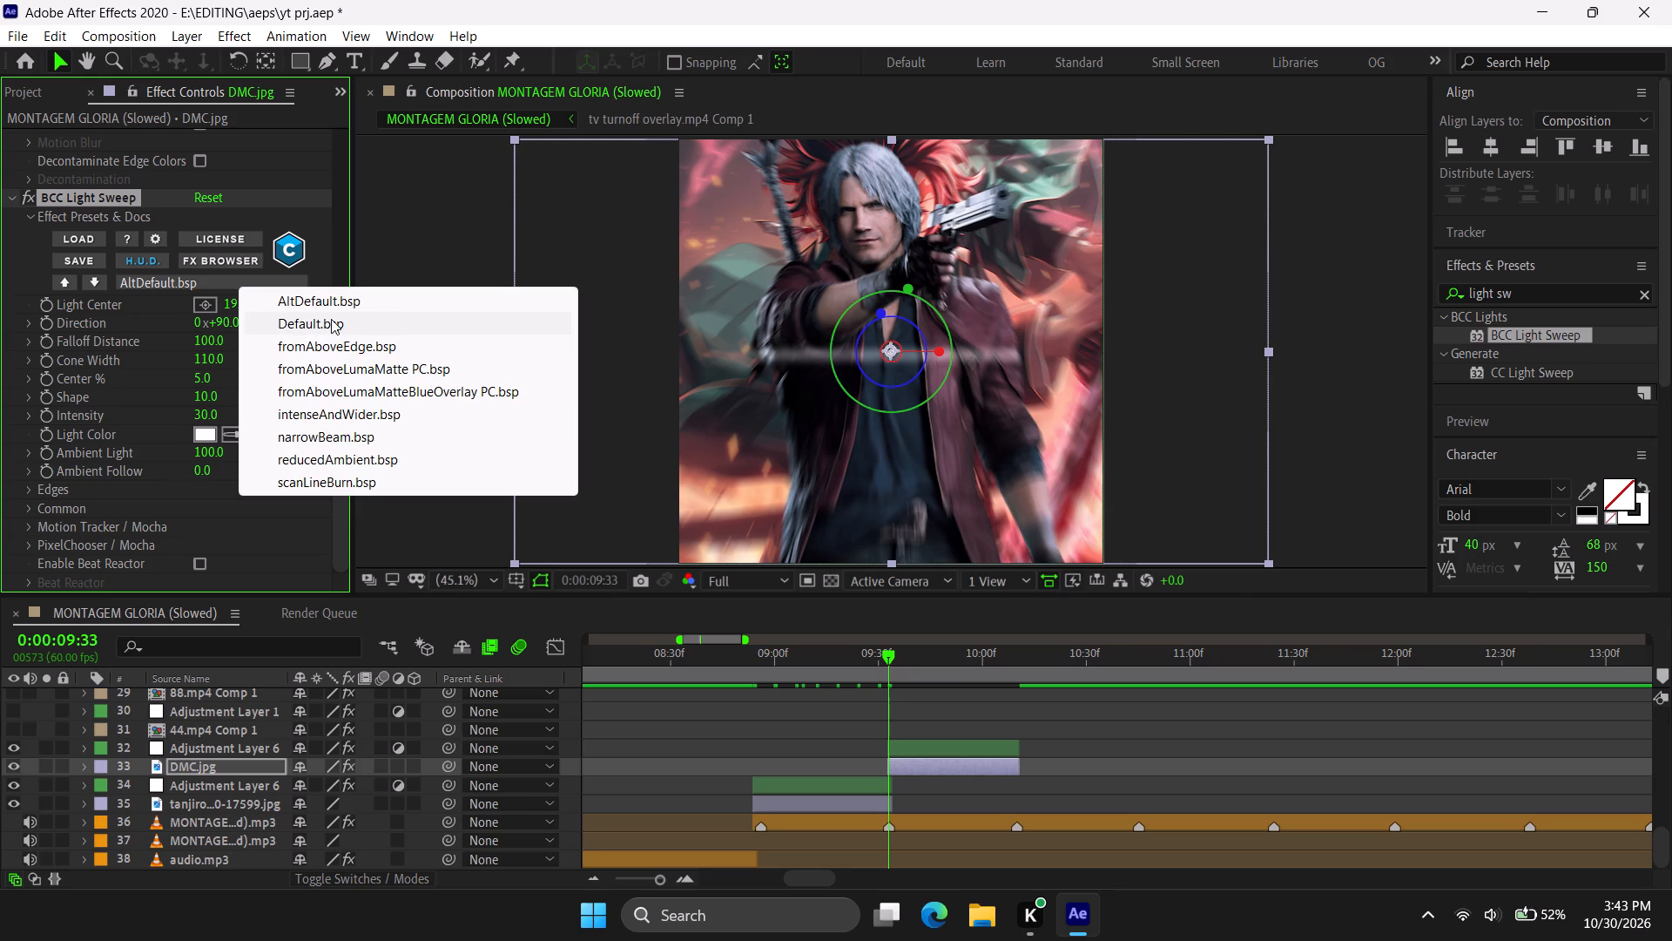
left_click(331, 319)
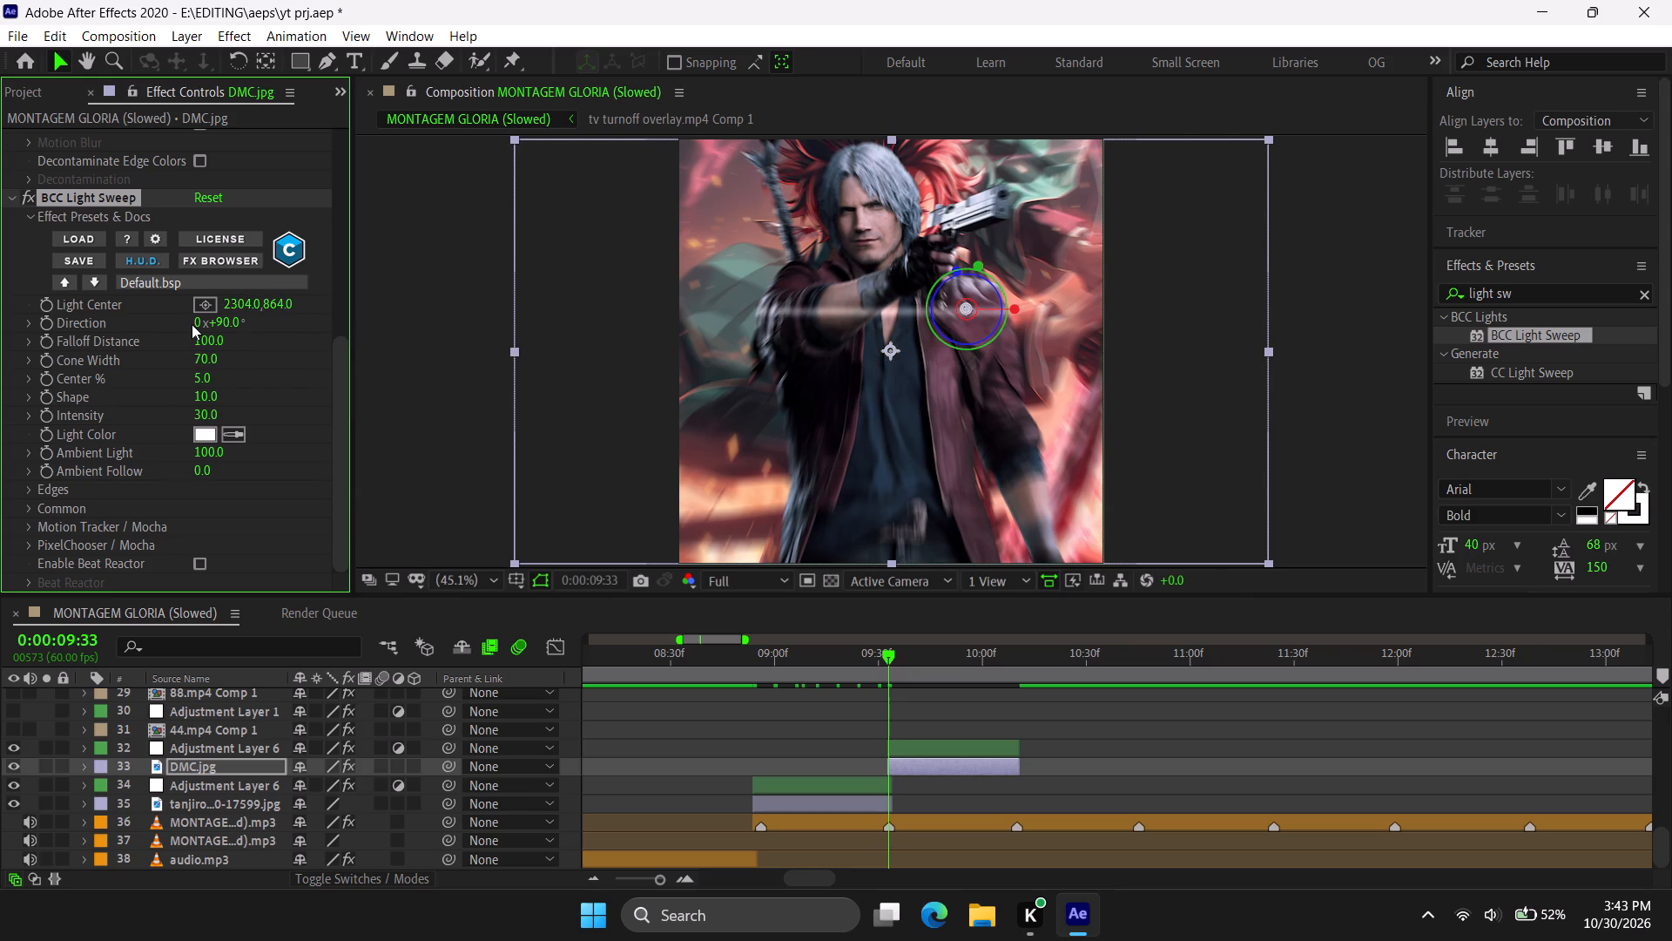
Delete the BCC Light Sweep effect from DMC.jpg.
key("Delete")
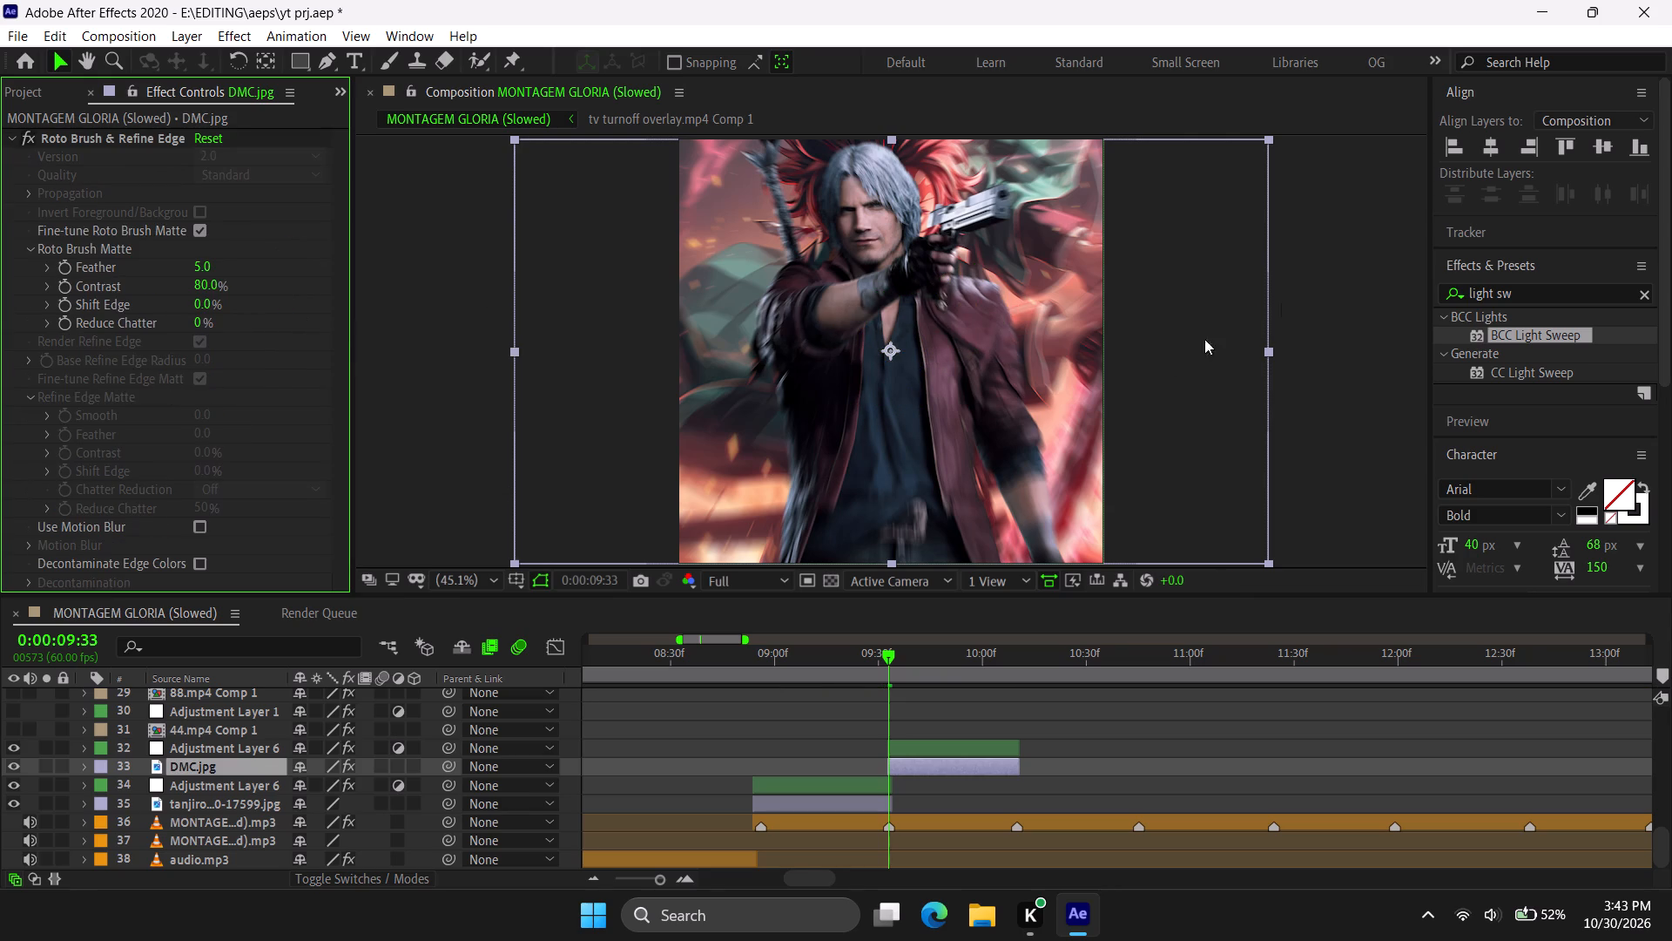
Apply a fresh BCC Light Sweep effect to the DMC.jpg layer.
left_click_drag(1530, 338, 990, 772)
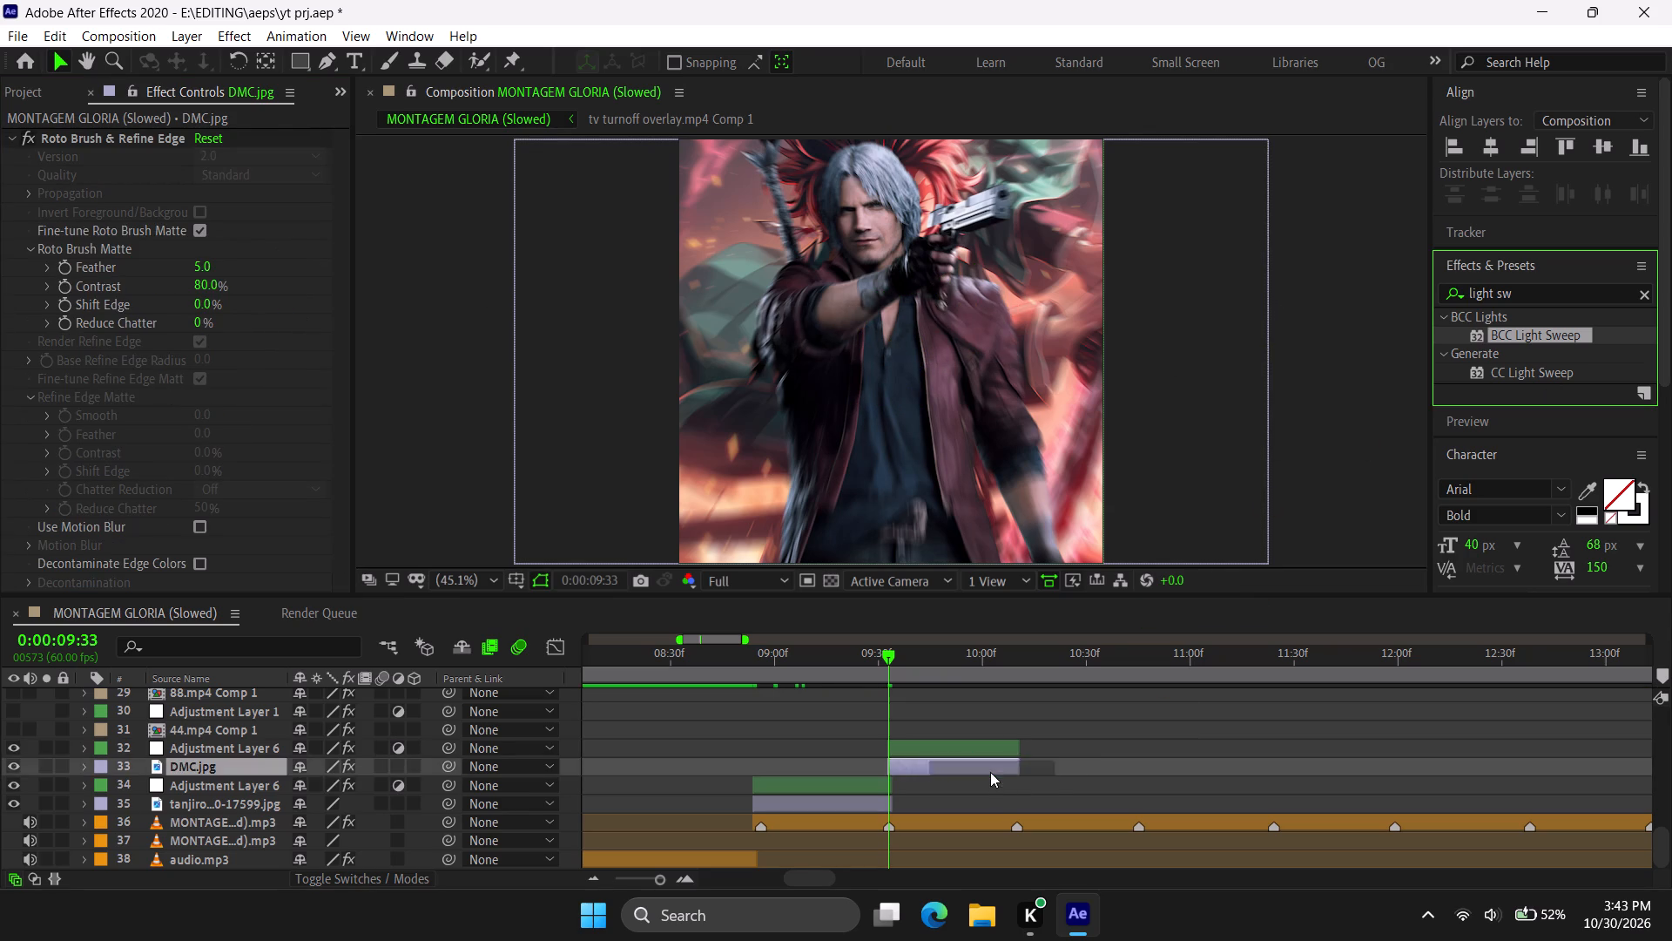
scroll(133, 440, "down", 1)
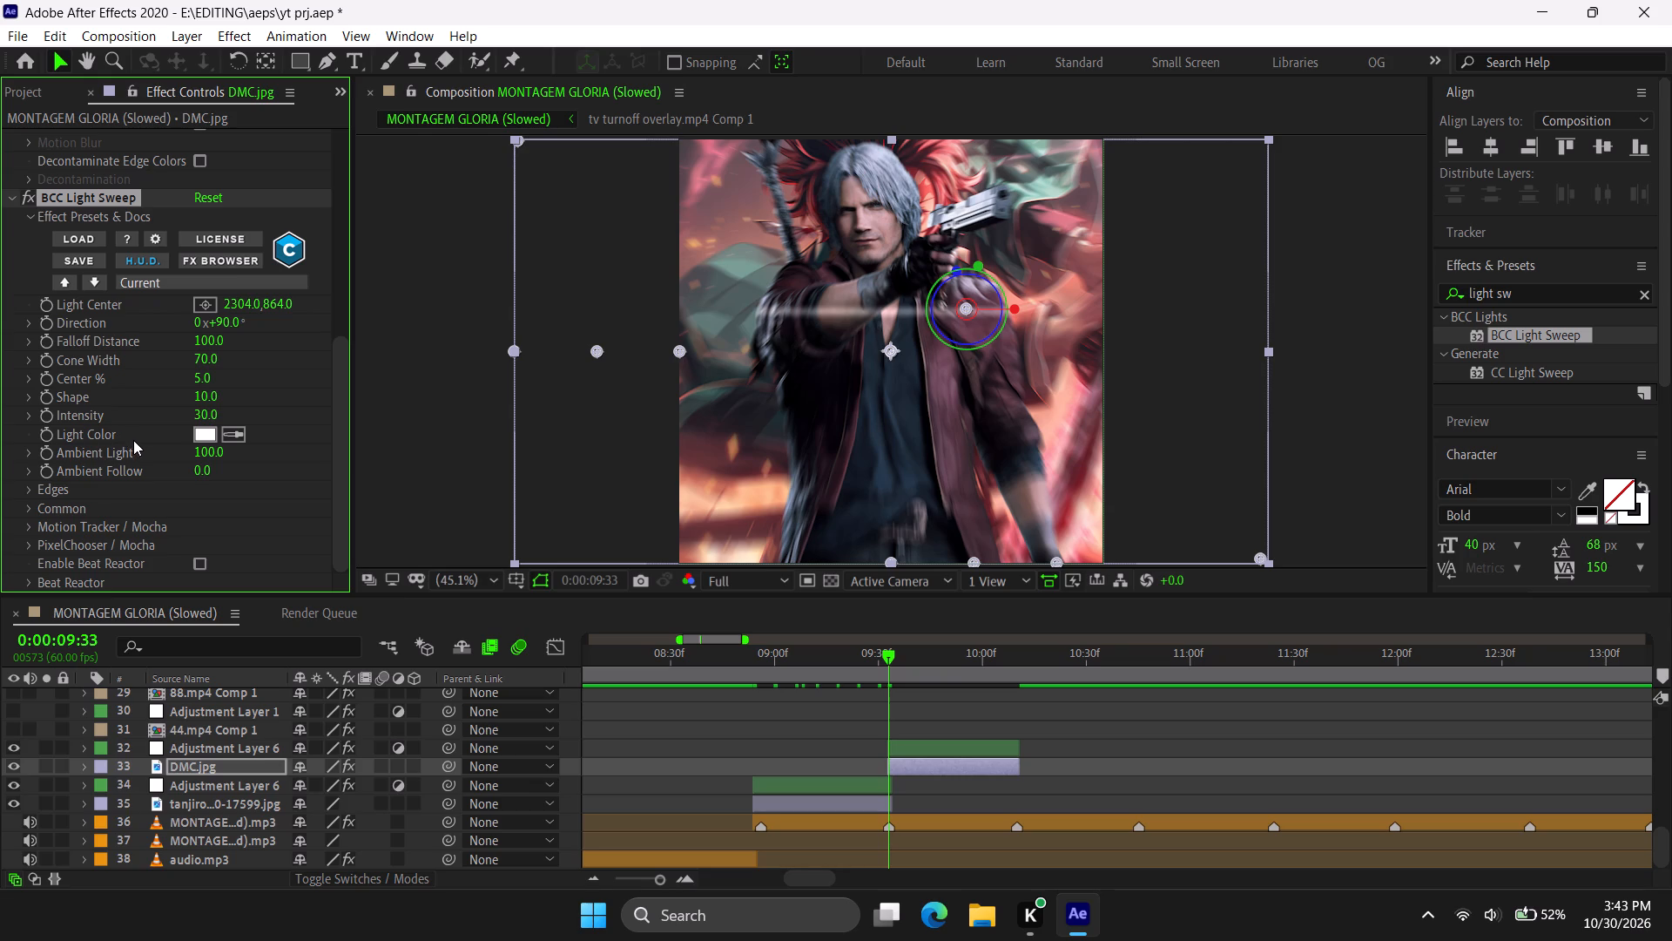
scroll(133, 440, "down", 1)
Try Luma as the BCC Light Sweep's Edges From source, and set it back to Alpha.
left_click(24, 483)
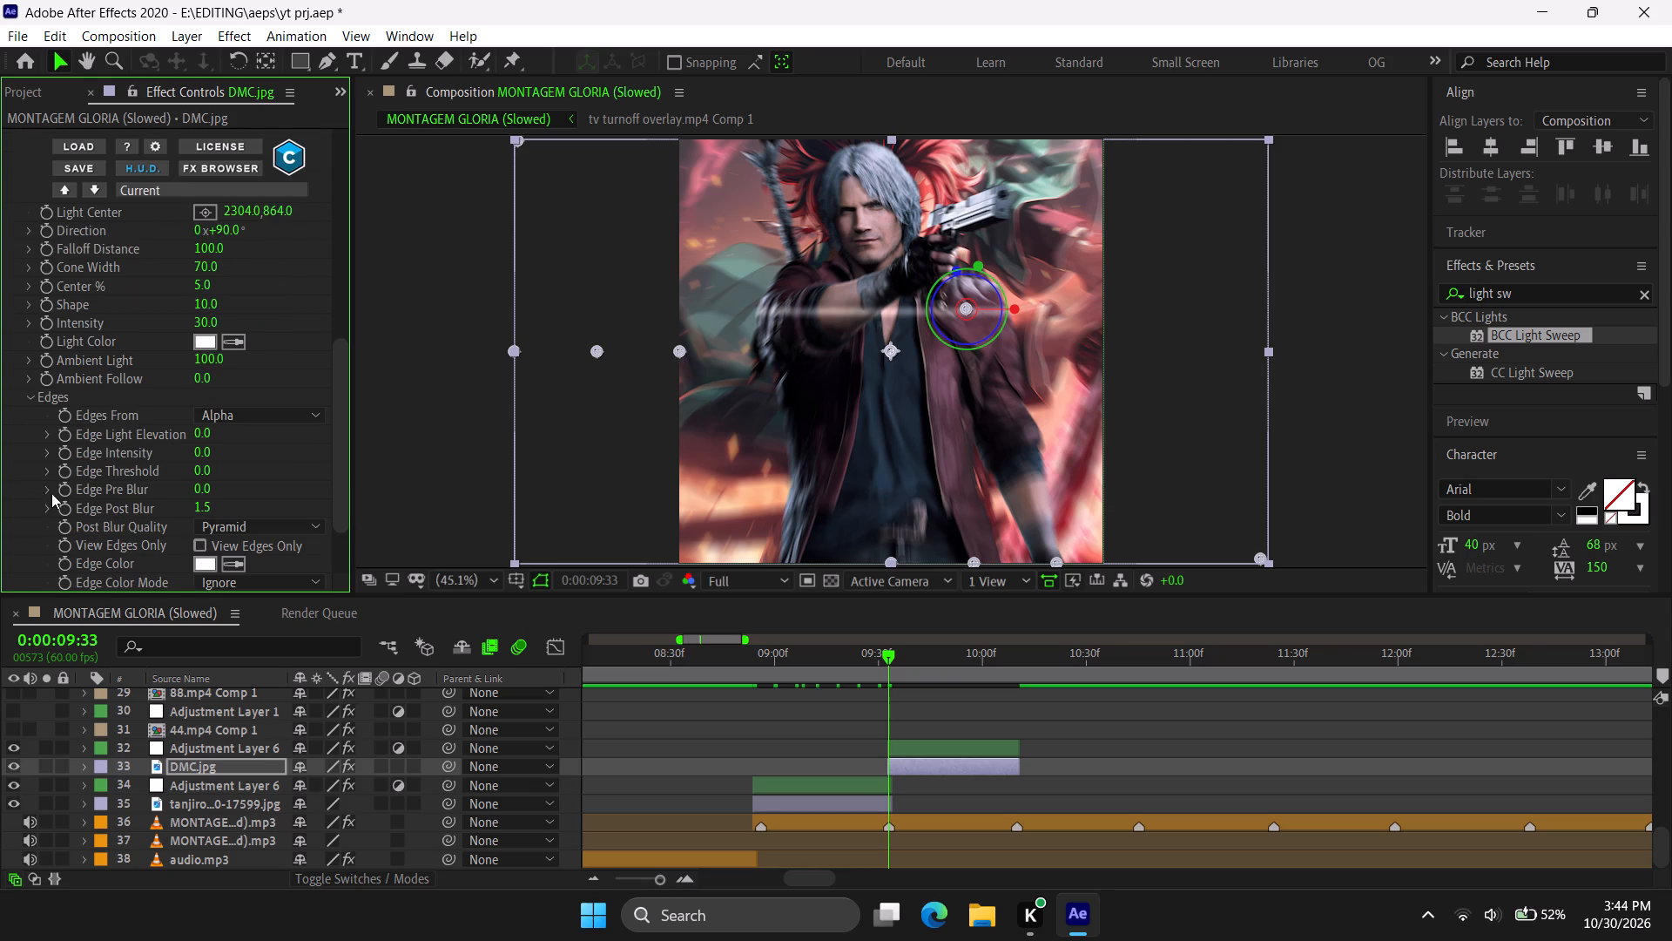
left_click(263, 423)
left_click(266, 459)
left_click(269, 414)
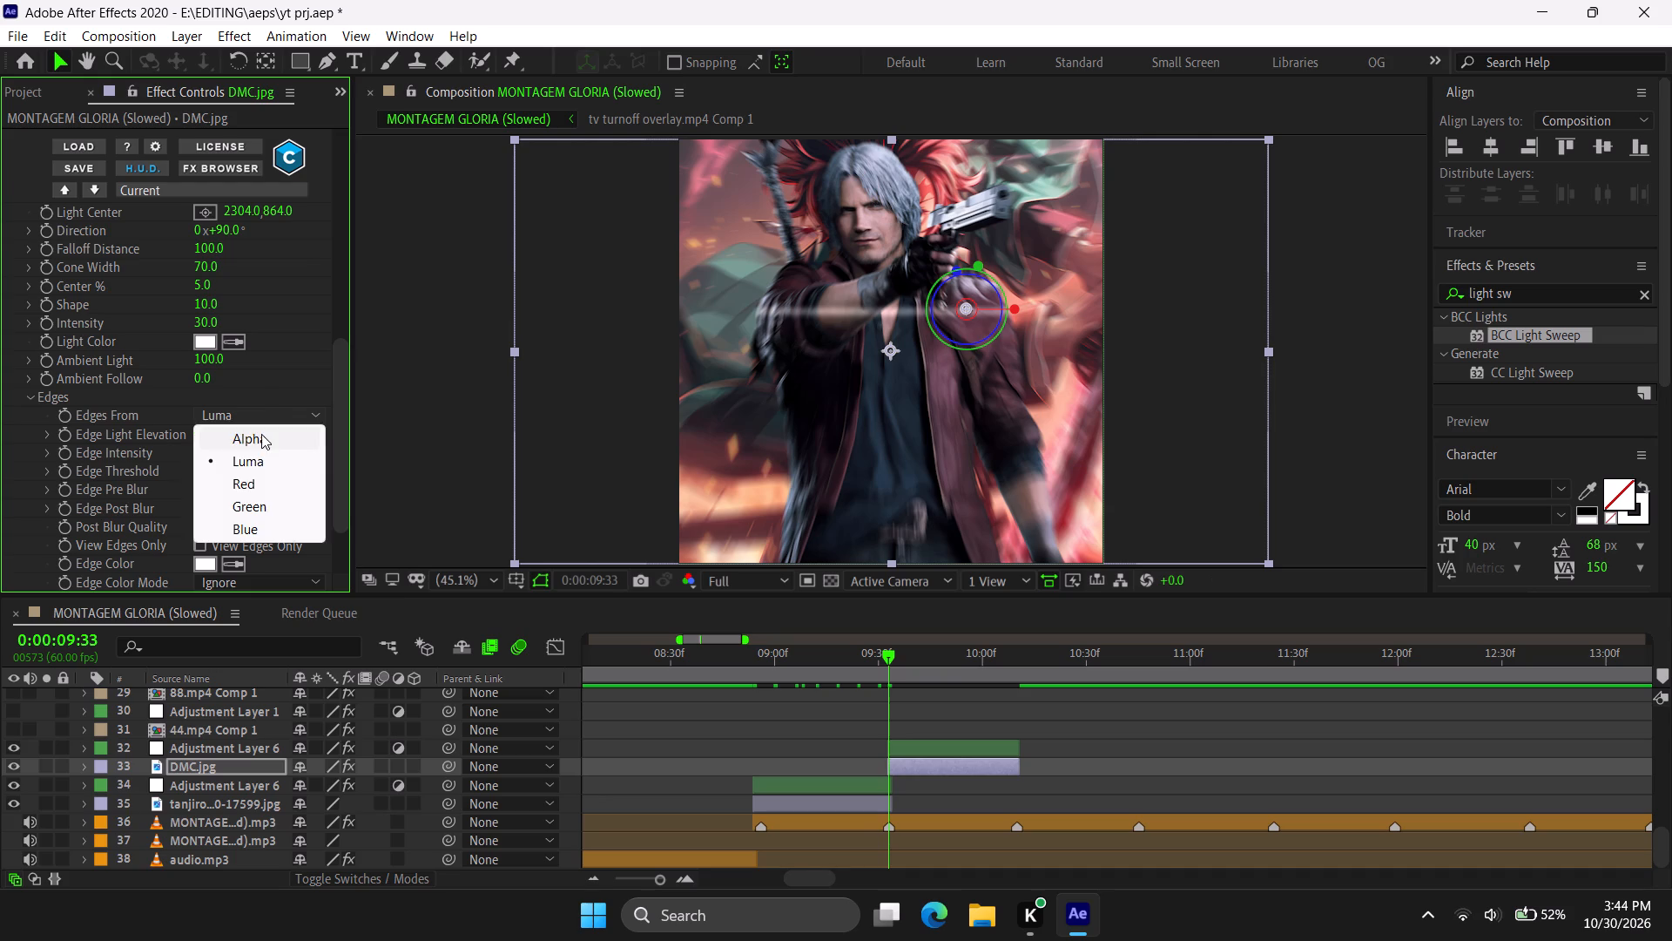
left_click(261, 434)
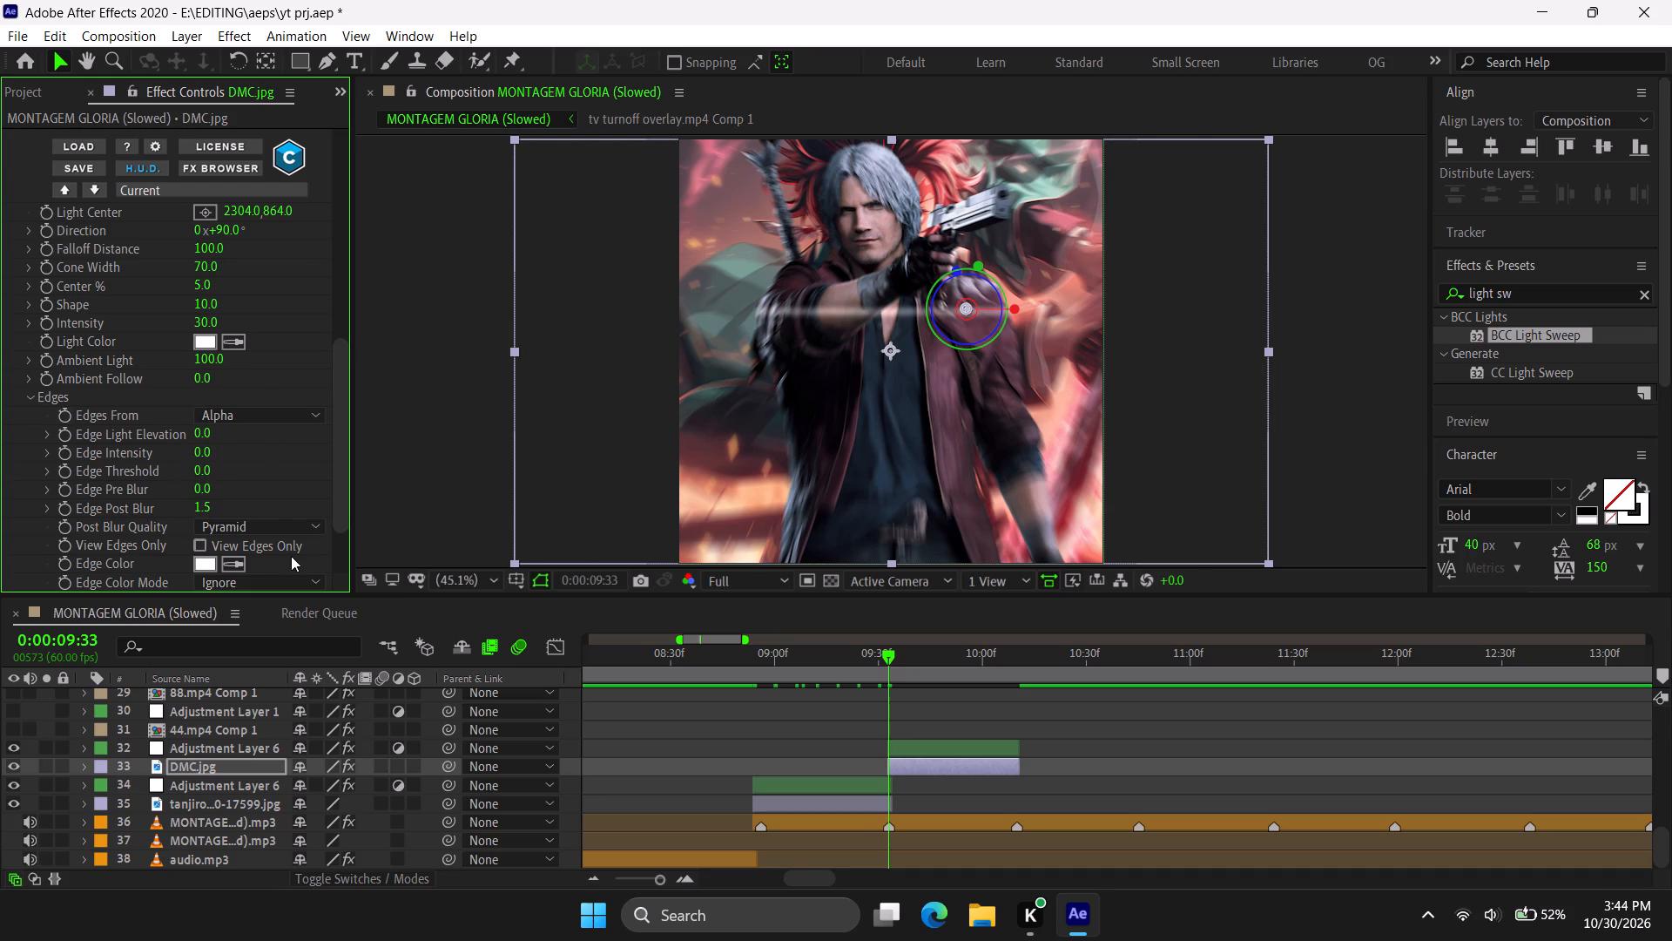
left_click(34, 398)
Set the BCC Light Sweep's PixelChooser on DMC.jpg to Mask Unchosen Pixels.
scroll(34, 479, "down", 1)
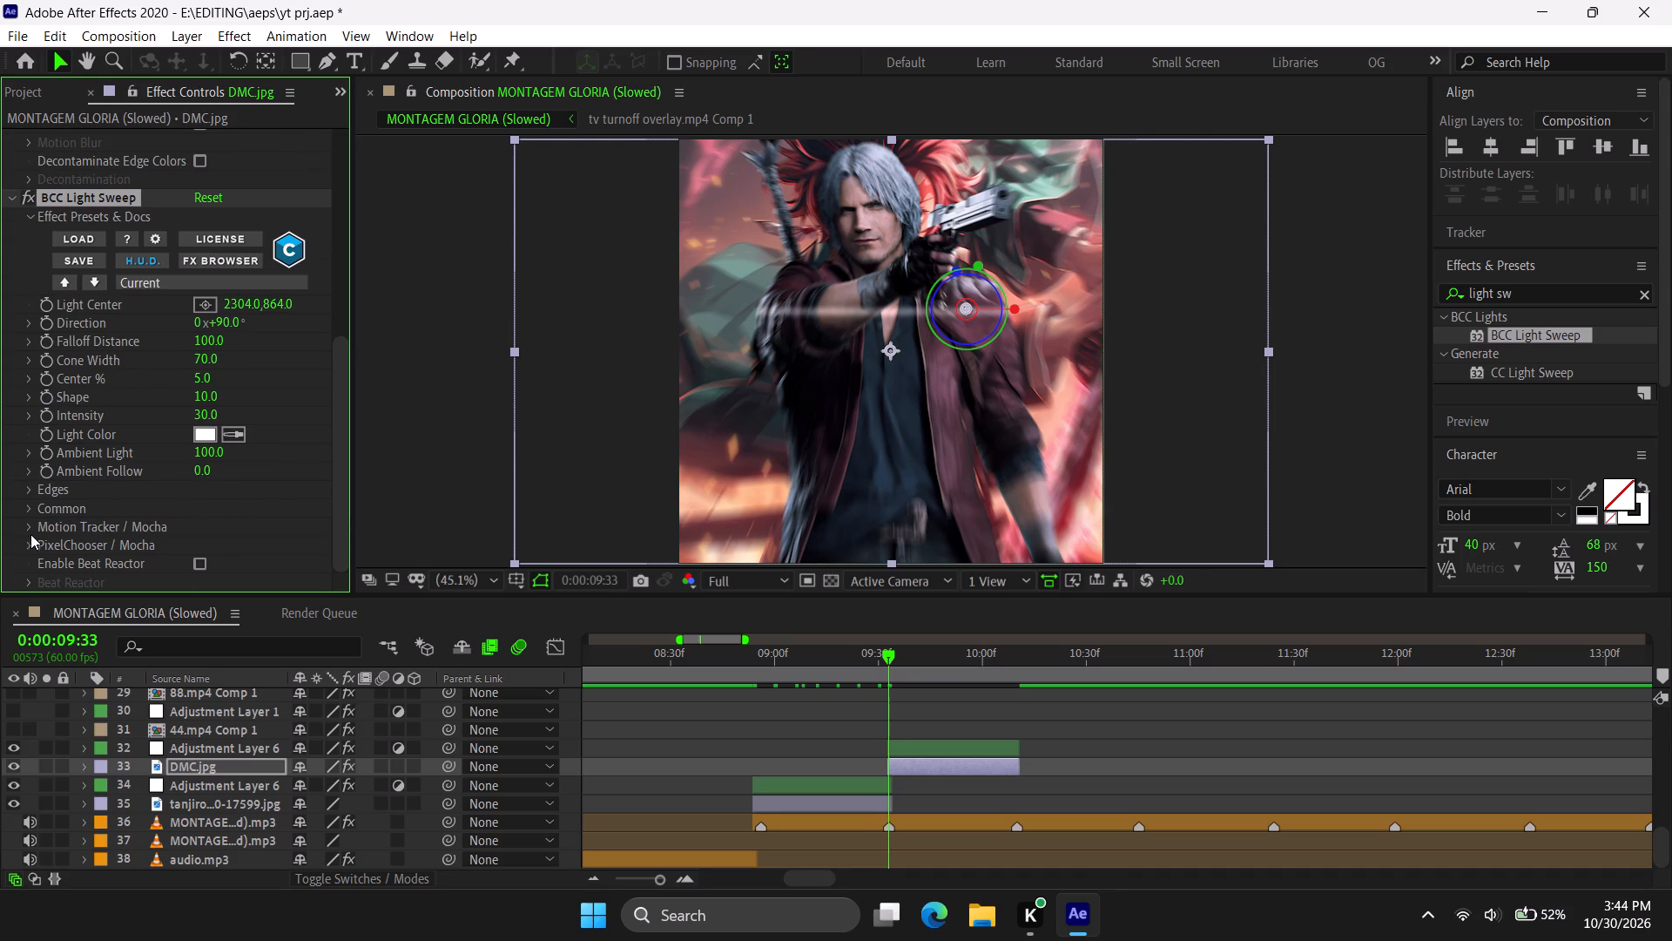
left_click(25, 542)
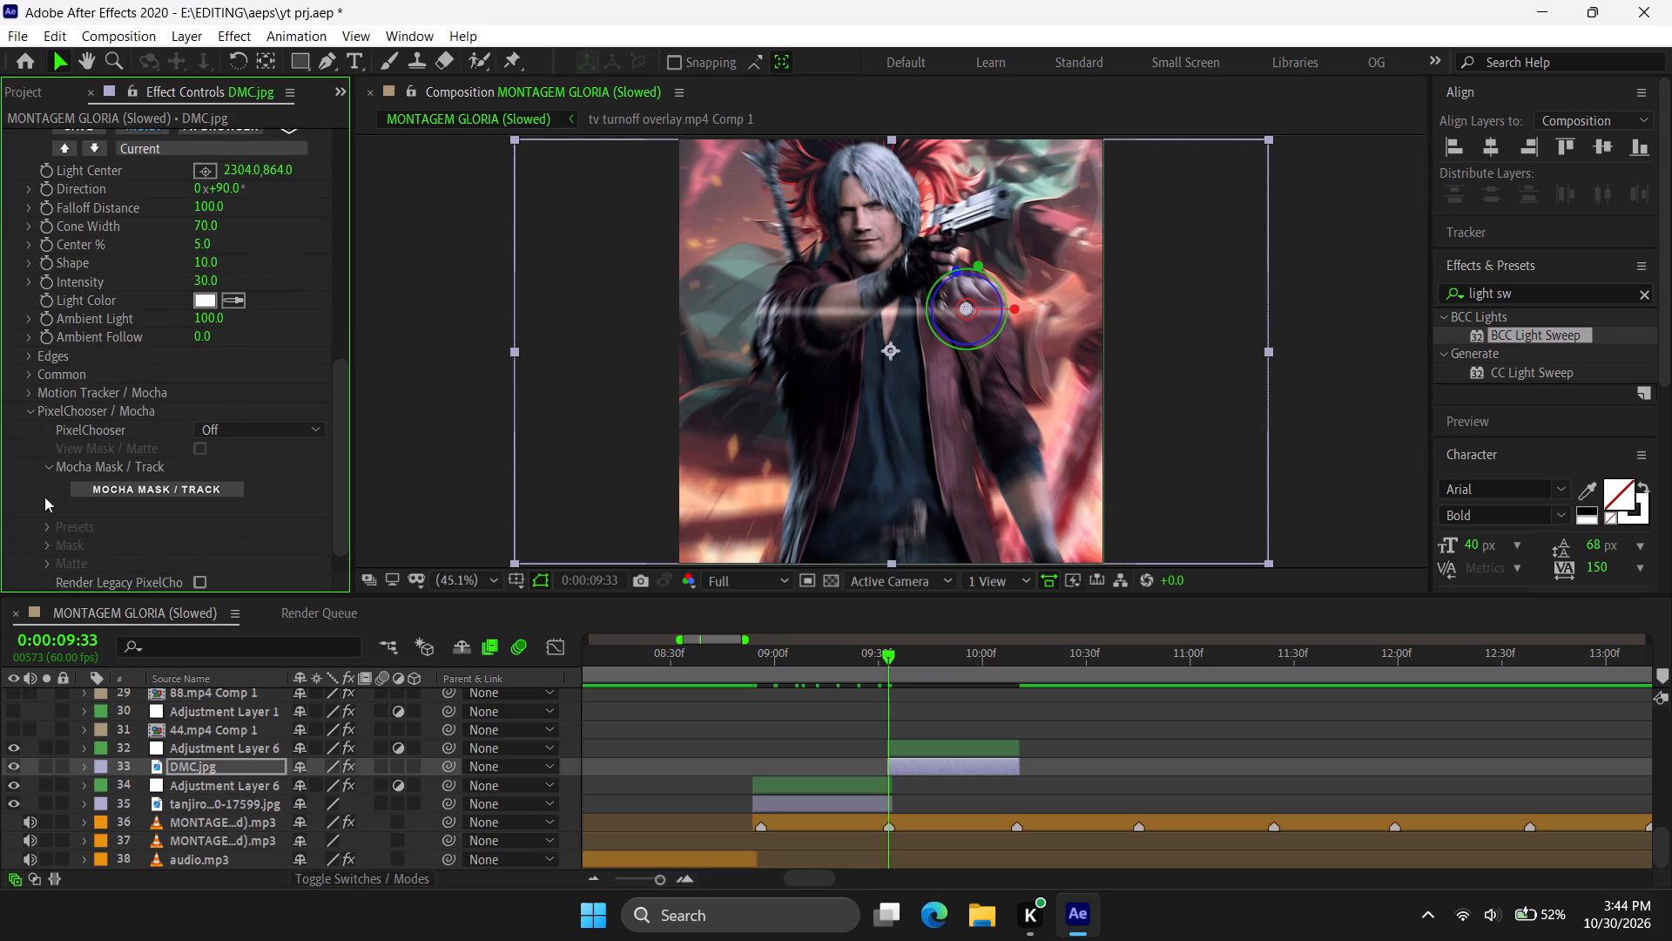
left_click(247, 426)
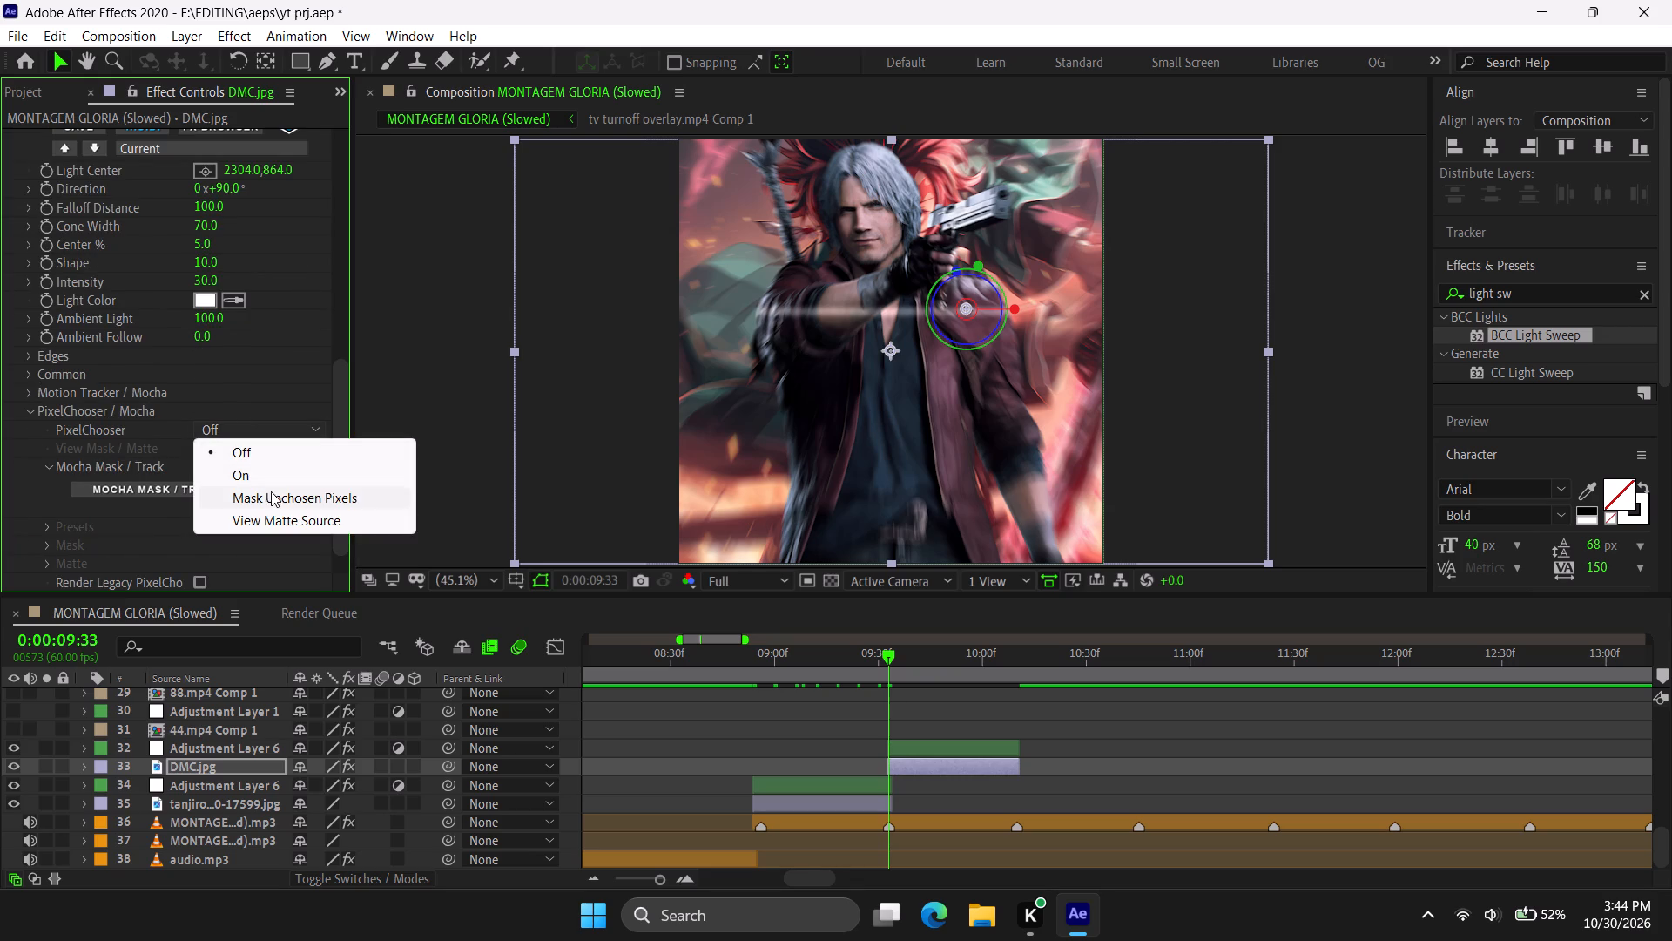
left_click(272, 491)
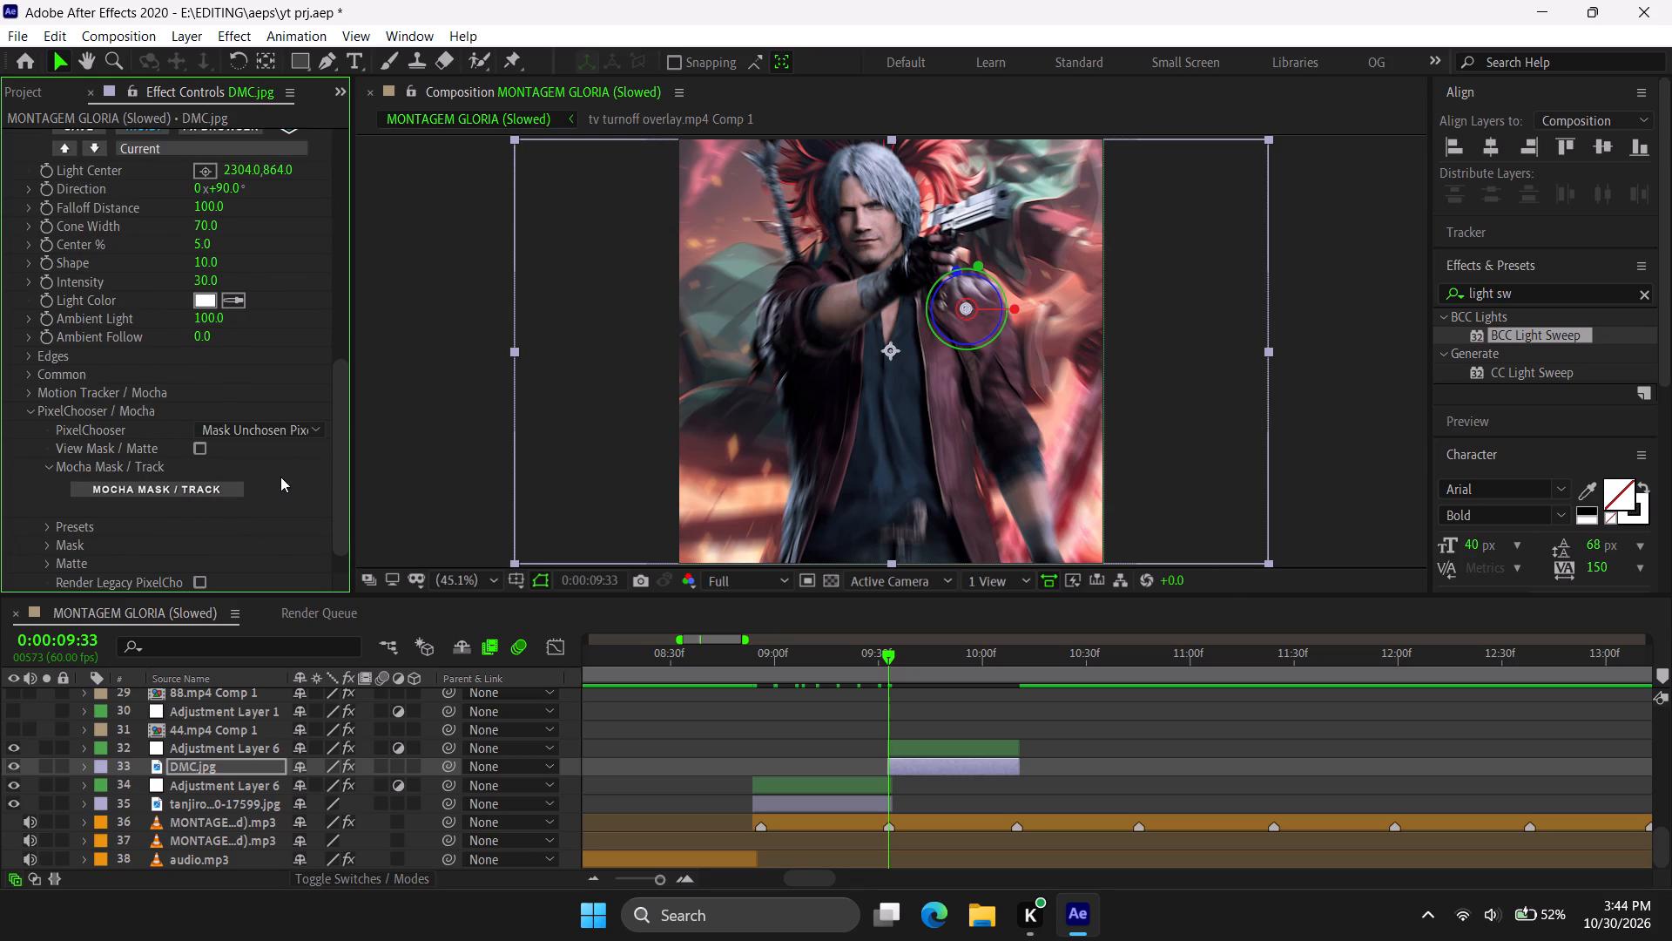
Widen the light sweep on DMC.jpg by raising its Cone Width to 133.
left_click_drag(214, 198, 267, 212)
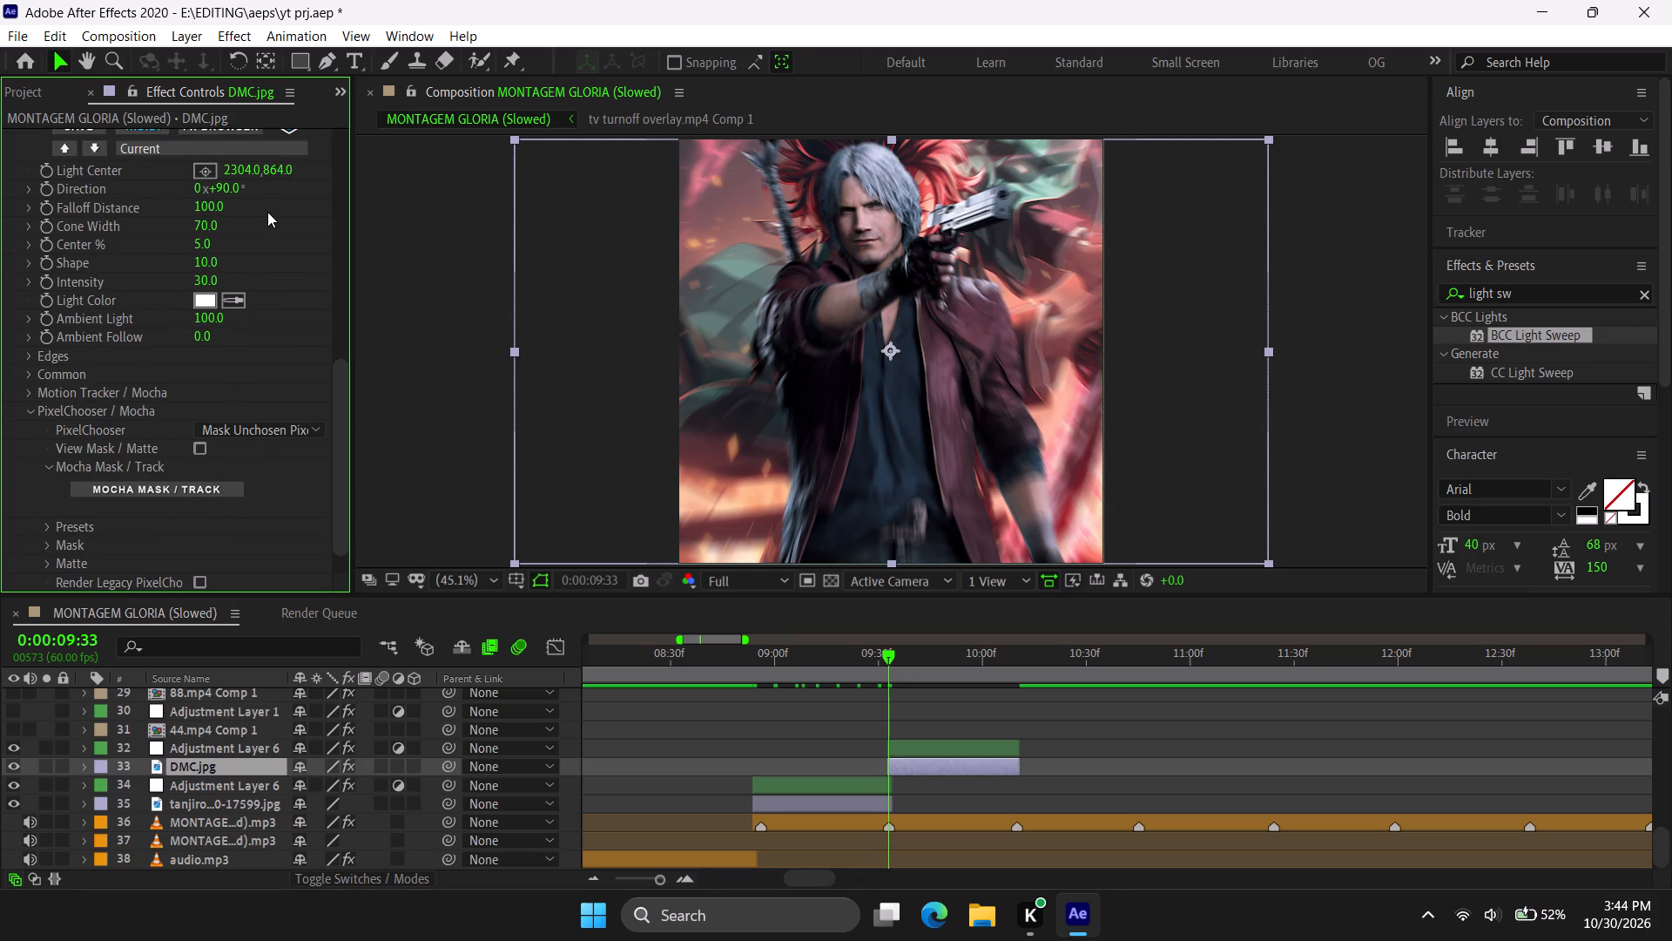
left_click_drag(217, 210, 254, 208)
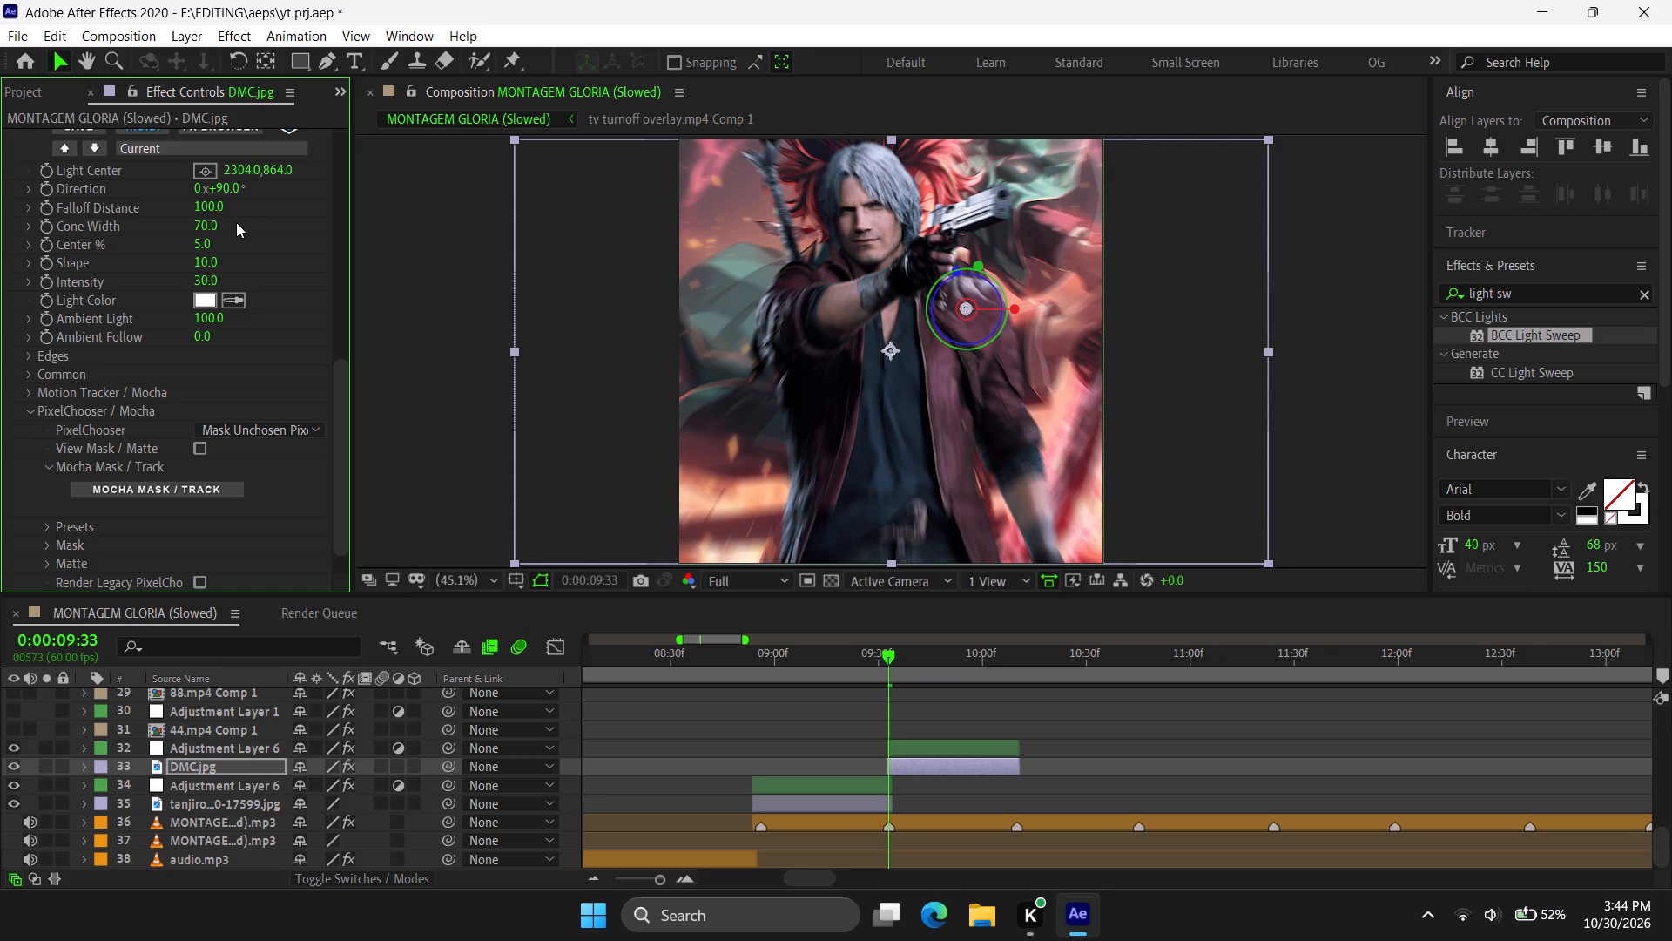
left_click_drag(211, 224, 248, 222)
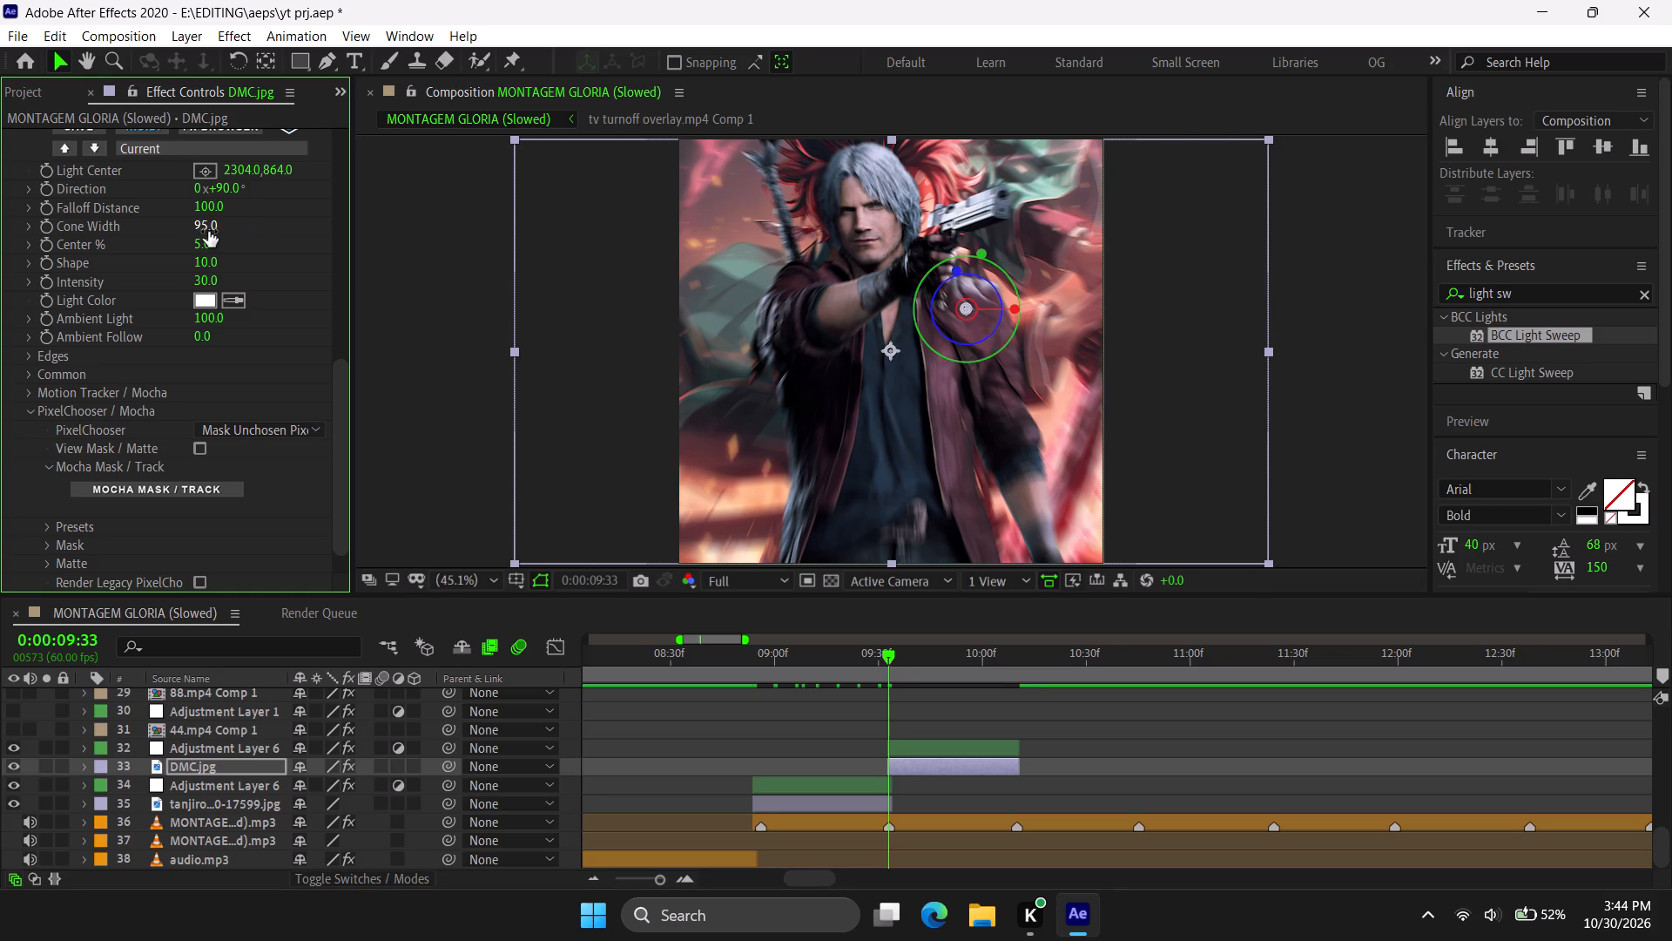
left_click_drag(204, 228, 246, 225)
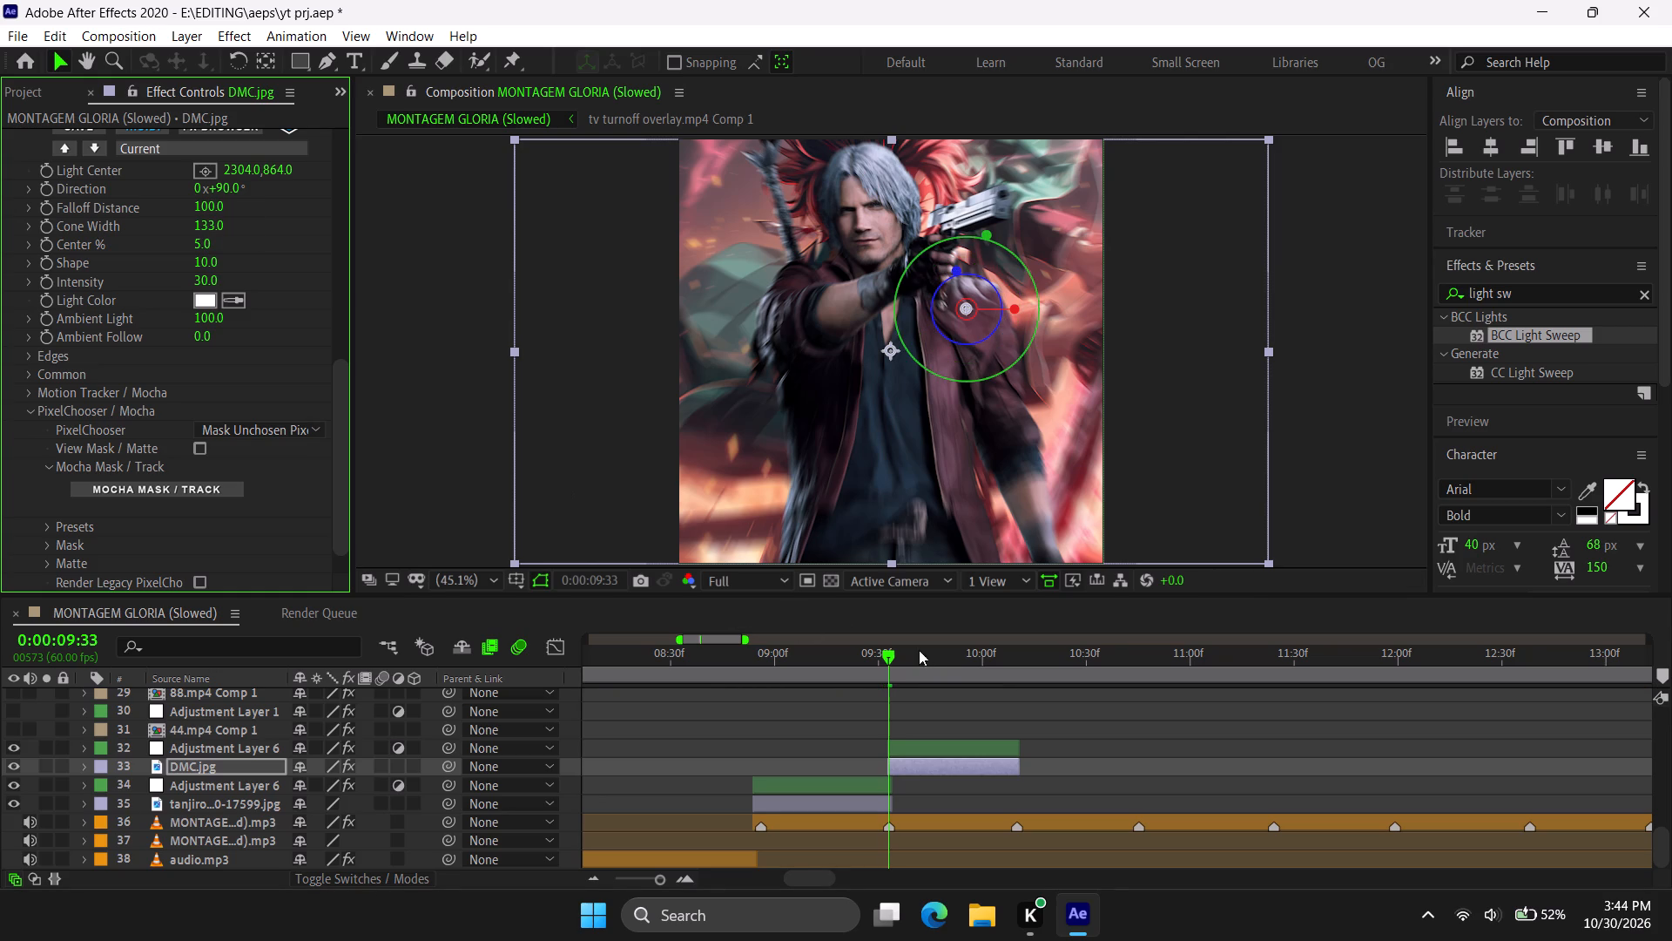
Check the light sweep on the cut-out DMC character at 0:00:09:39.
left_click(911, 654)
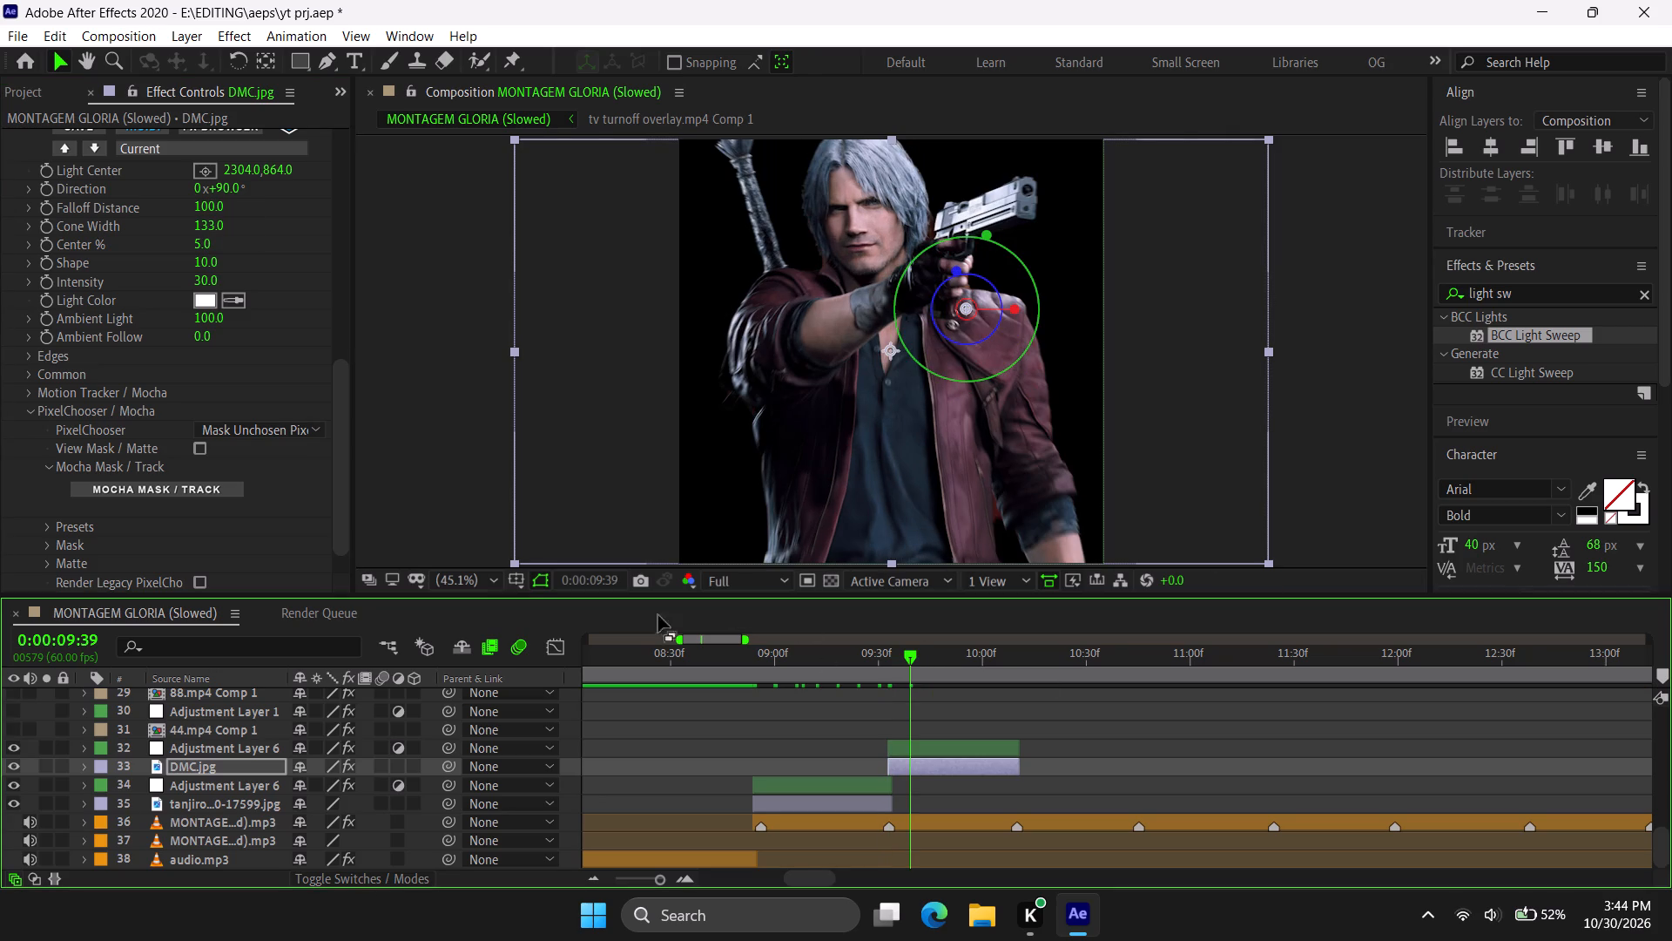
scroll(145, 434, "down", 1)
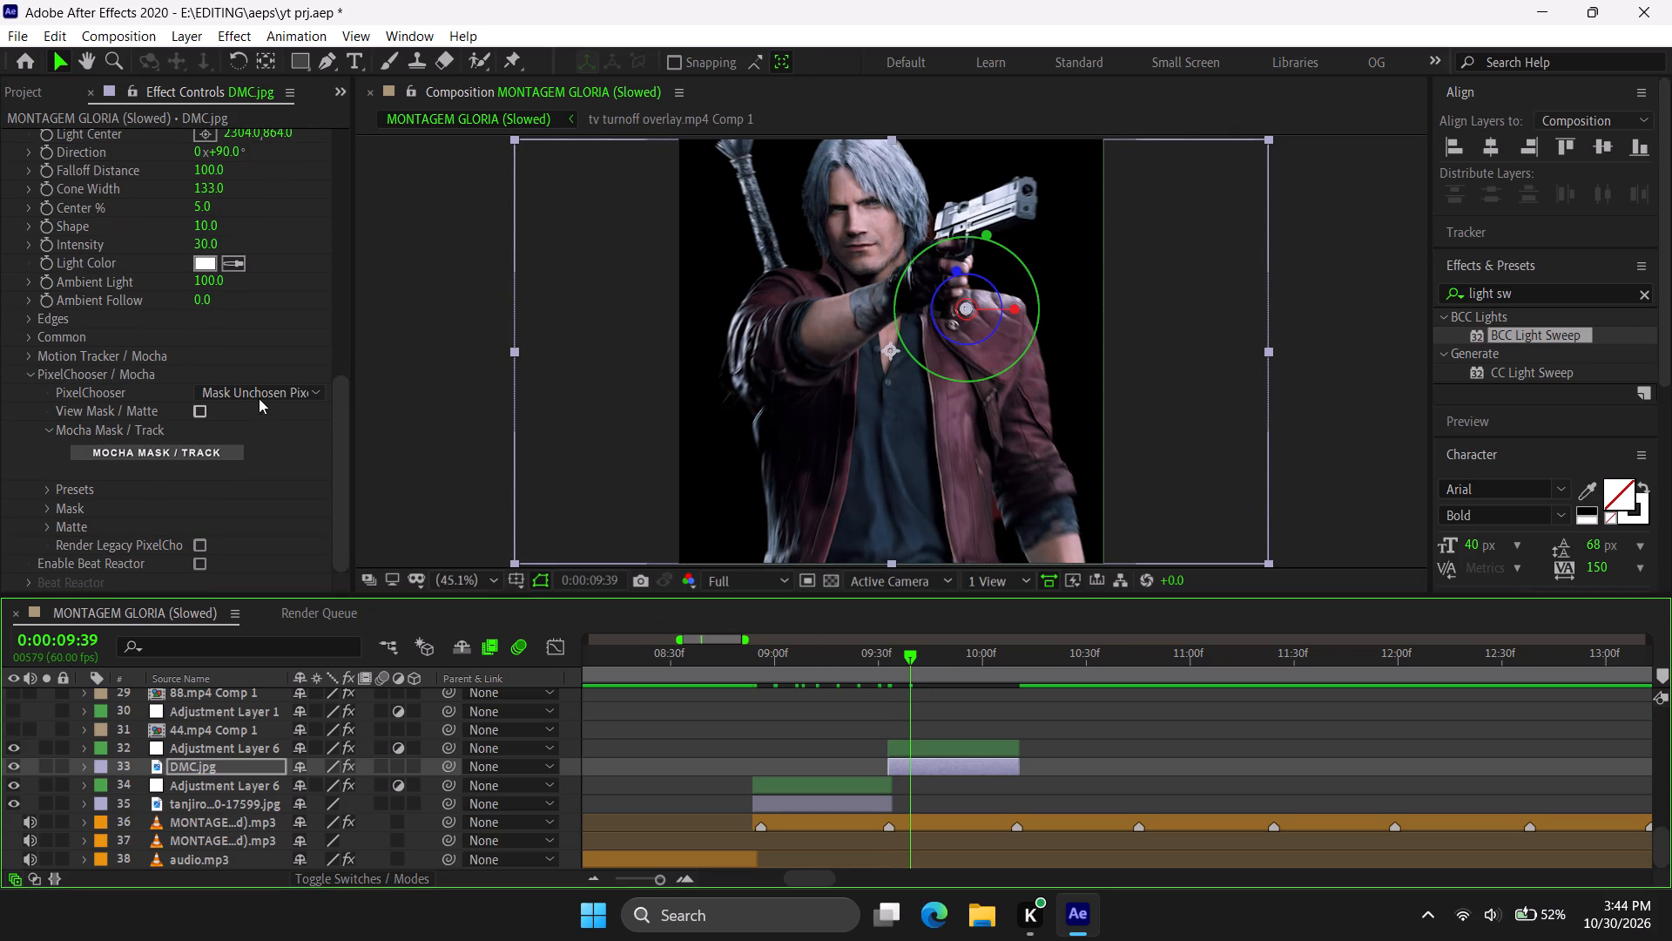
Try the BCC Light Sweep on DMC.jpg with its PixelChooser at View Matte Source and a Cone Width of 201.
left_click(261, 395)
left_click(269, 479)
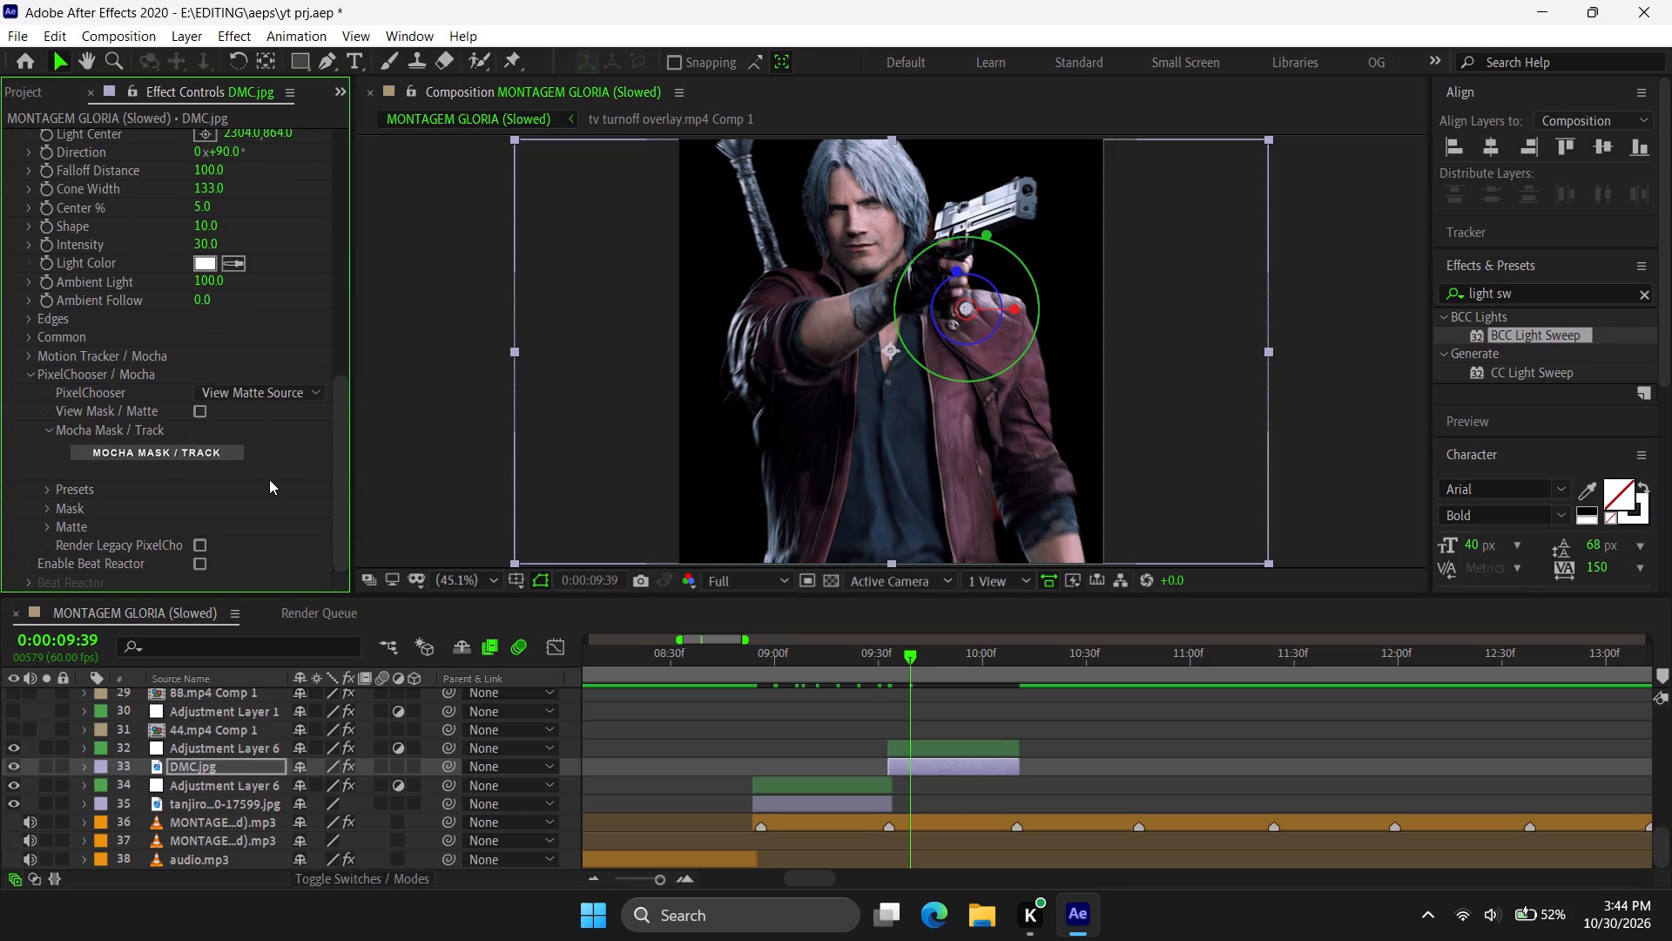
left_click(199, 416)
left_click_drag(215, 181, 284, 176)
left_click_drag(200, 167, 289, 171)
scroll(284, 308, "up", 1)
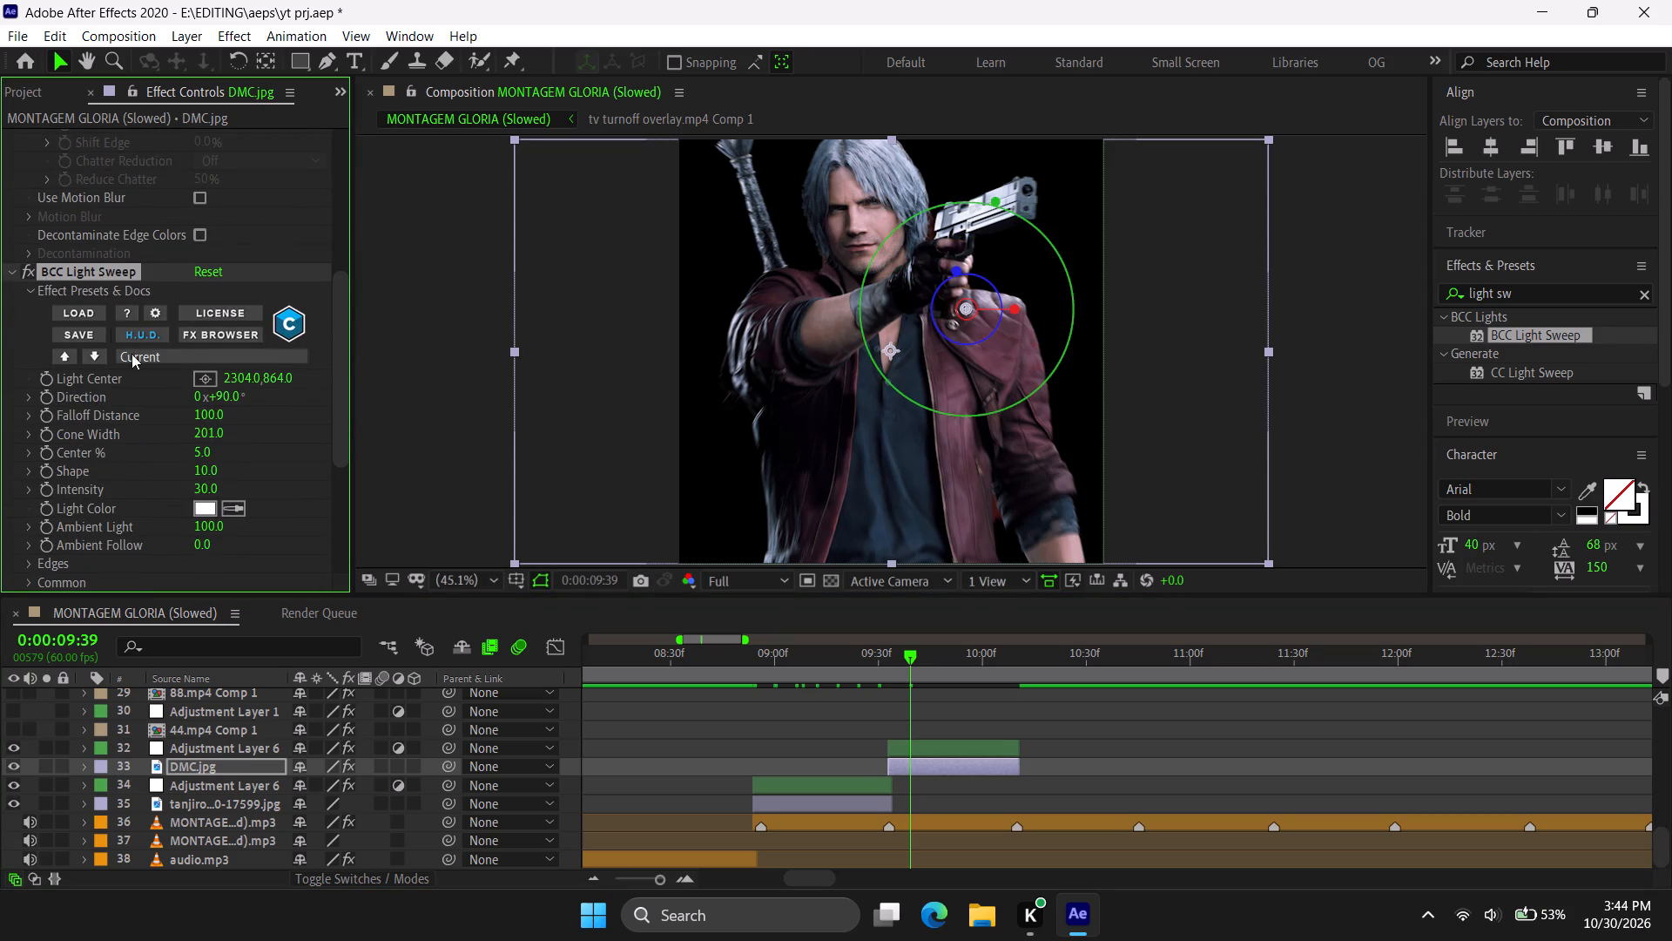
Undo the PixelChooser and Cone Width changes on DMC.jpg's BCC Light Sweep, including the earlier mask setting and widening.
key("ctrl+z")
key("ctrl+z")
key("ctrl+z")
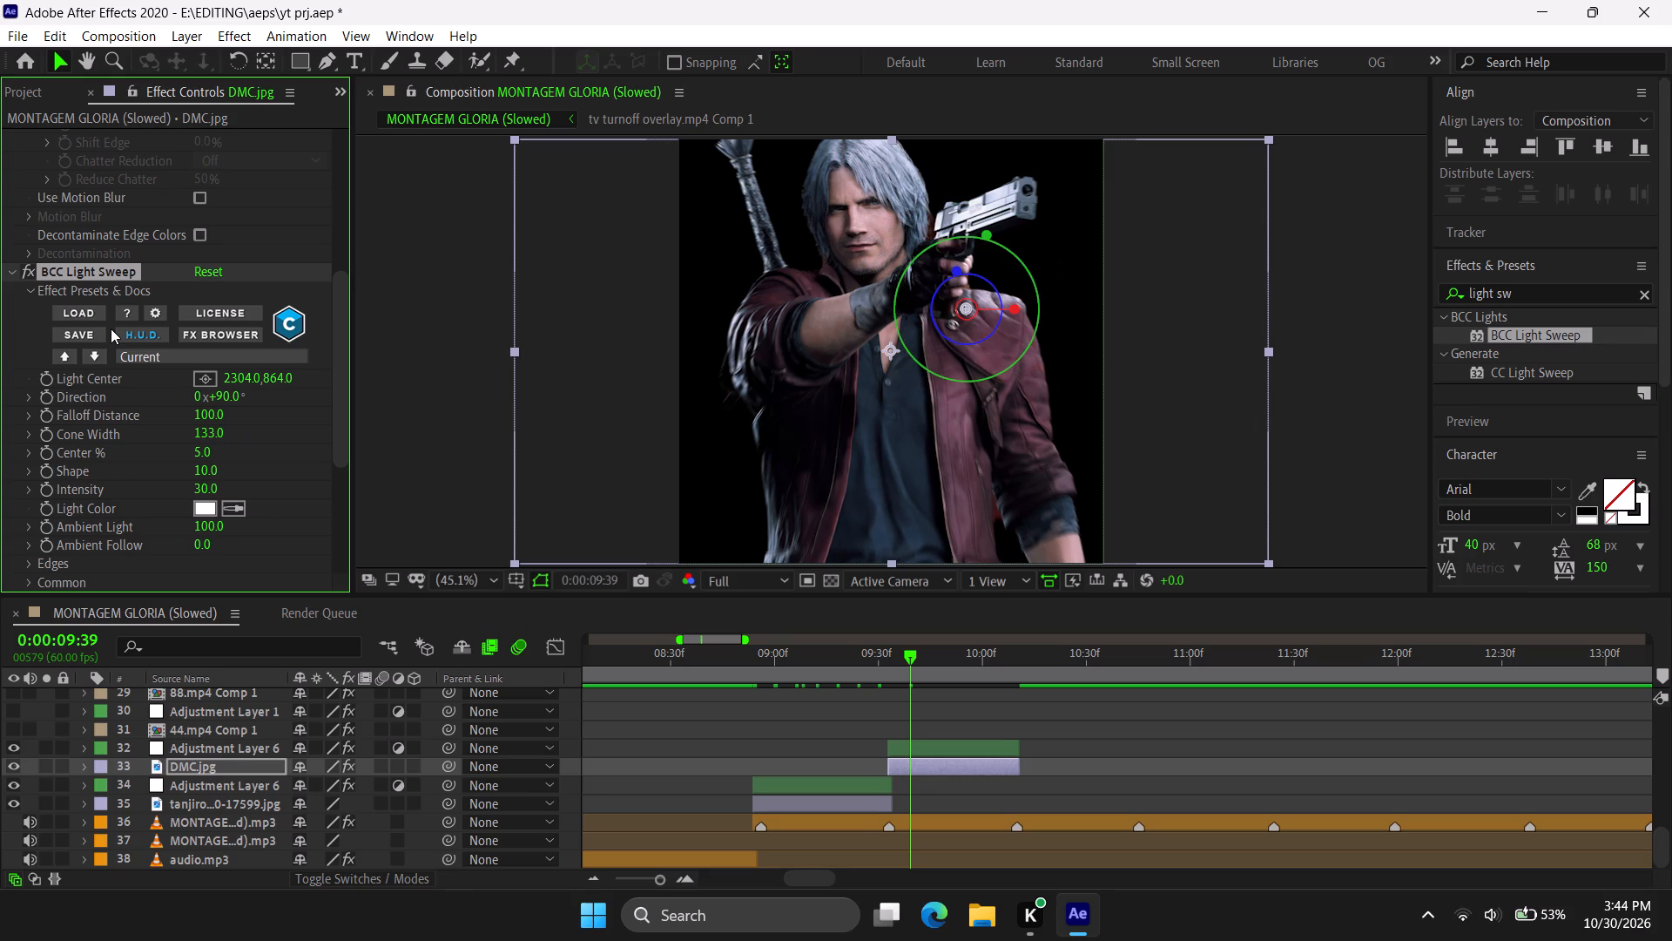
key("ctrl+z")
key("ctrl+z")
key("ctrl+z")
key("ctrl+z")
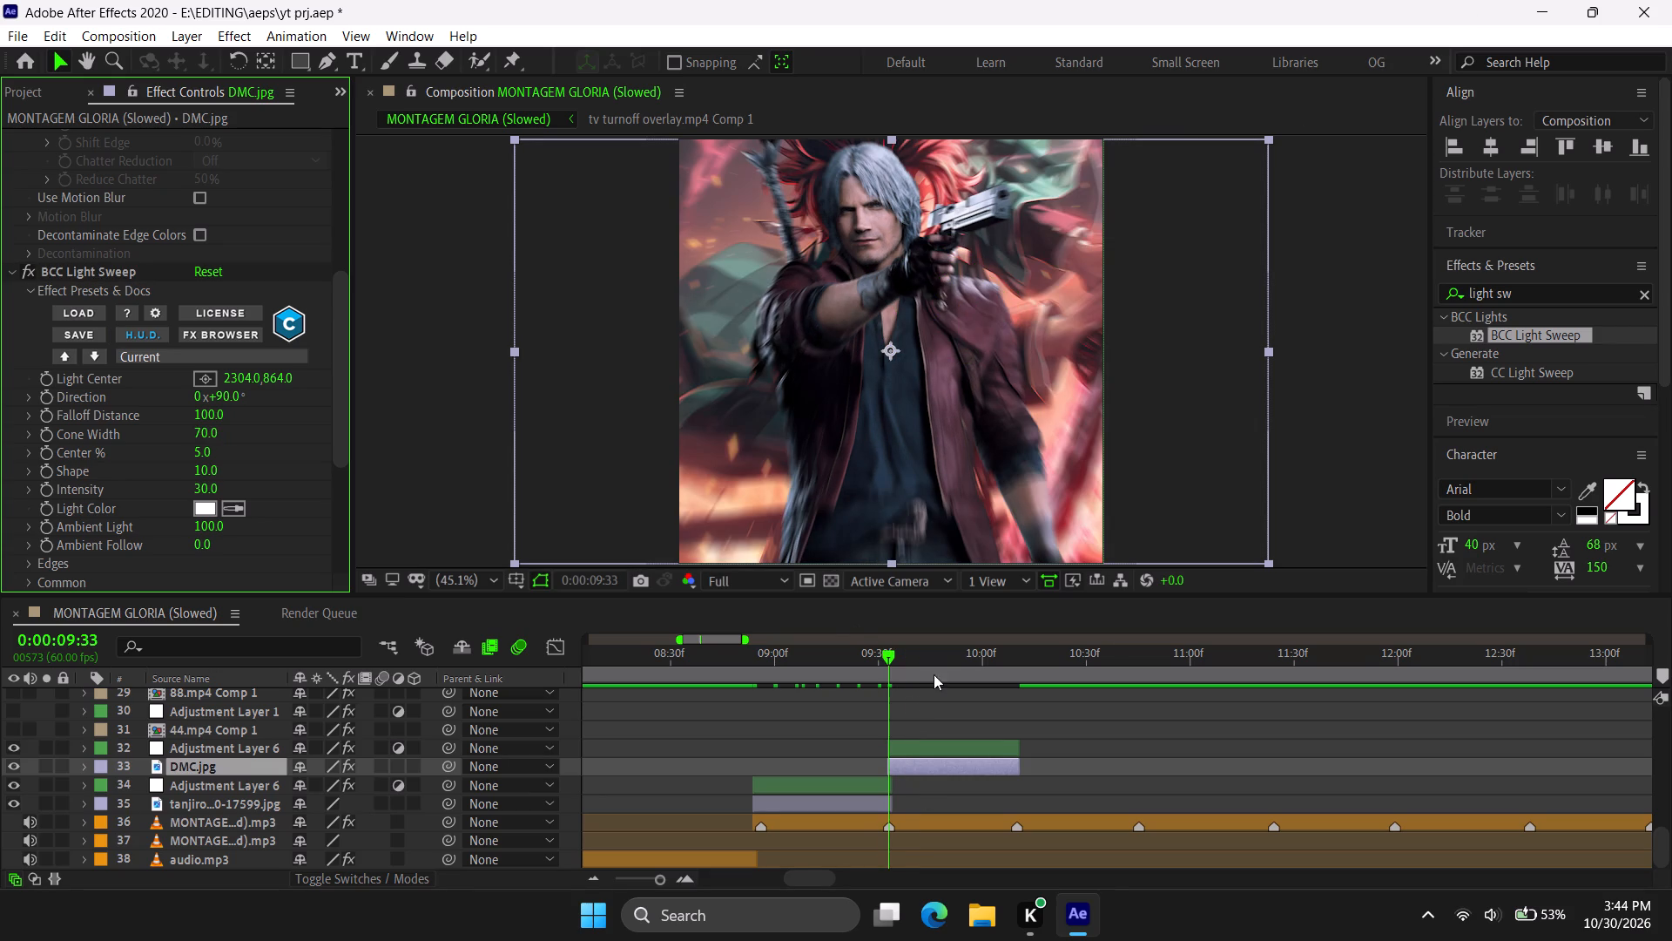
Move the playhead back to about 0:00:07:37 to view the earlier part of the montage.
left_click_drag(961, 656, 566, 670)
scroll(814, 691, "right", 3)
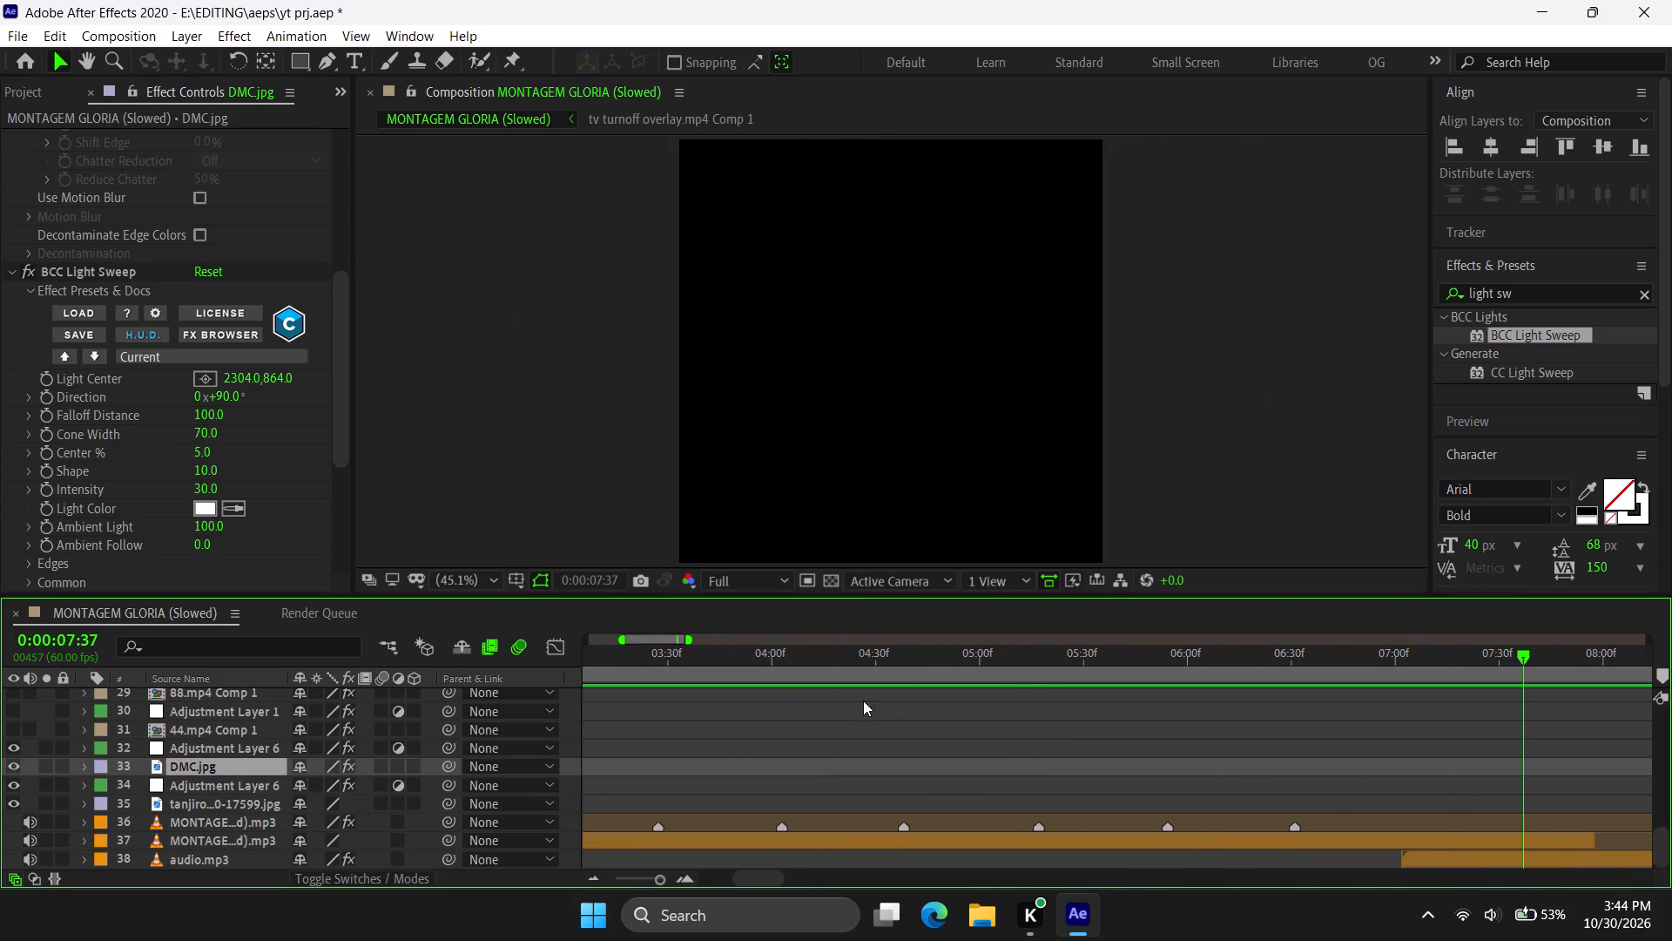
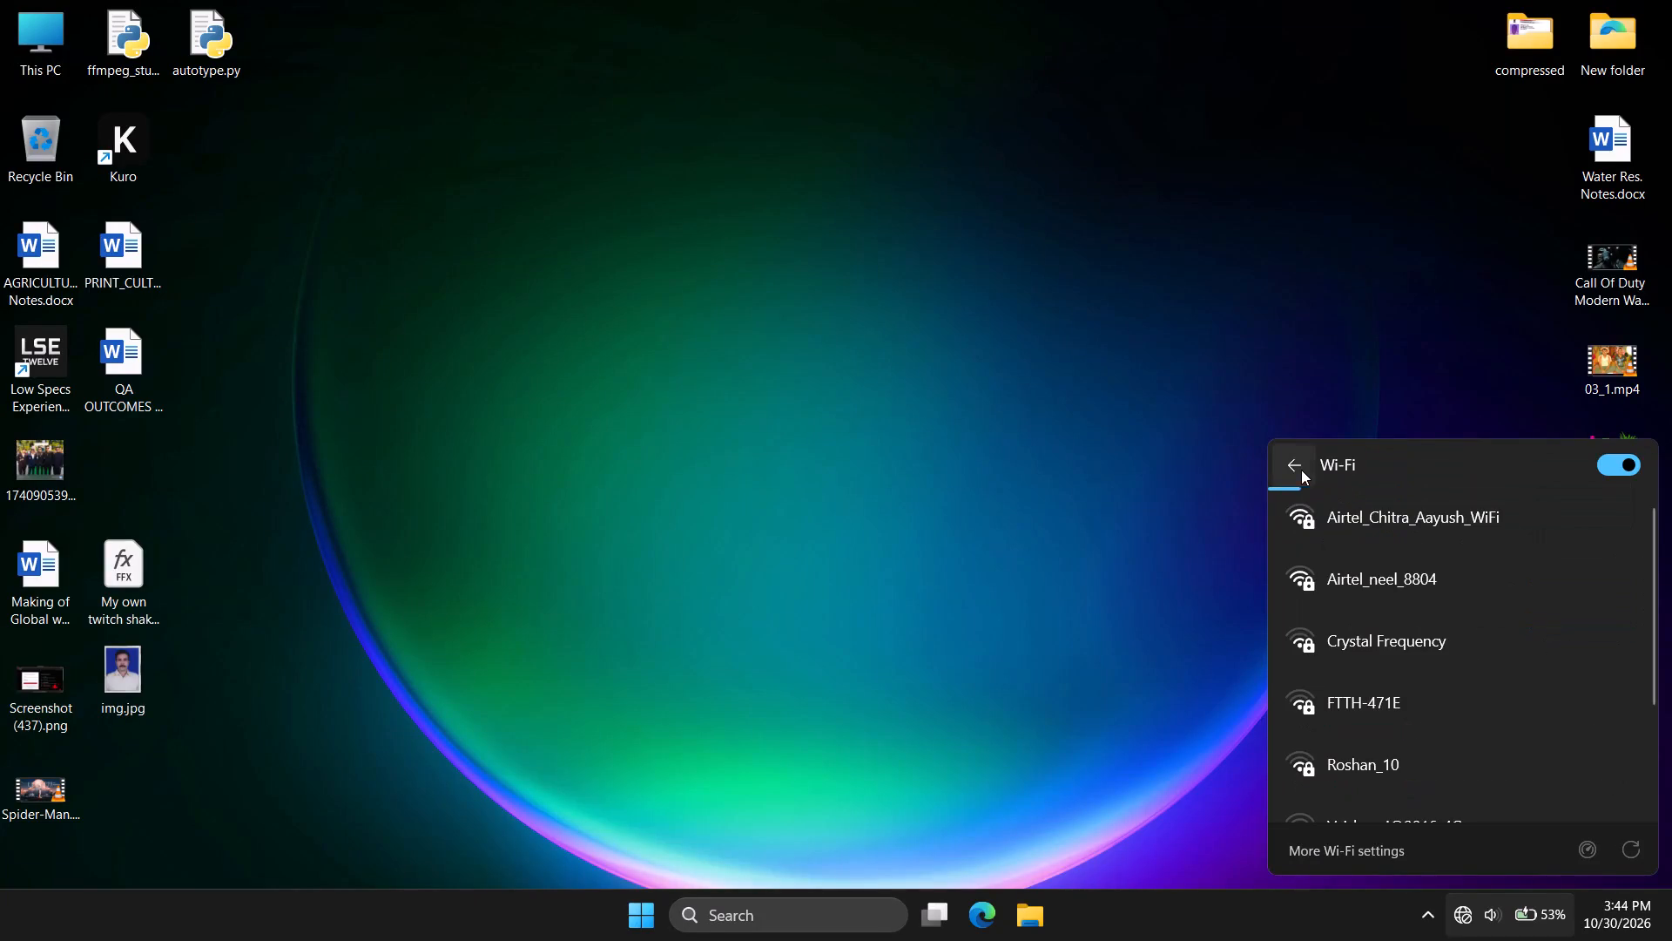
Close the Wi-Fi network list and show the hidden system tray icons.
left_click(1301, 470)
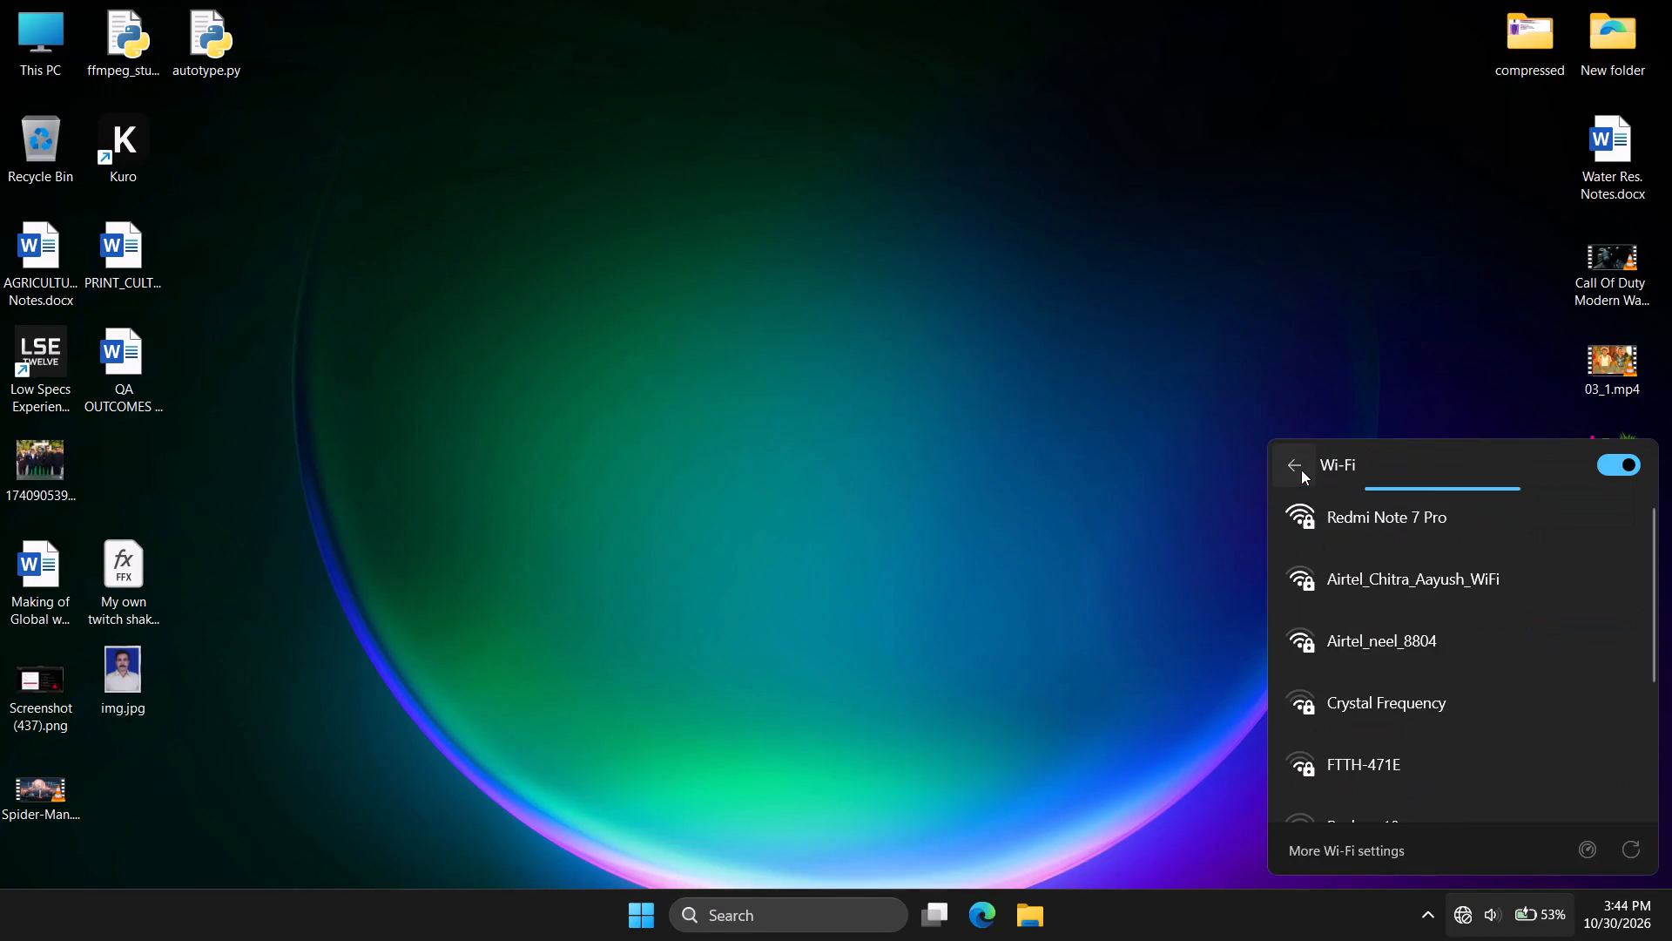
left_click(1360, 492)
left_click(1456, 924)
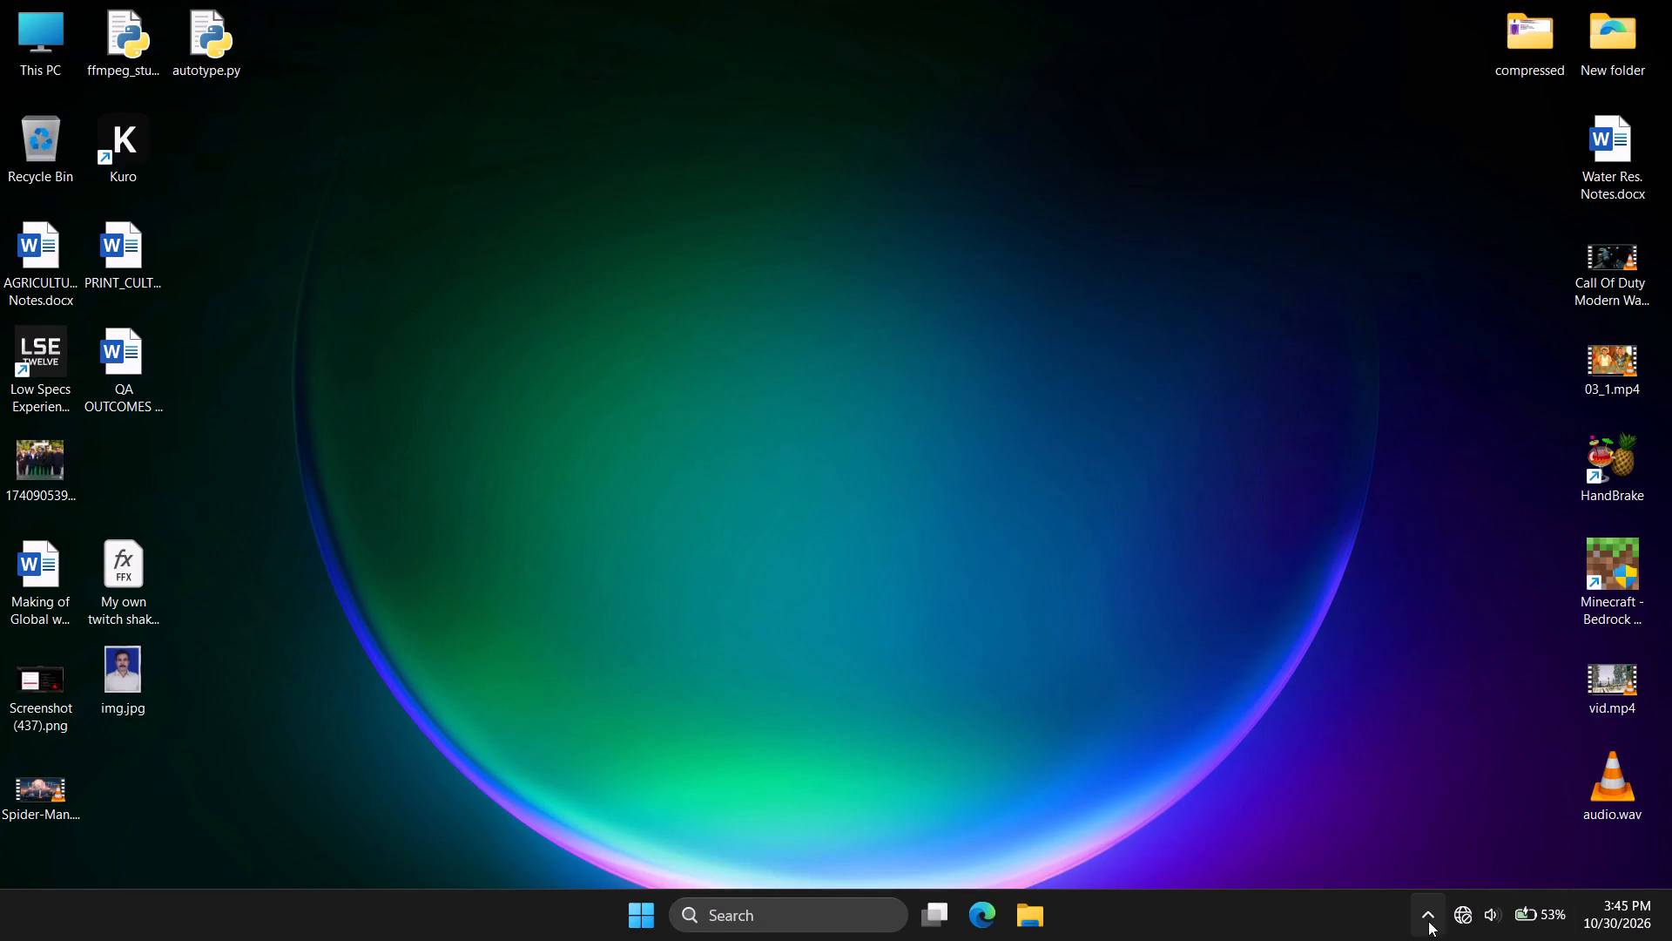
left_click(1422, 920)
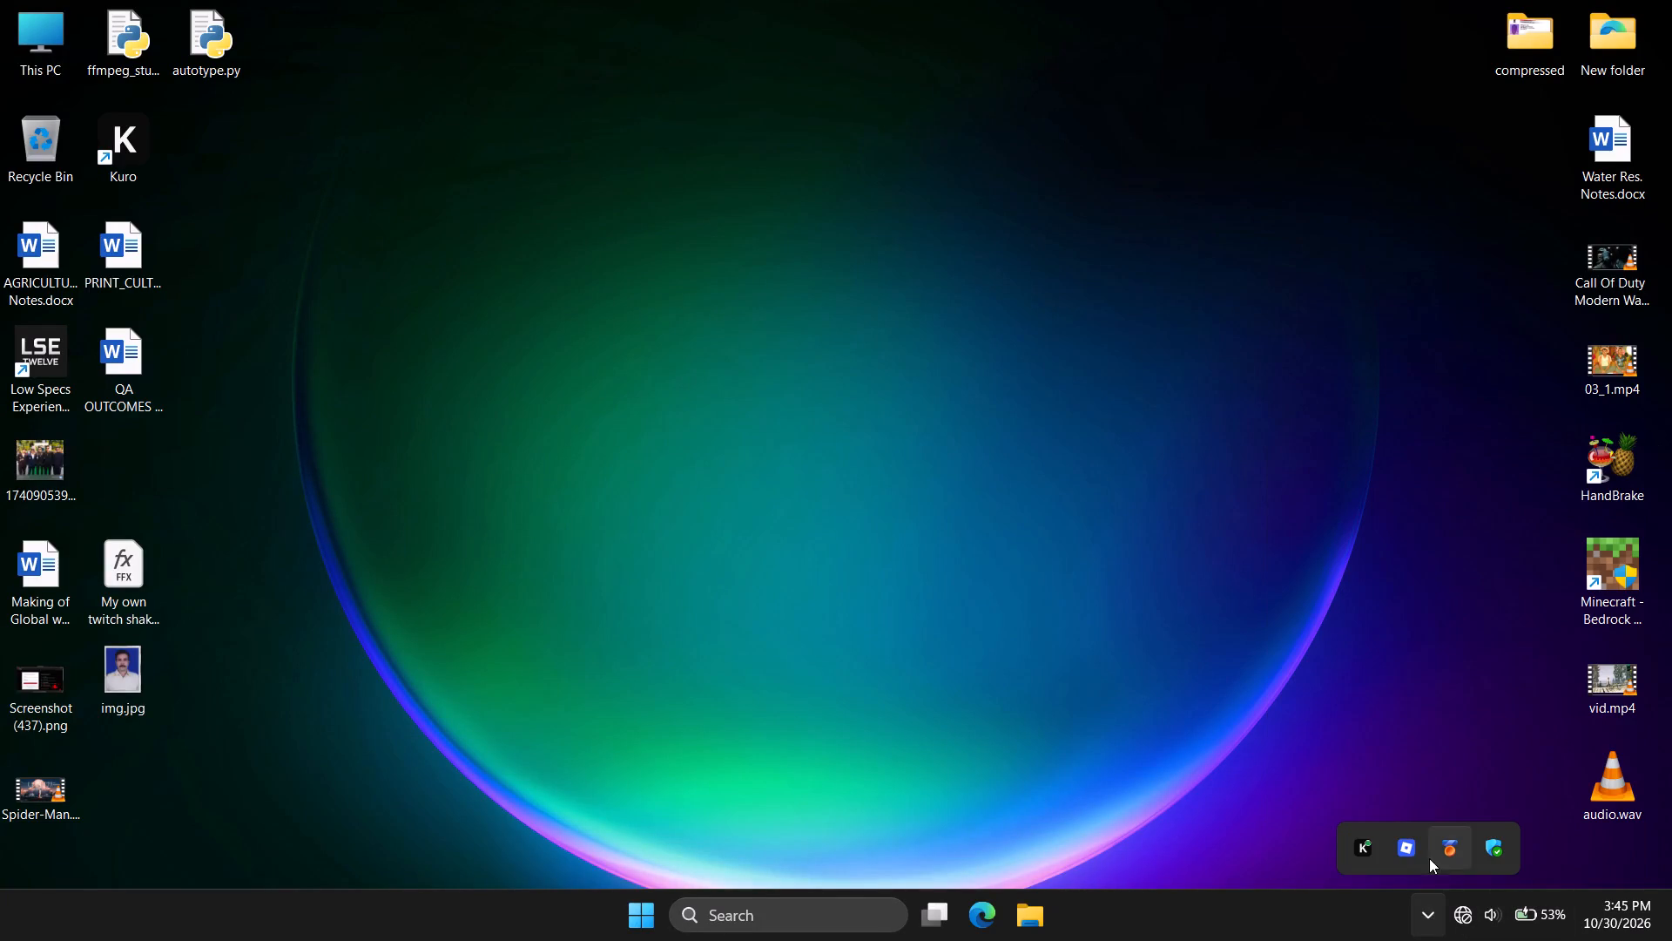
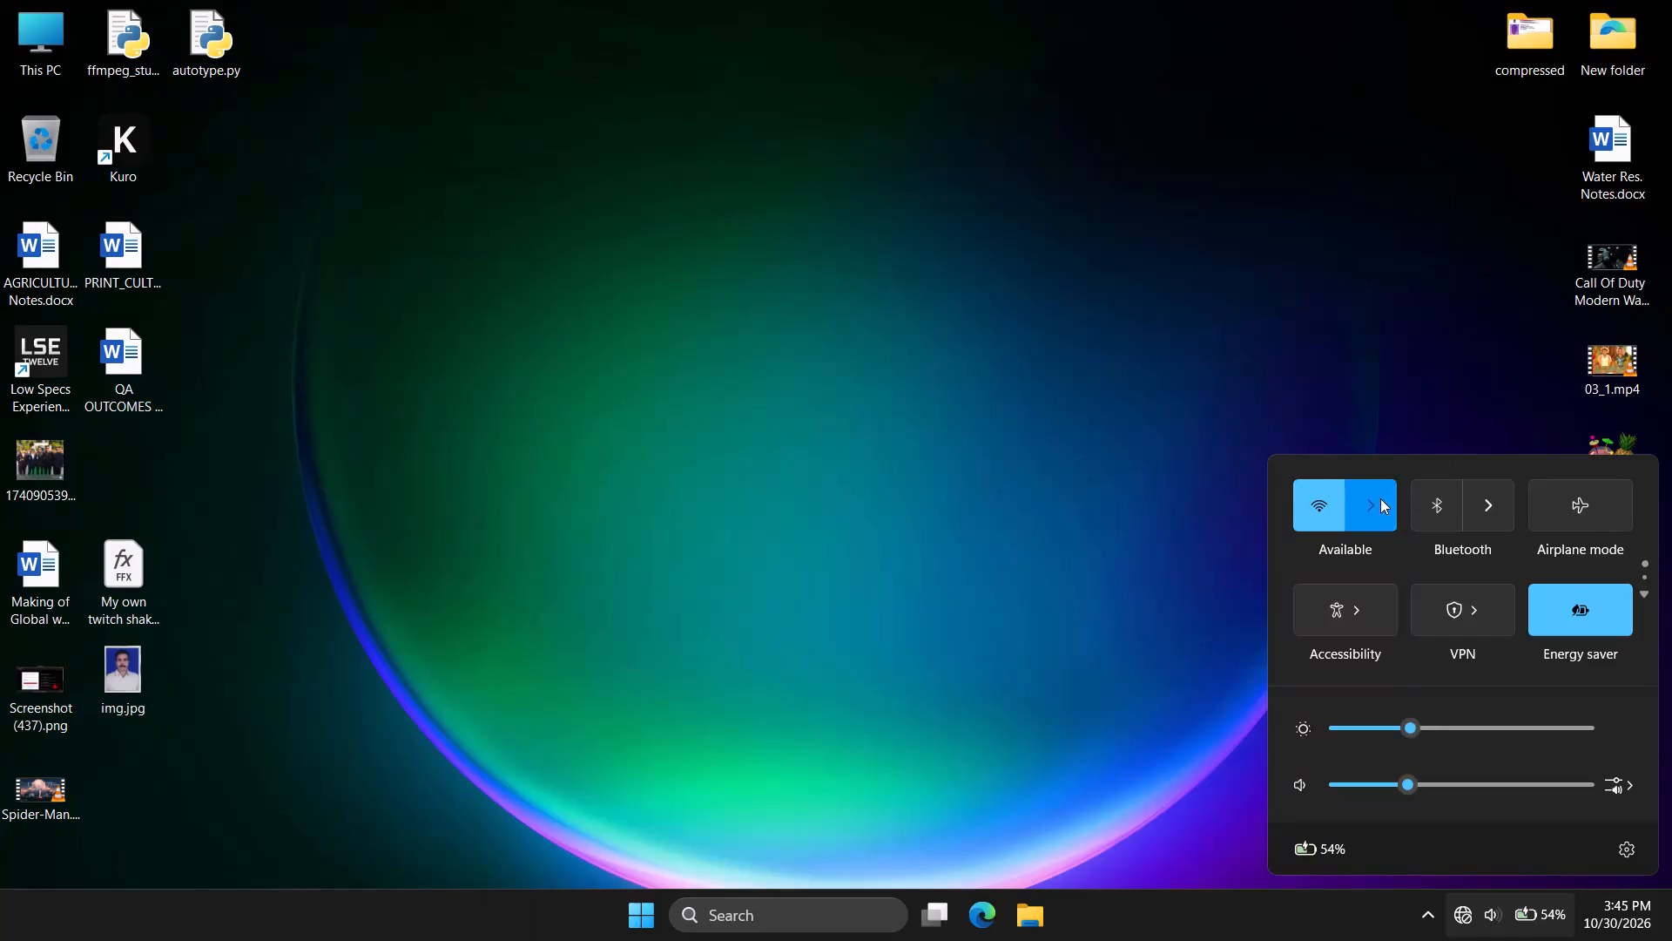
Look through the available Wi-Fi networks, turn Wi-Fi off and dismiss the network list.
left_click(1305, 479)
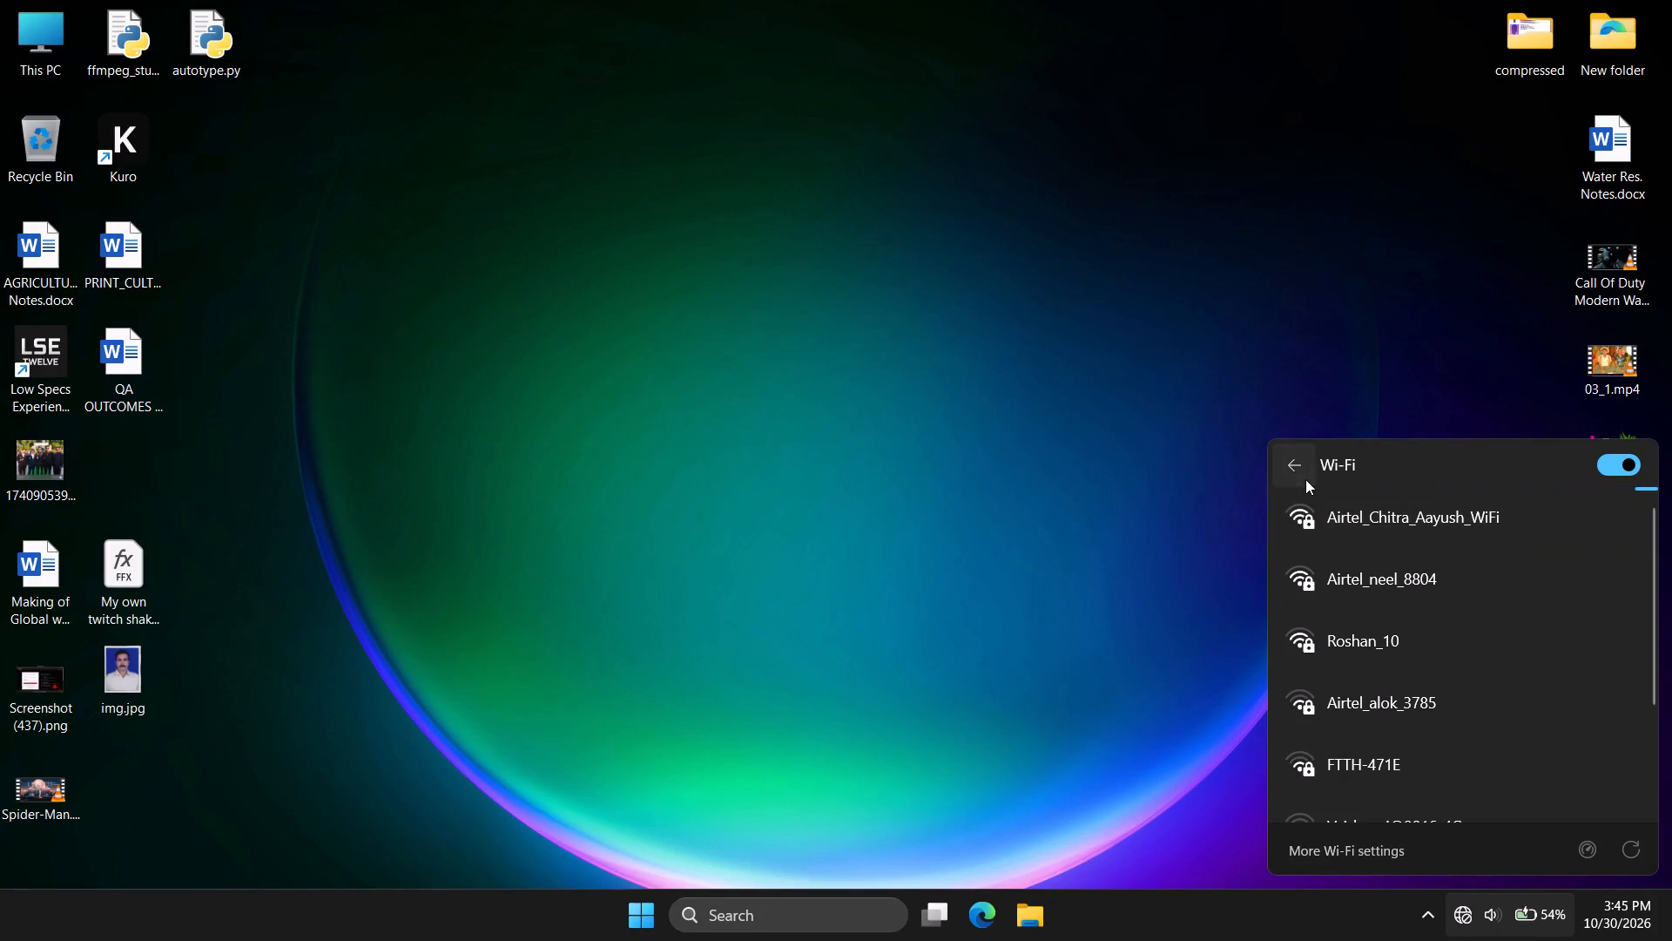
left_click(1397, 498)
scroll(1419, 587, "down", 7)
scroll(1419, 587, "up", 7)
left_click(1619, 461)
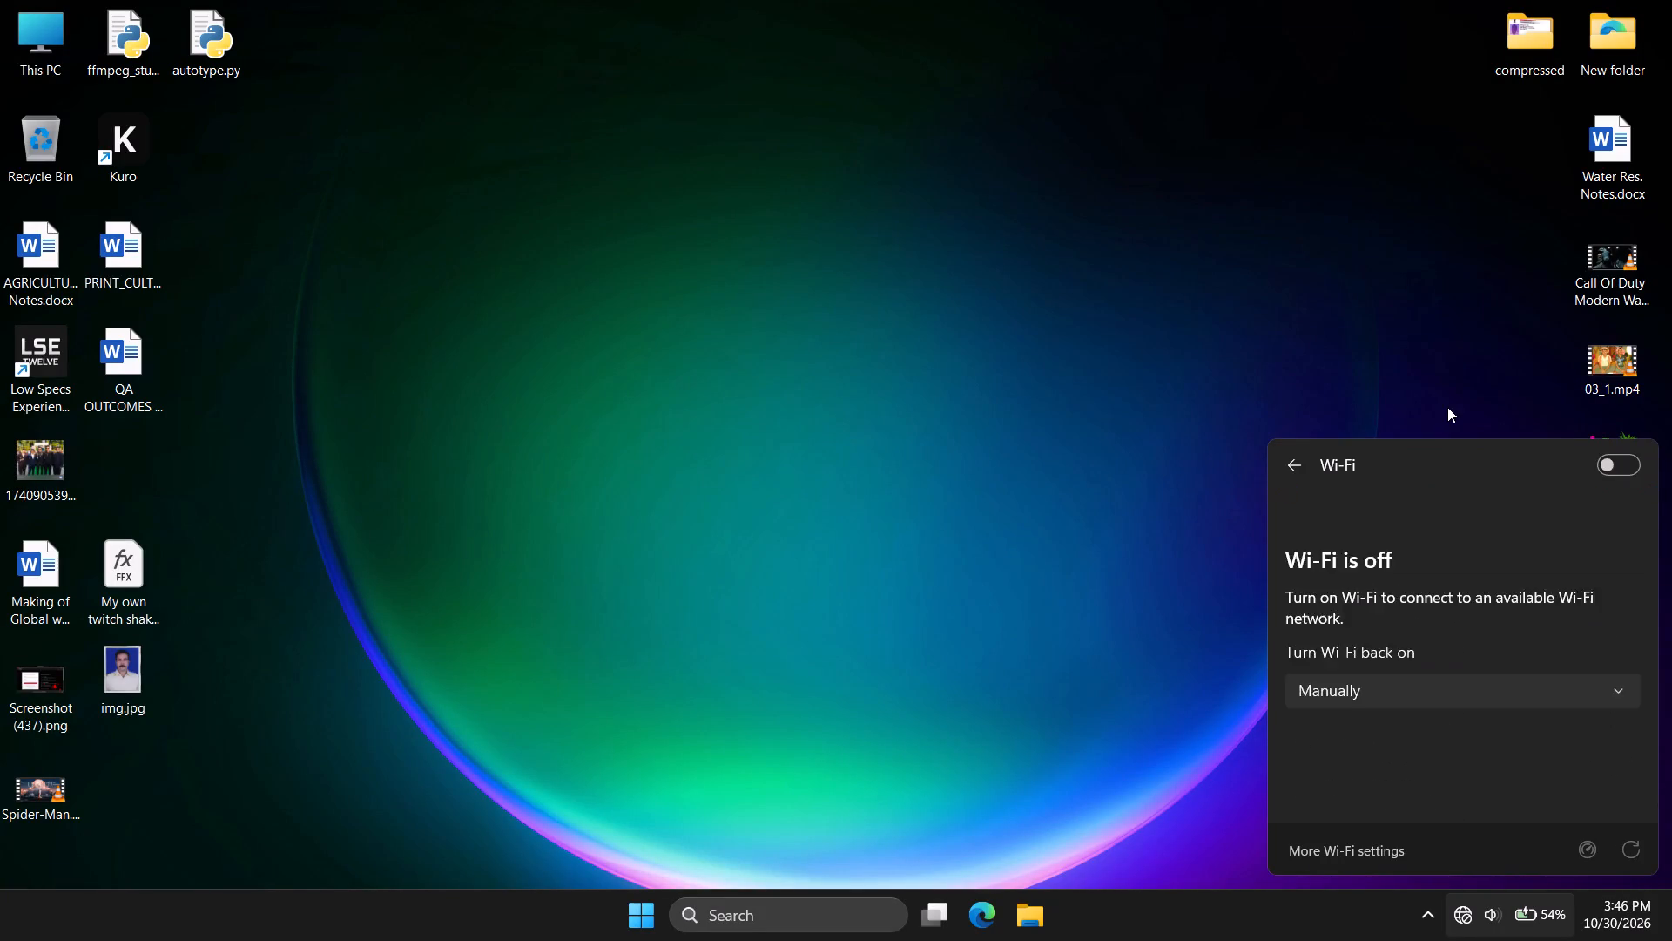
left_click_drag(1447, 407, 708, 940)
Bring up the Shut Down Windows dialog from the desktop.
key("alt+F4")
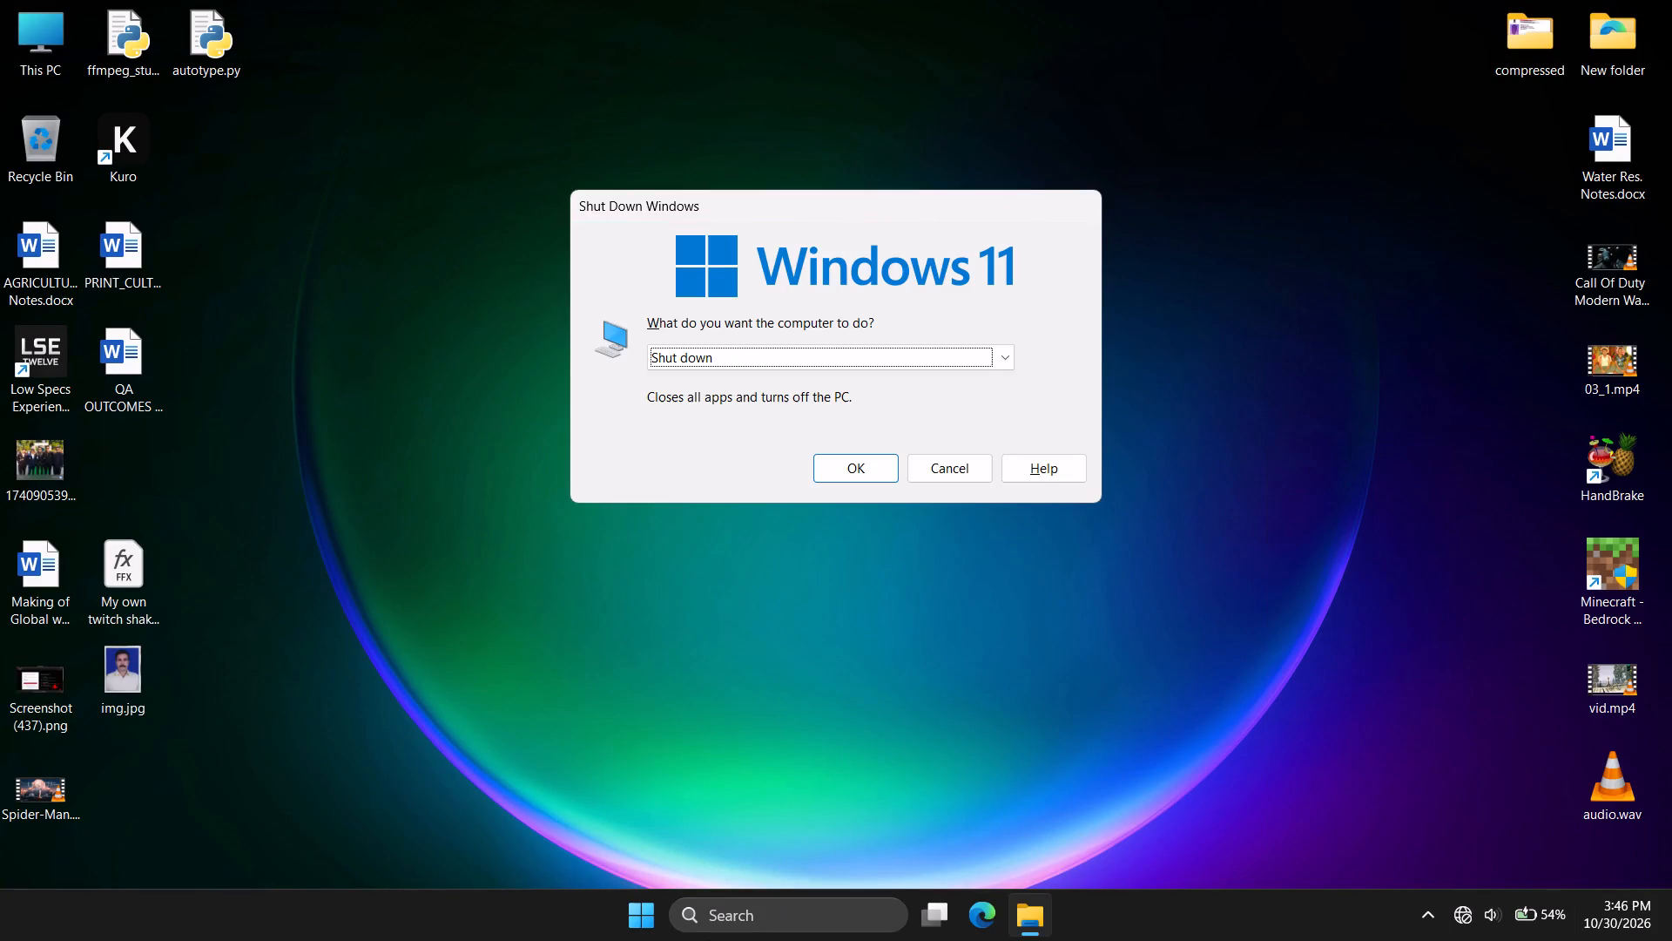